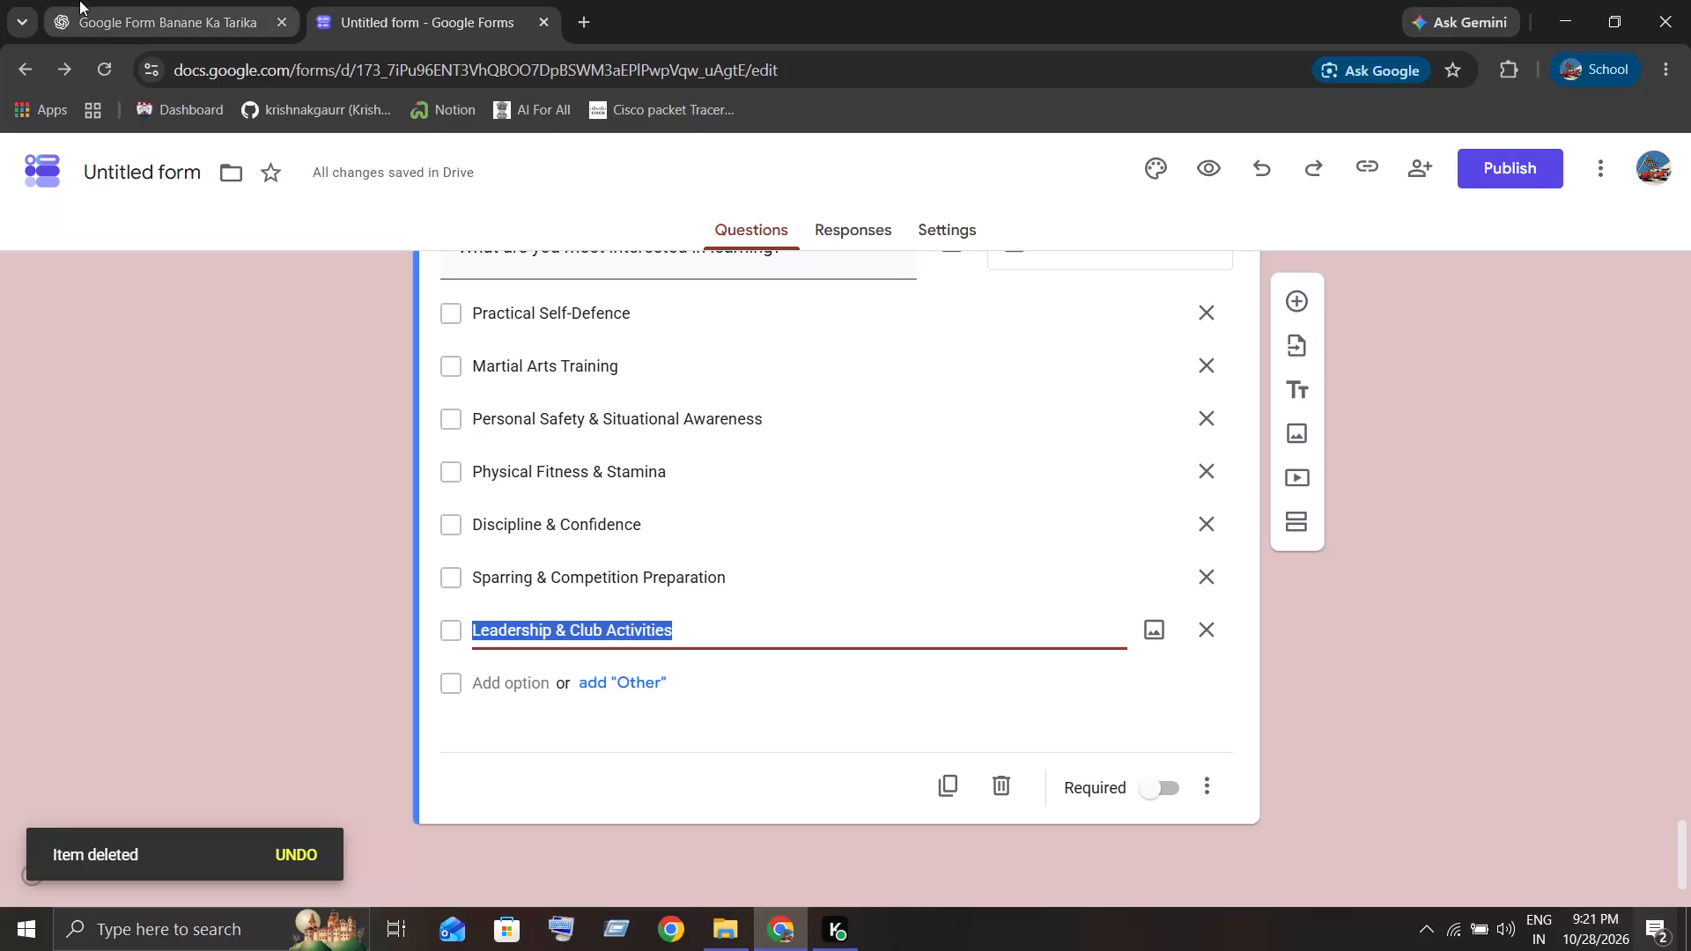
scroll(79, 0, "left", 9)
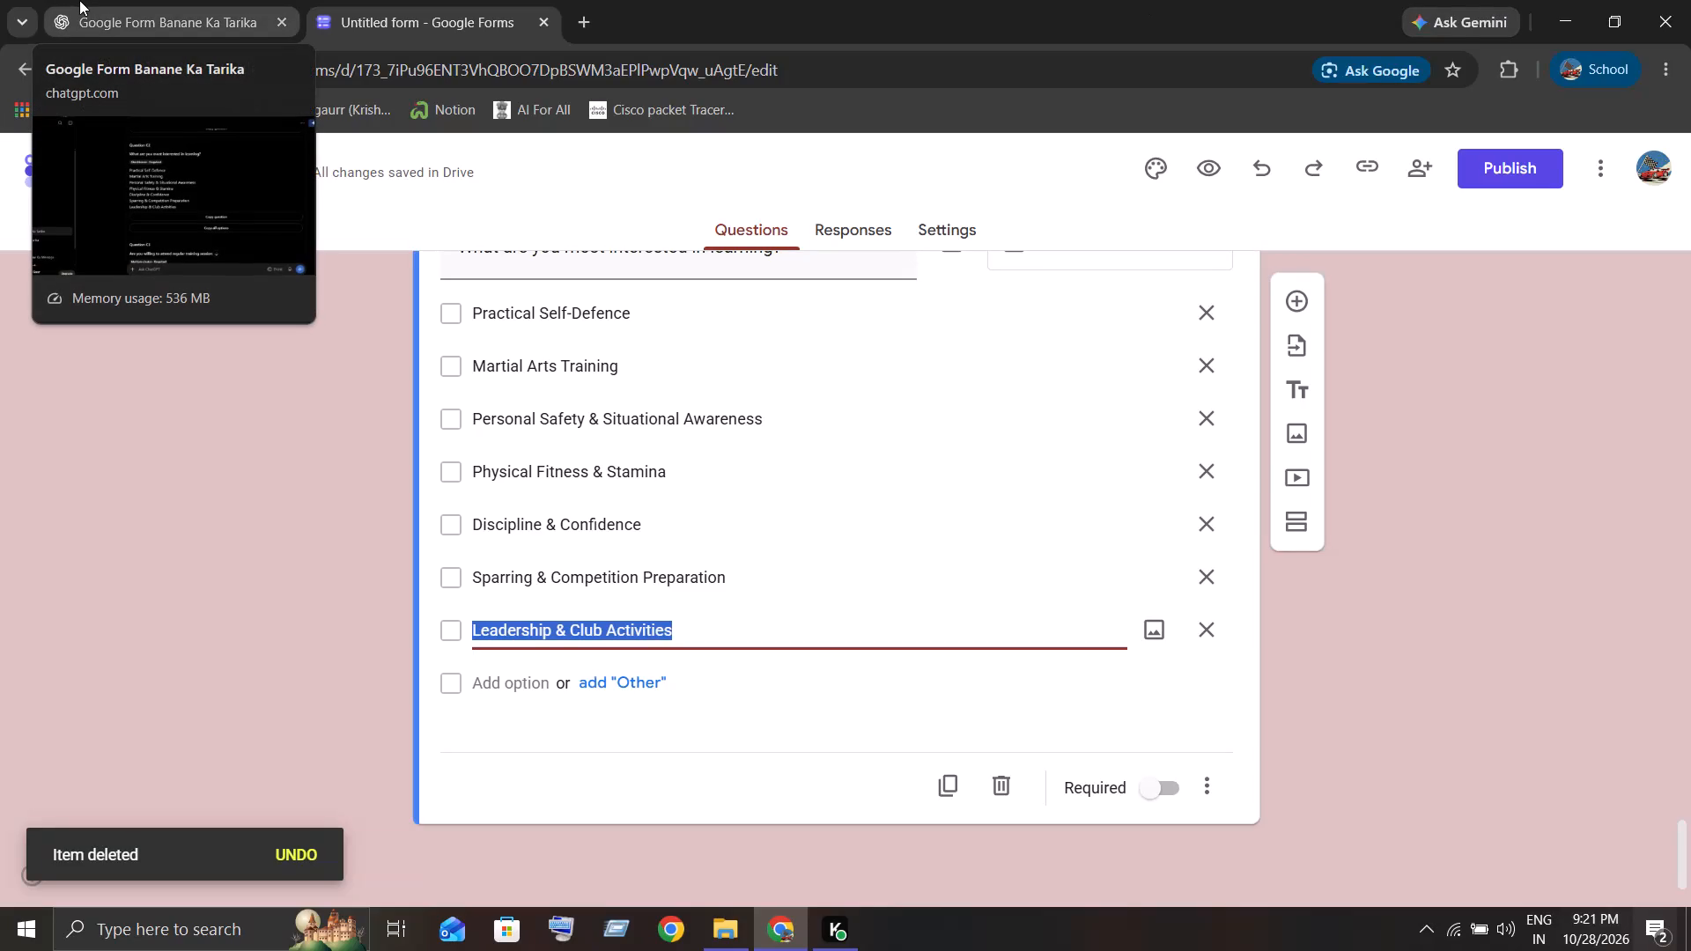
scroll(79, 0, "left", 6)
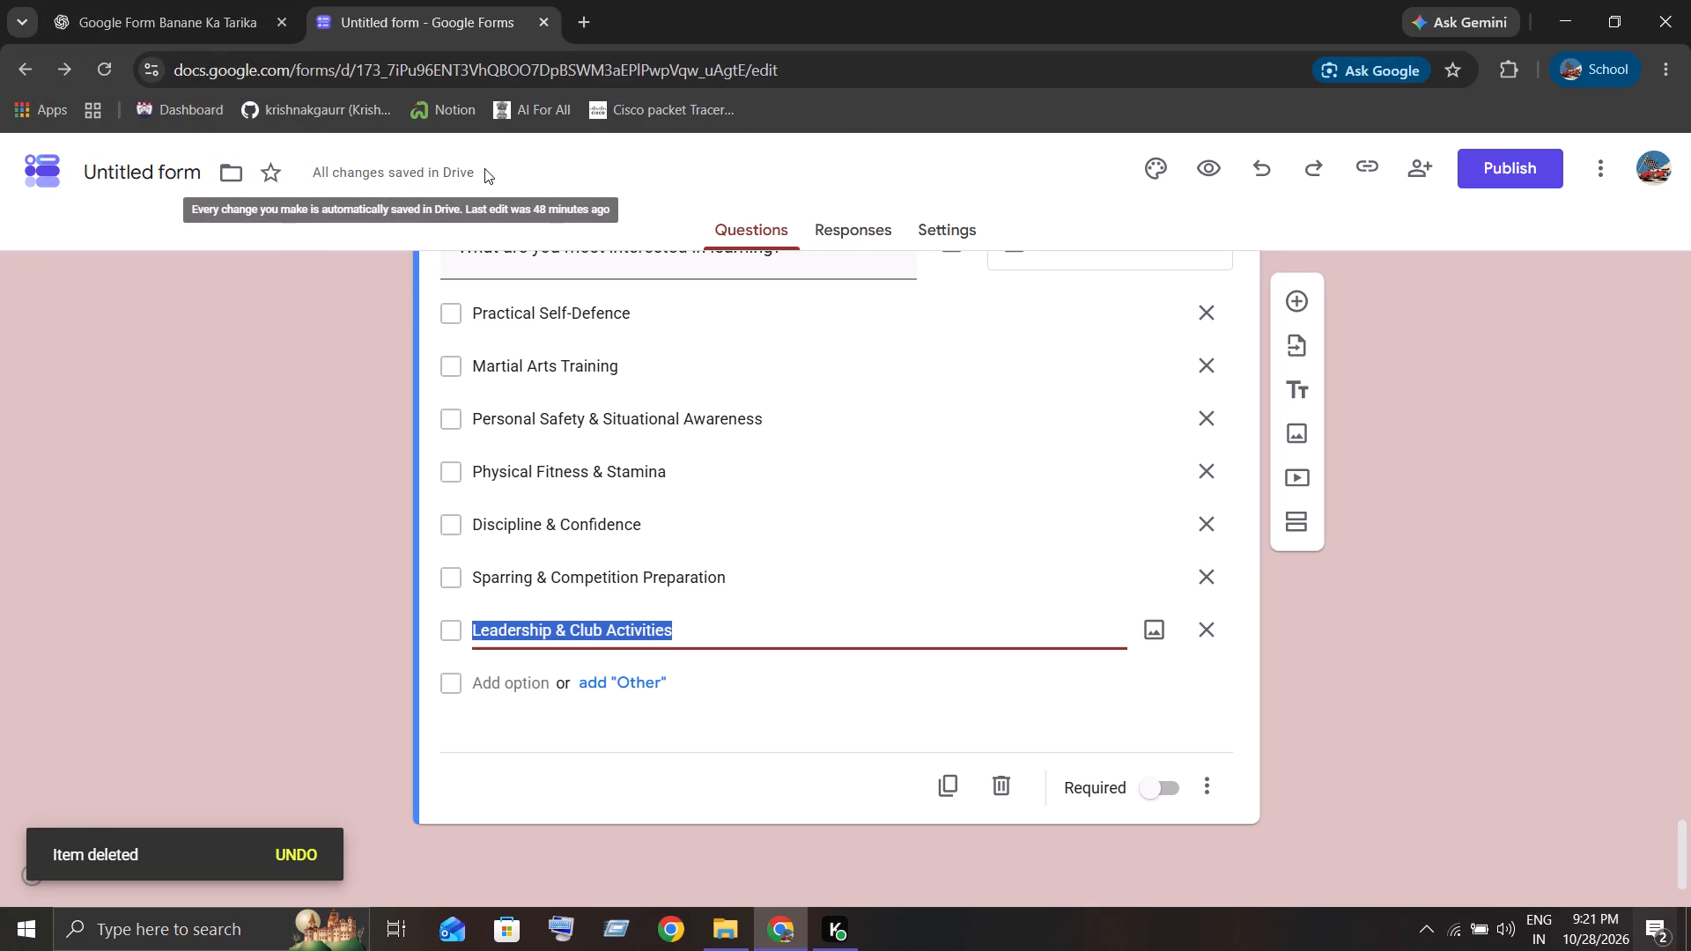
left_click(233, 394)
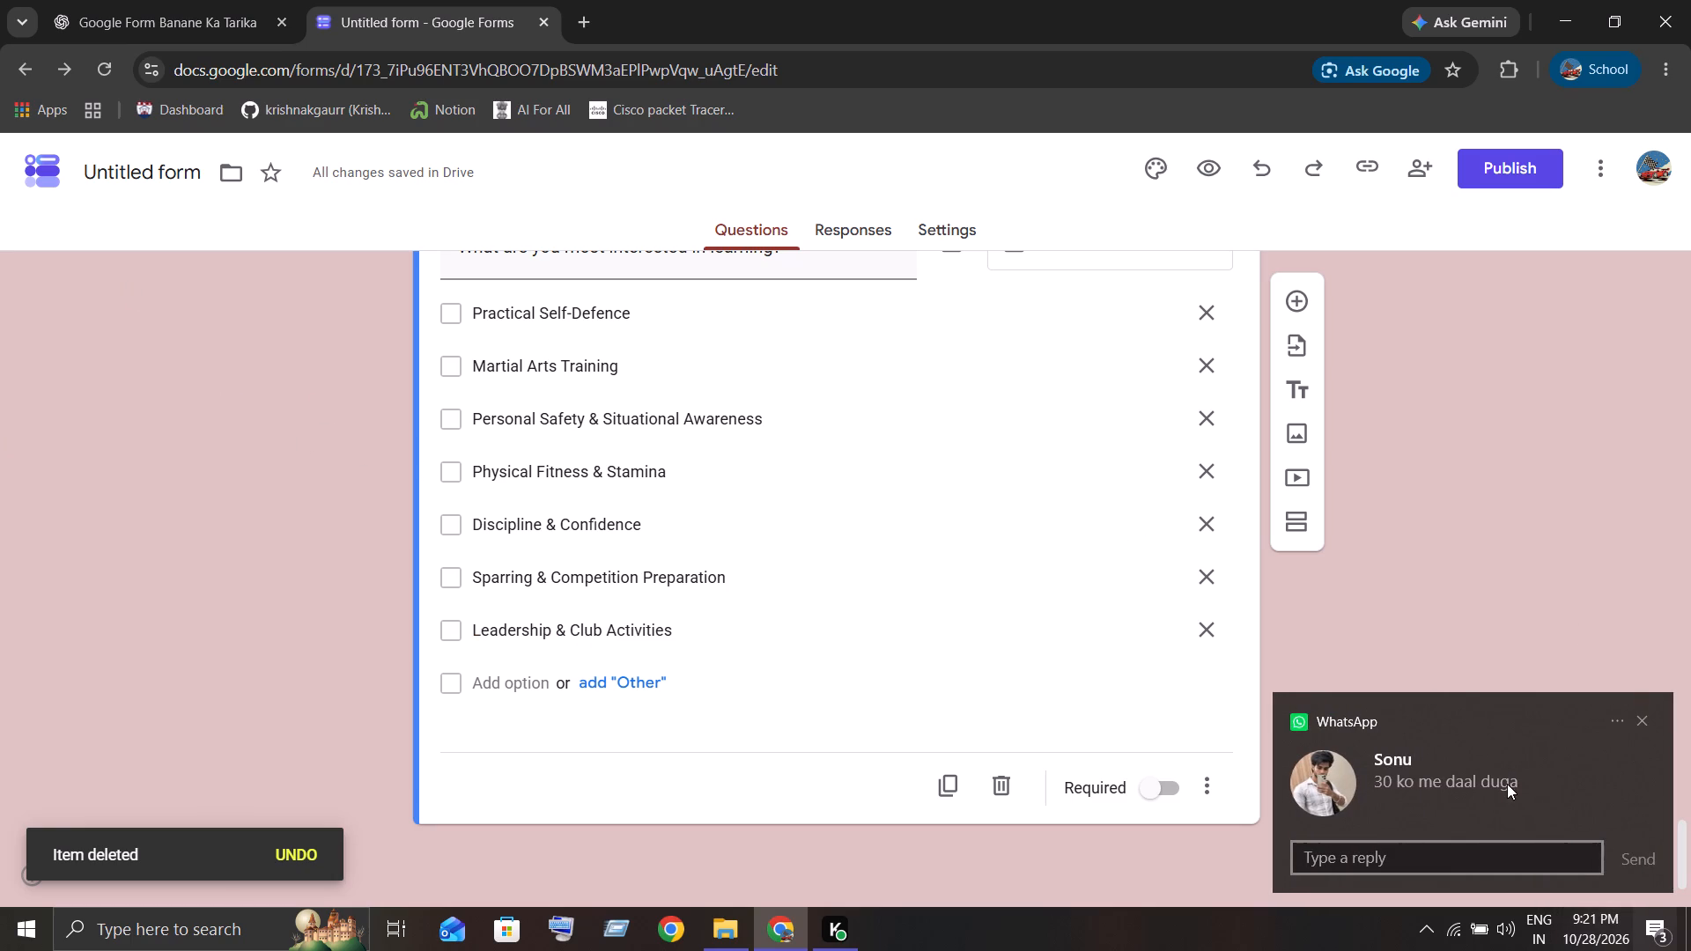
Dismiss the incoming WhatsApp message notification.
left_click(1641, 719)
Review Section C, Interest & Commitment, including the checkbox options under "What are you most interested in learning?".
scroll(988, 402, "up", 5)
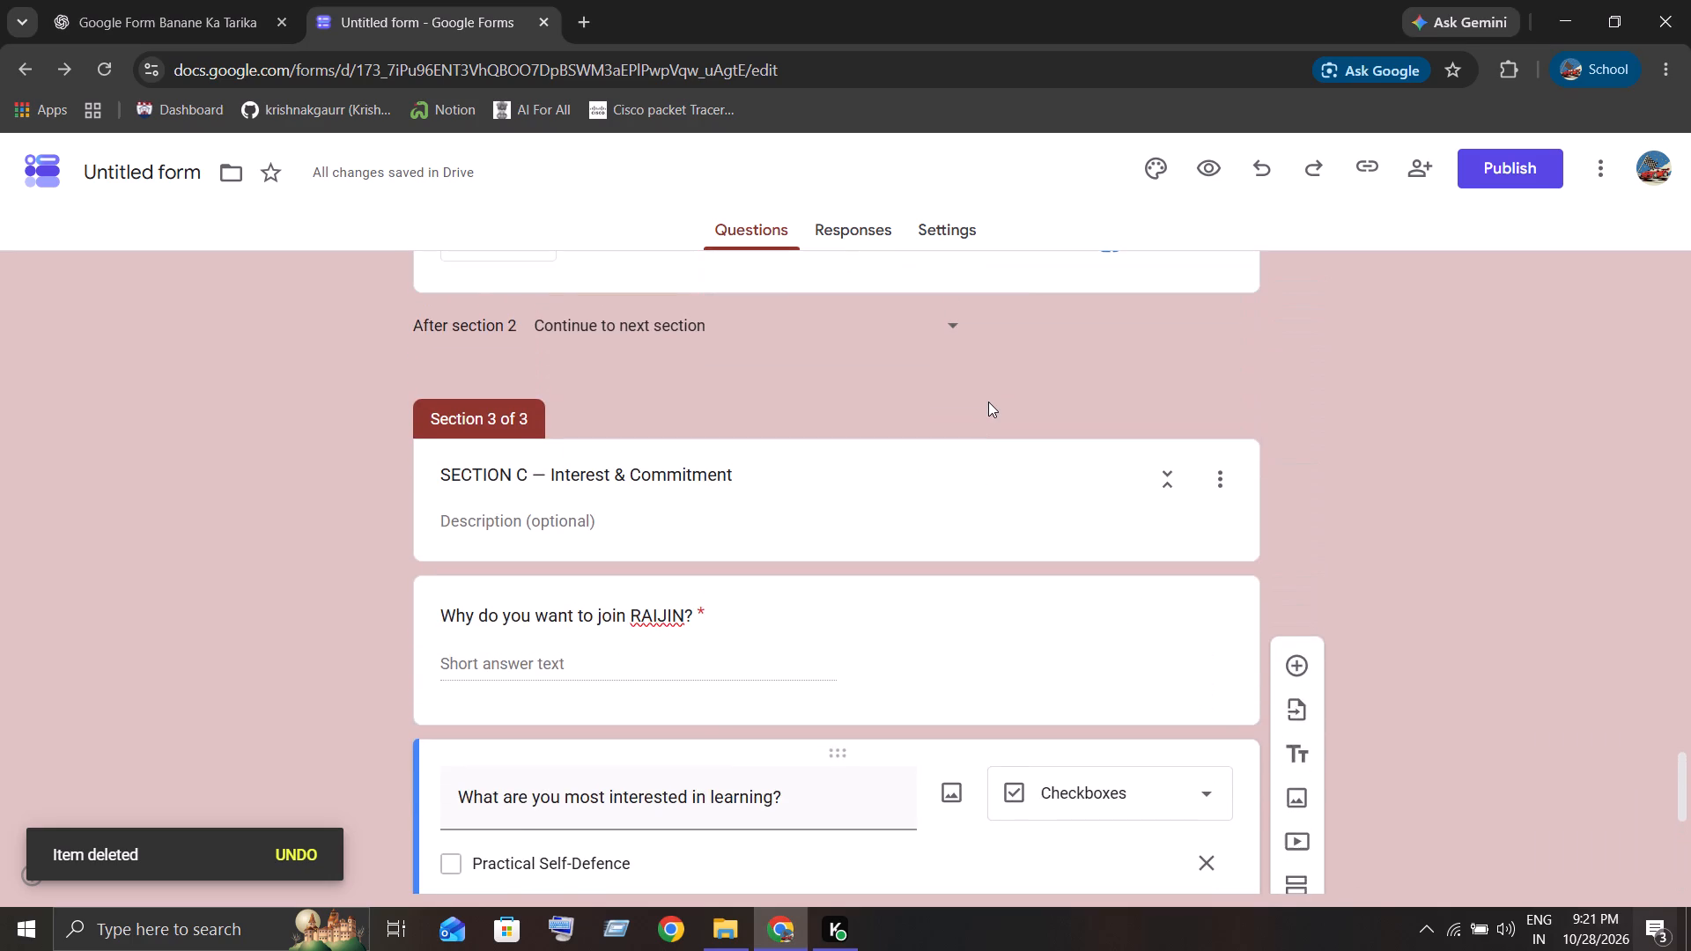
scroll(988, 402, "down", 1)
scroll(653, 416, "down", 8)
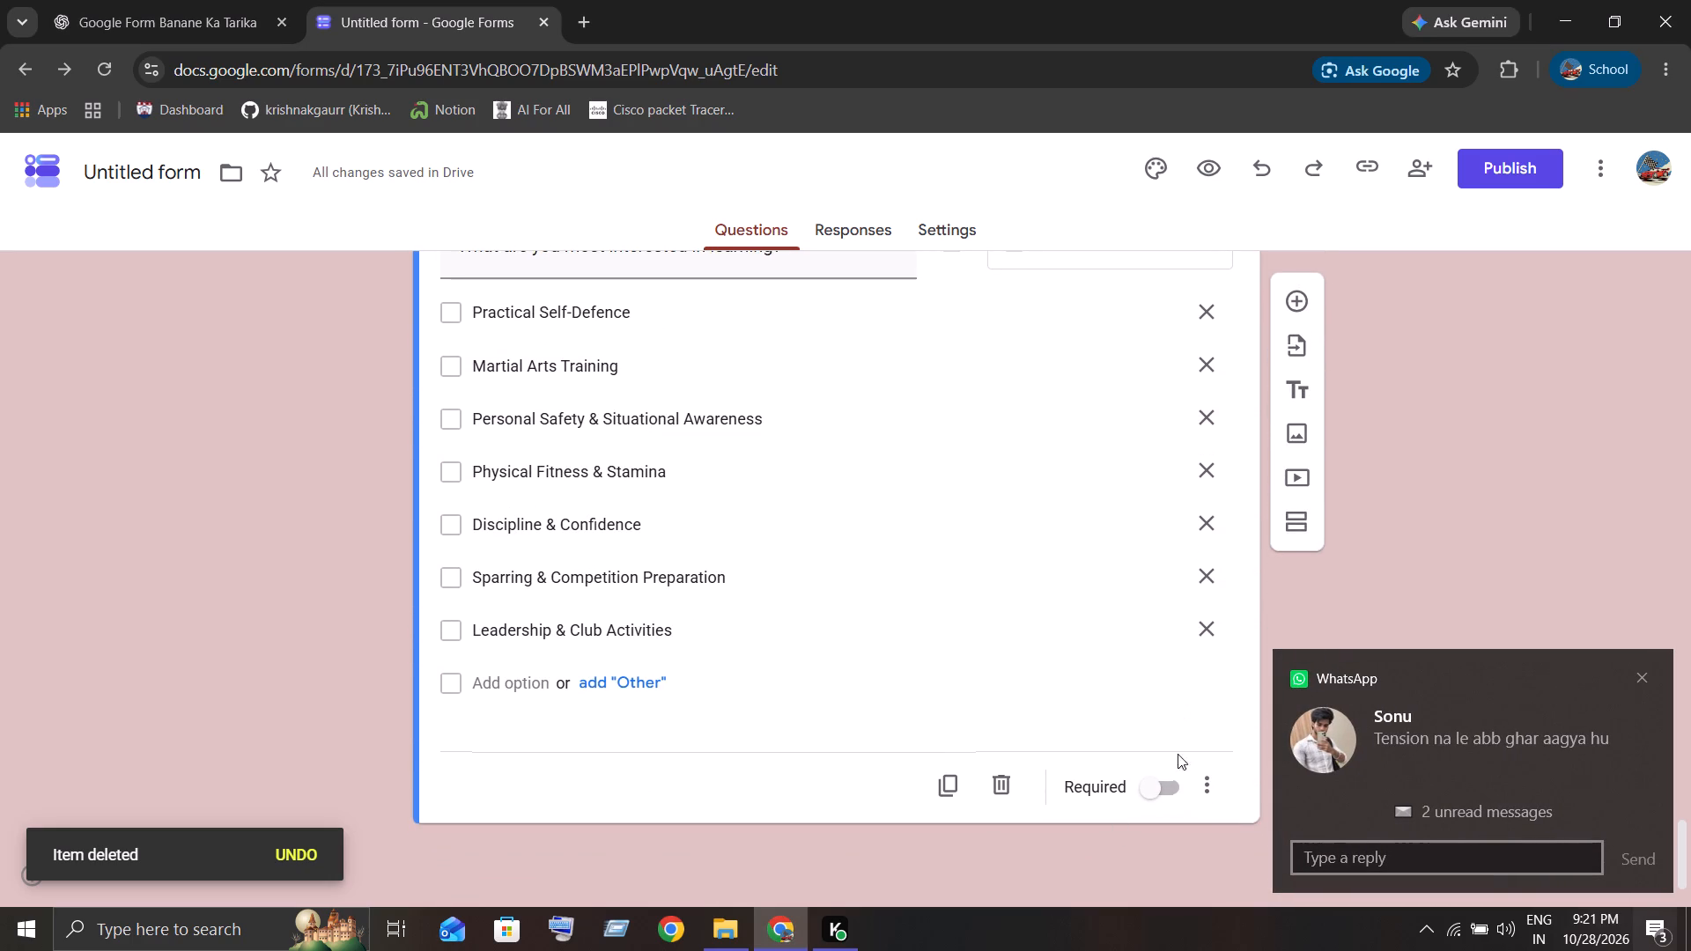
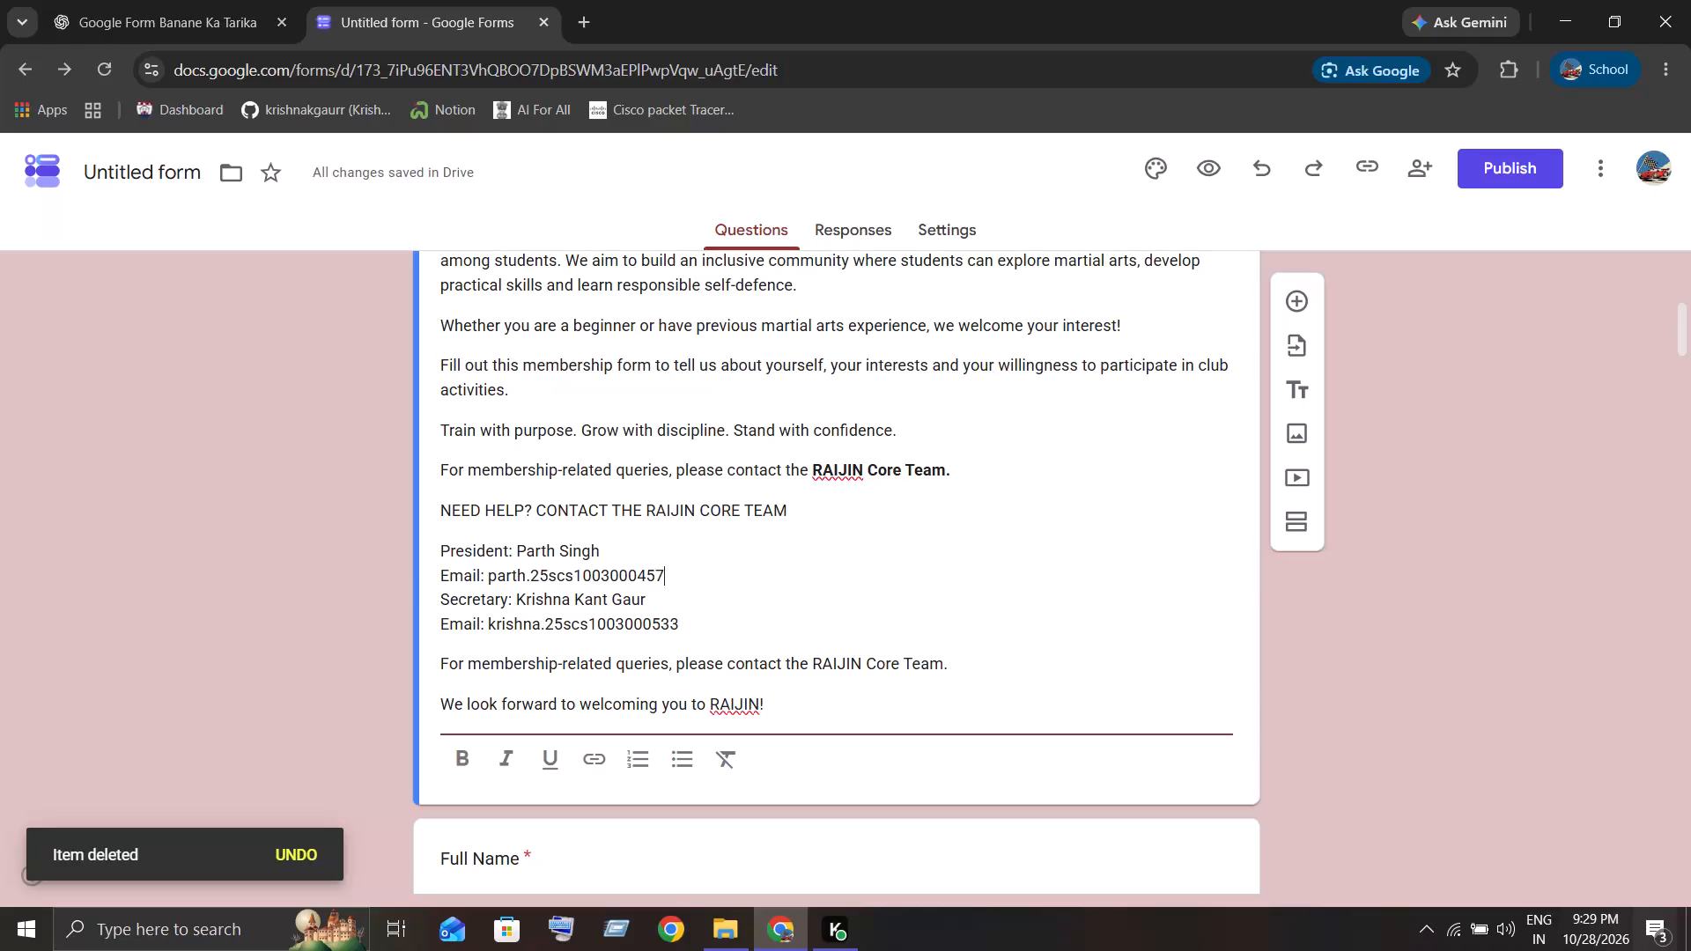
Make the "NEED HELP? CONTACT THE RAIJIN CORE TEAM" line in the form description bold.
left_click_drag(797, 515, 457, 537)
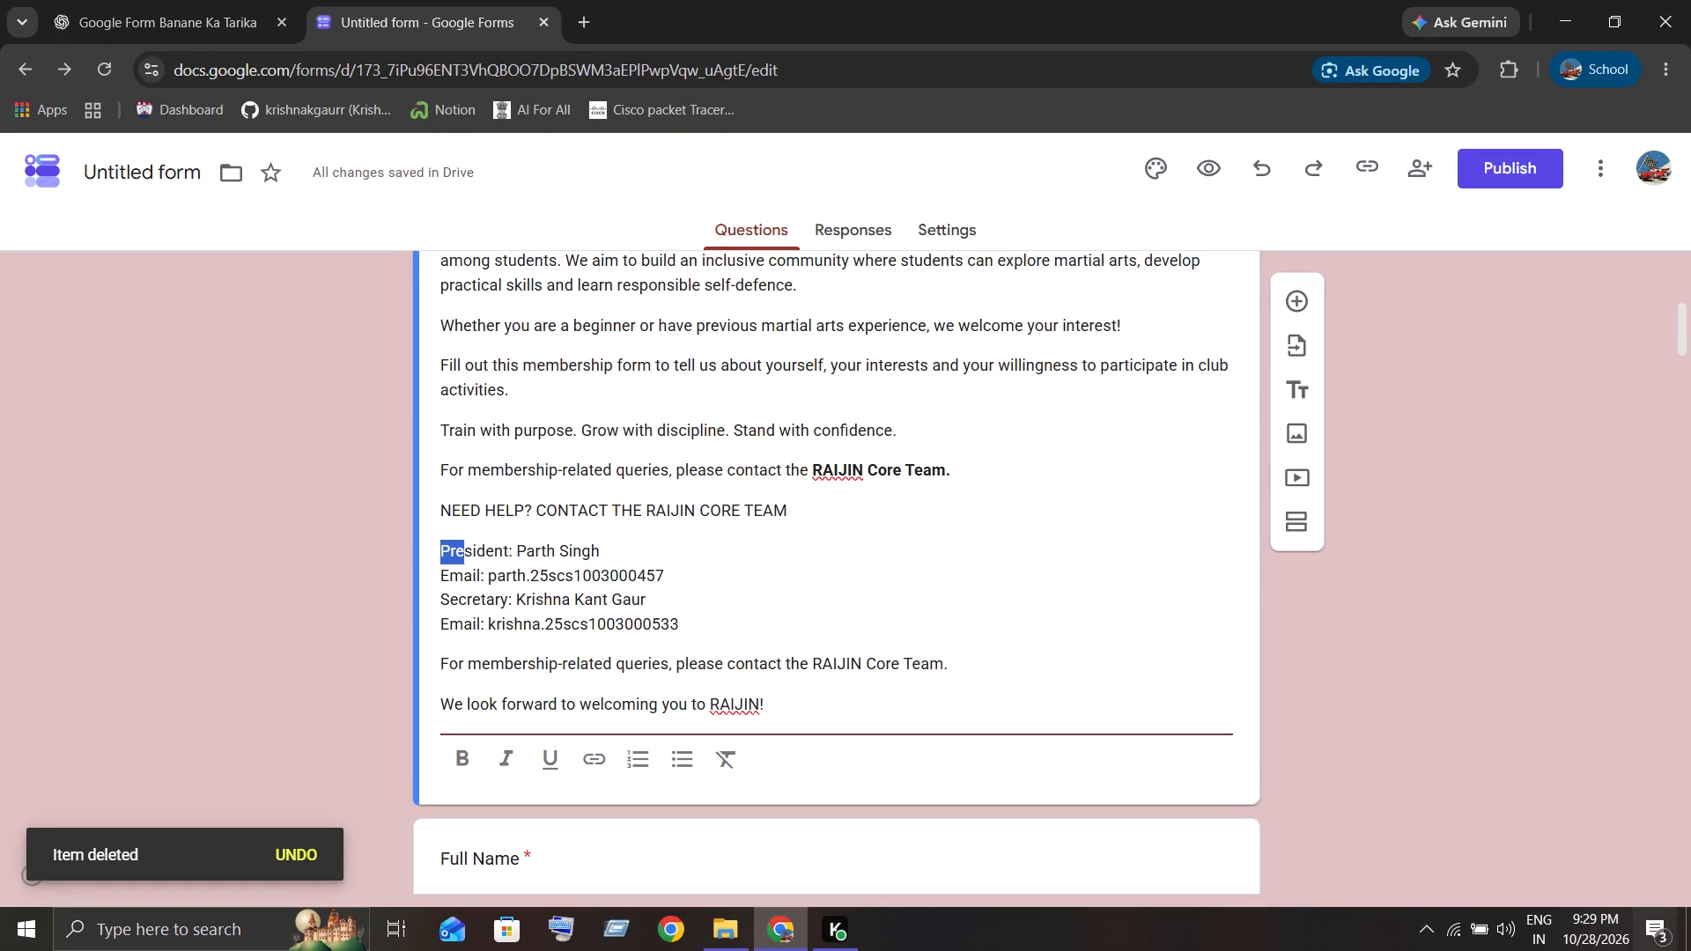
left_click_drag(457, 537, 428, 514)
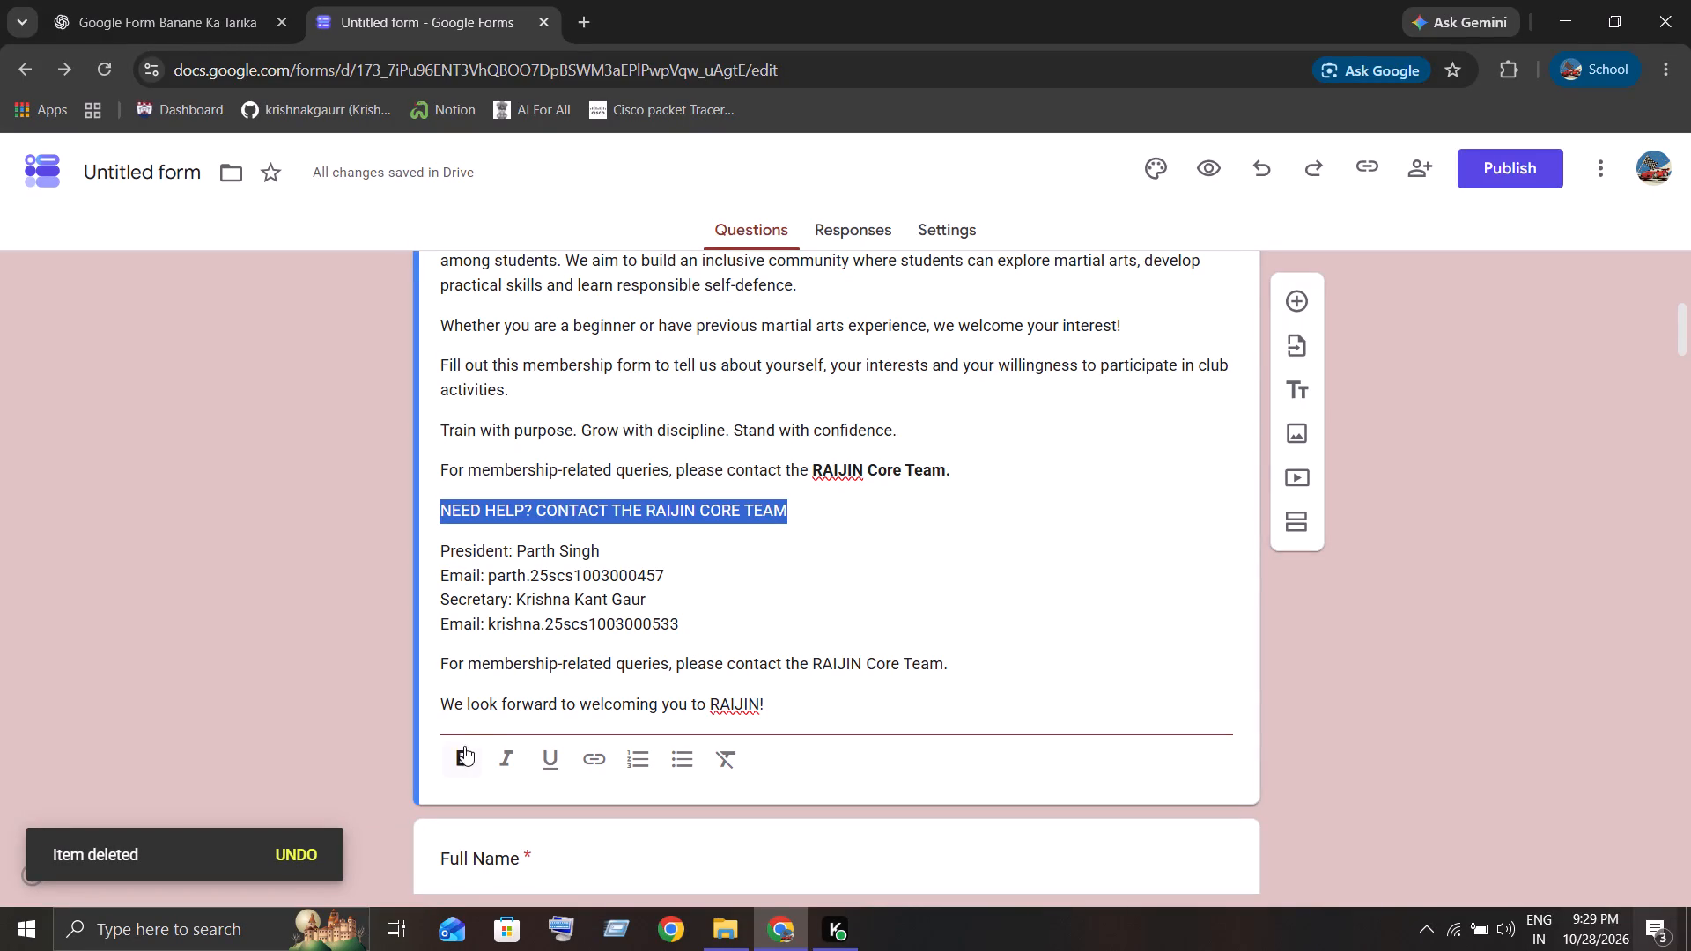
left_click(462, 754)
left_click(772, 564)
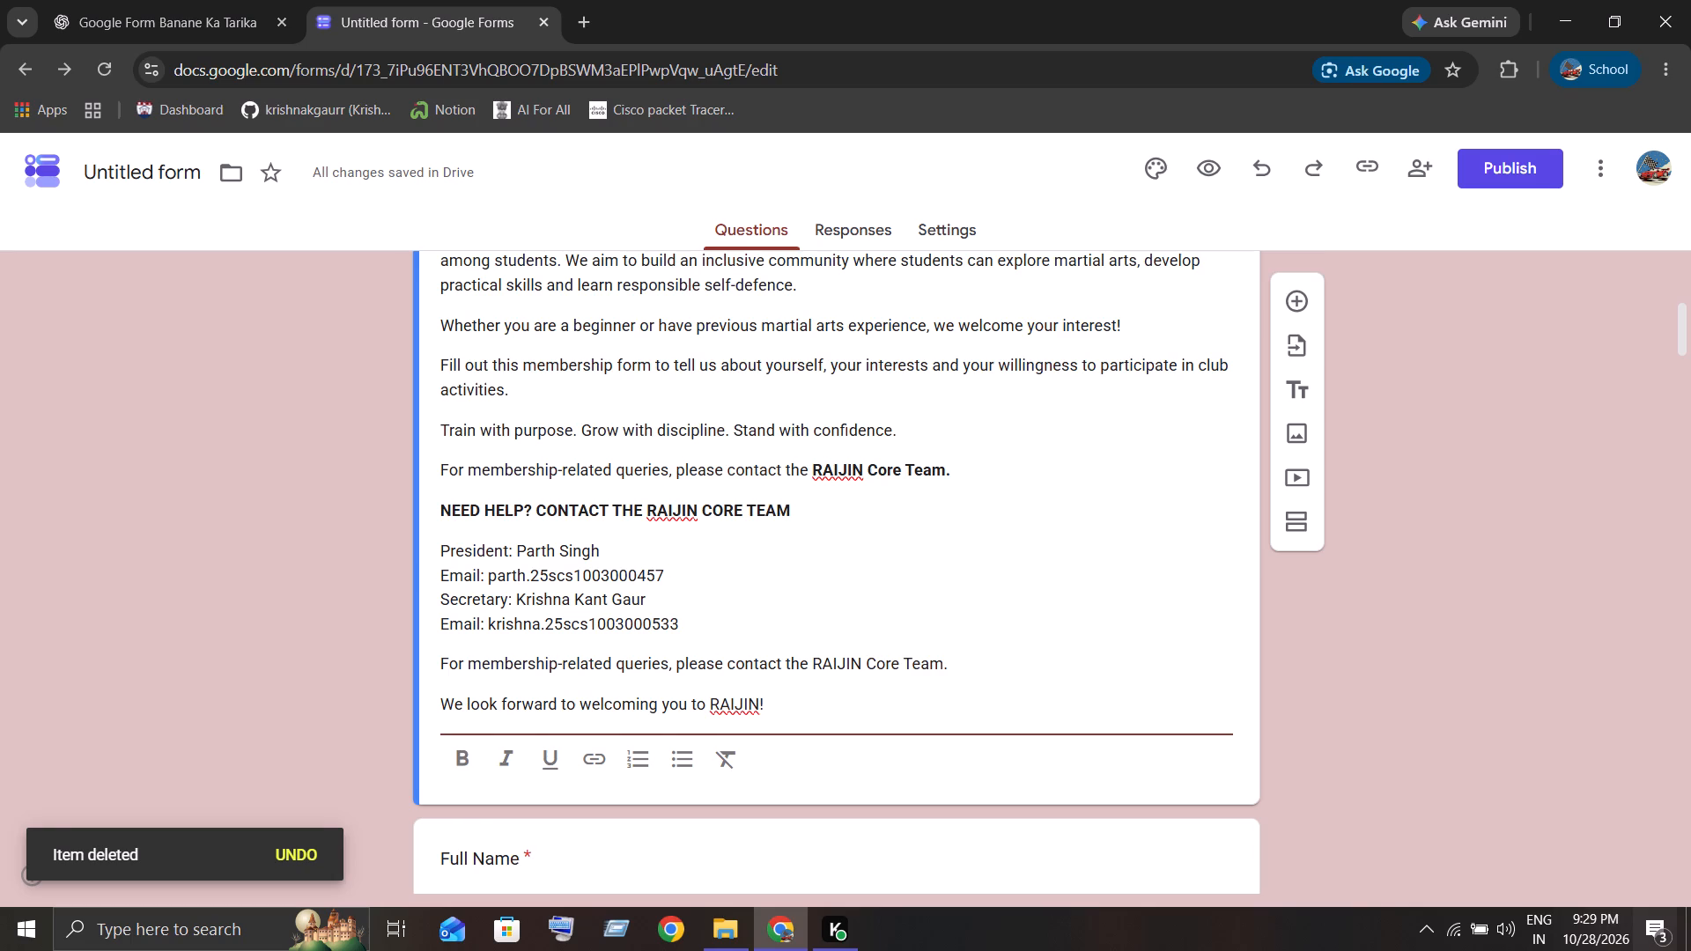
scroll(872, 521, "down", 2)
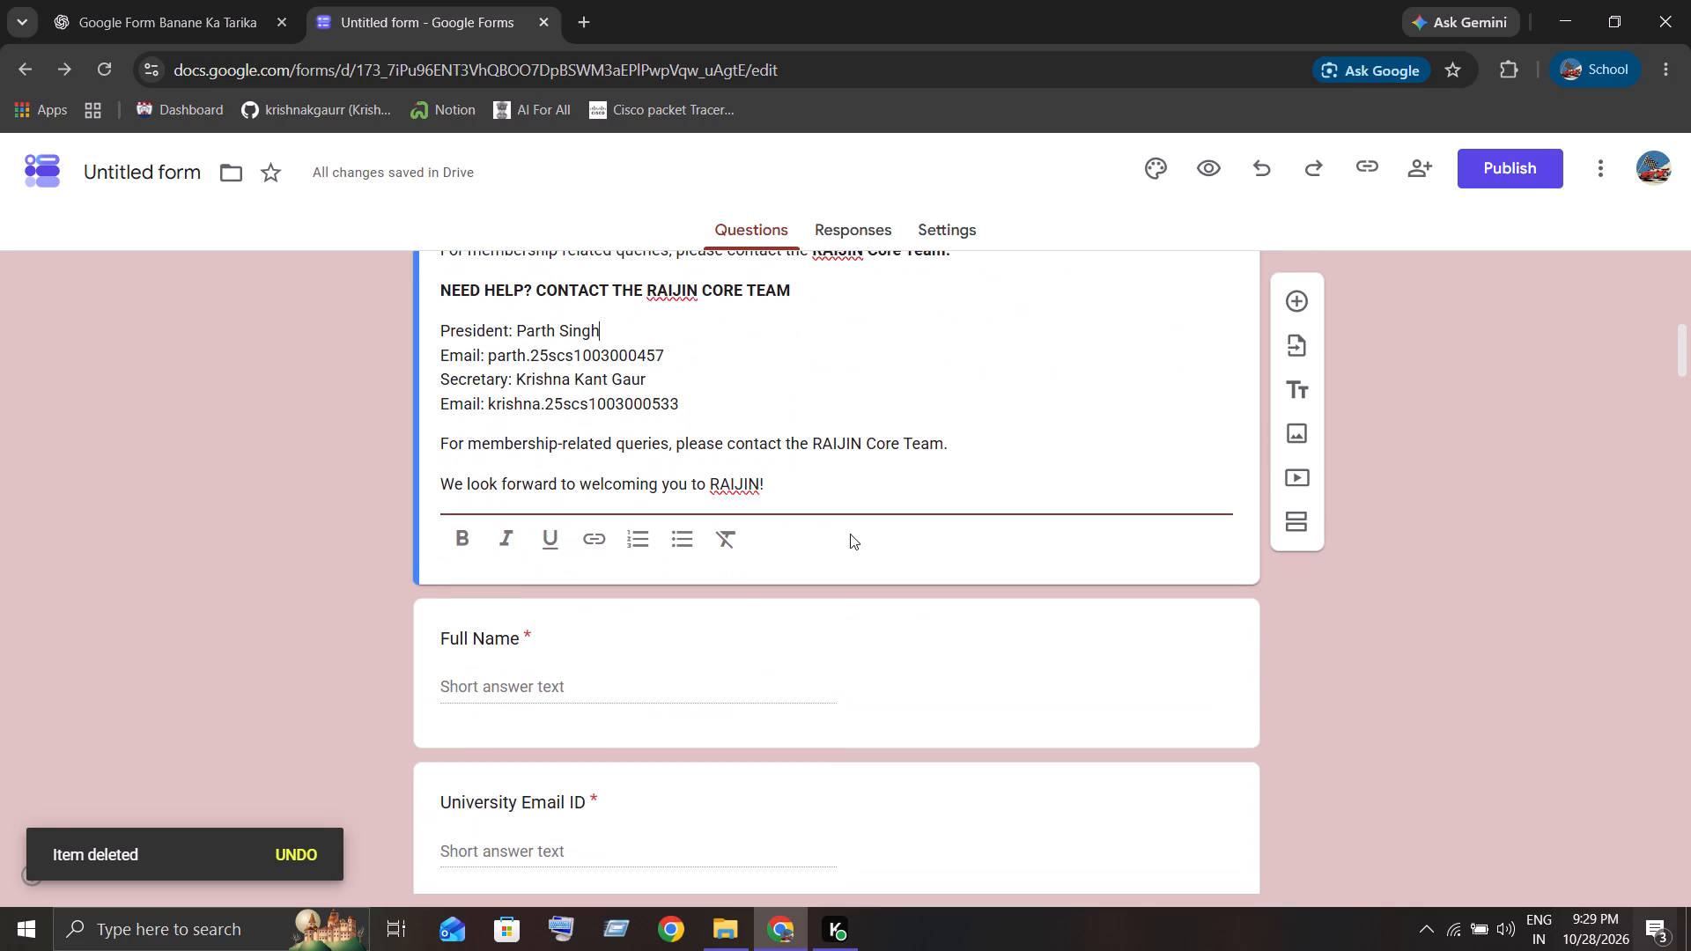
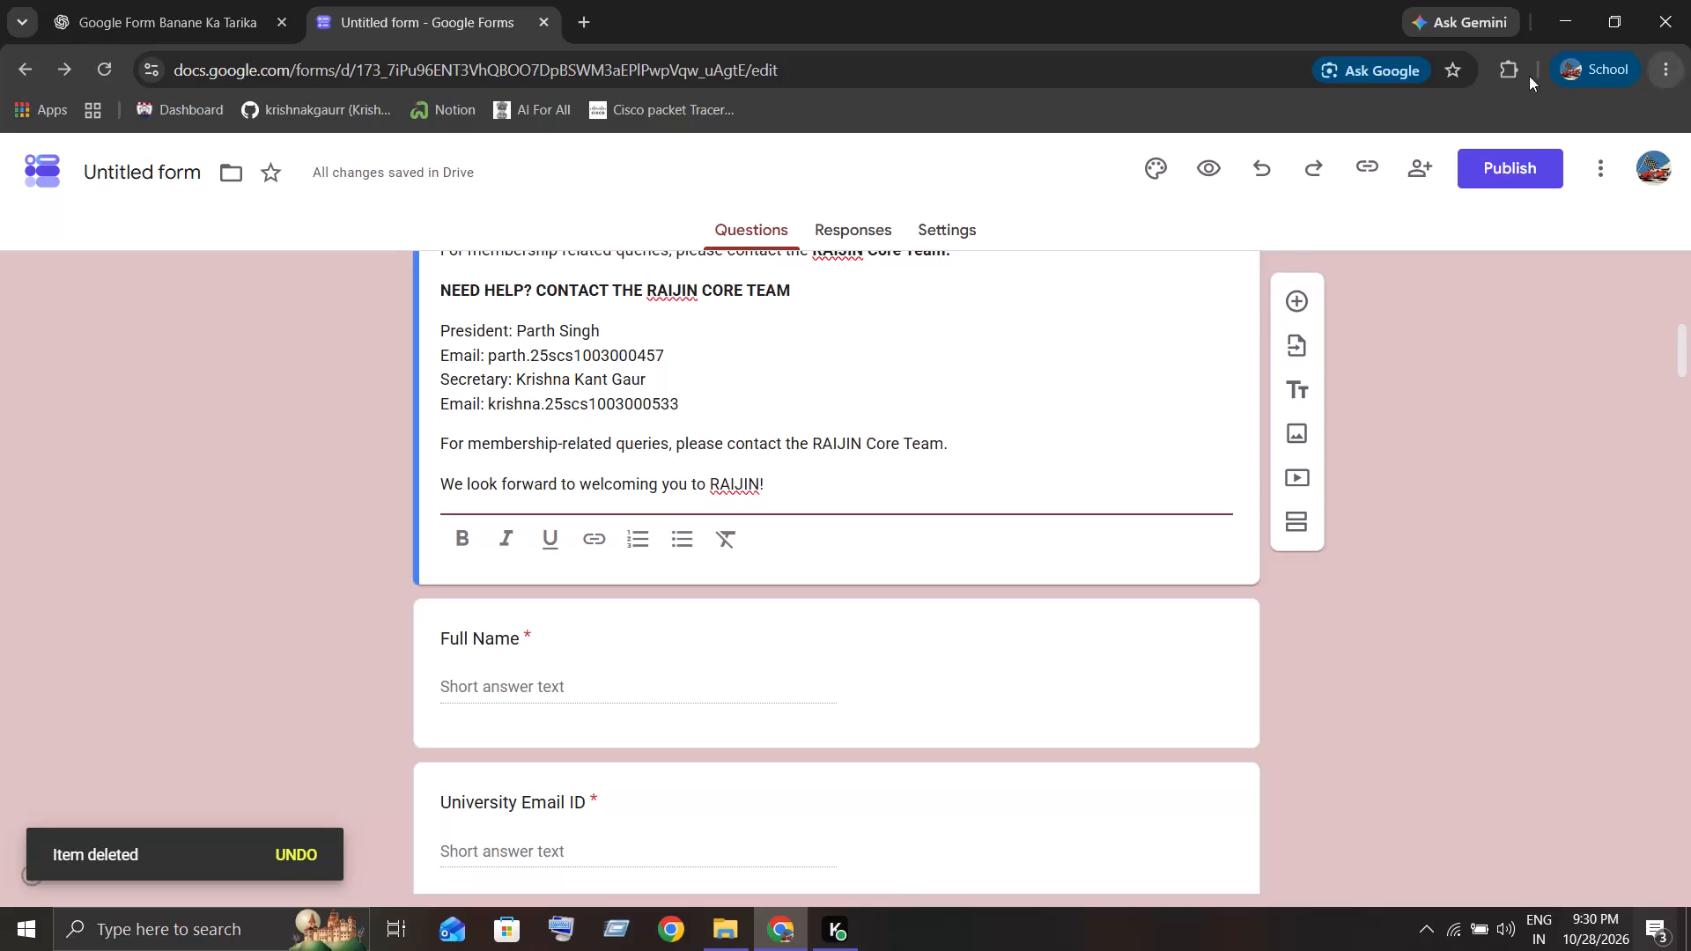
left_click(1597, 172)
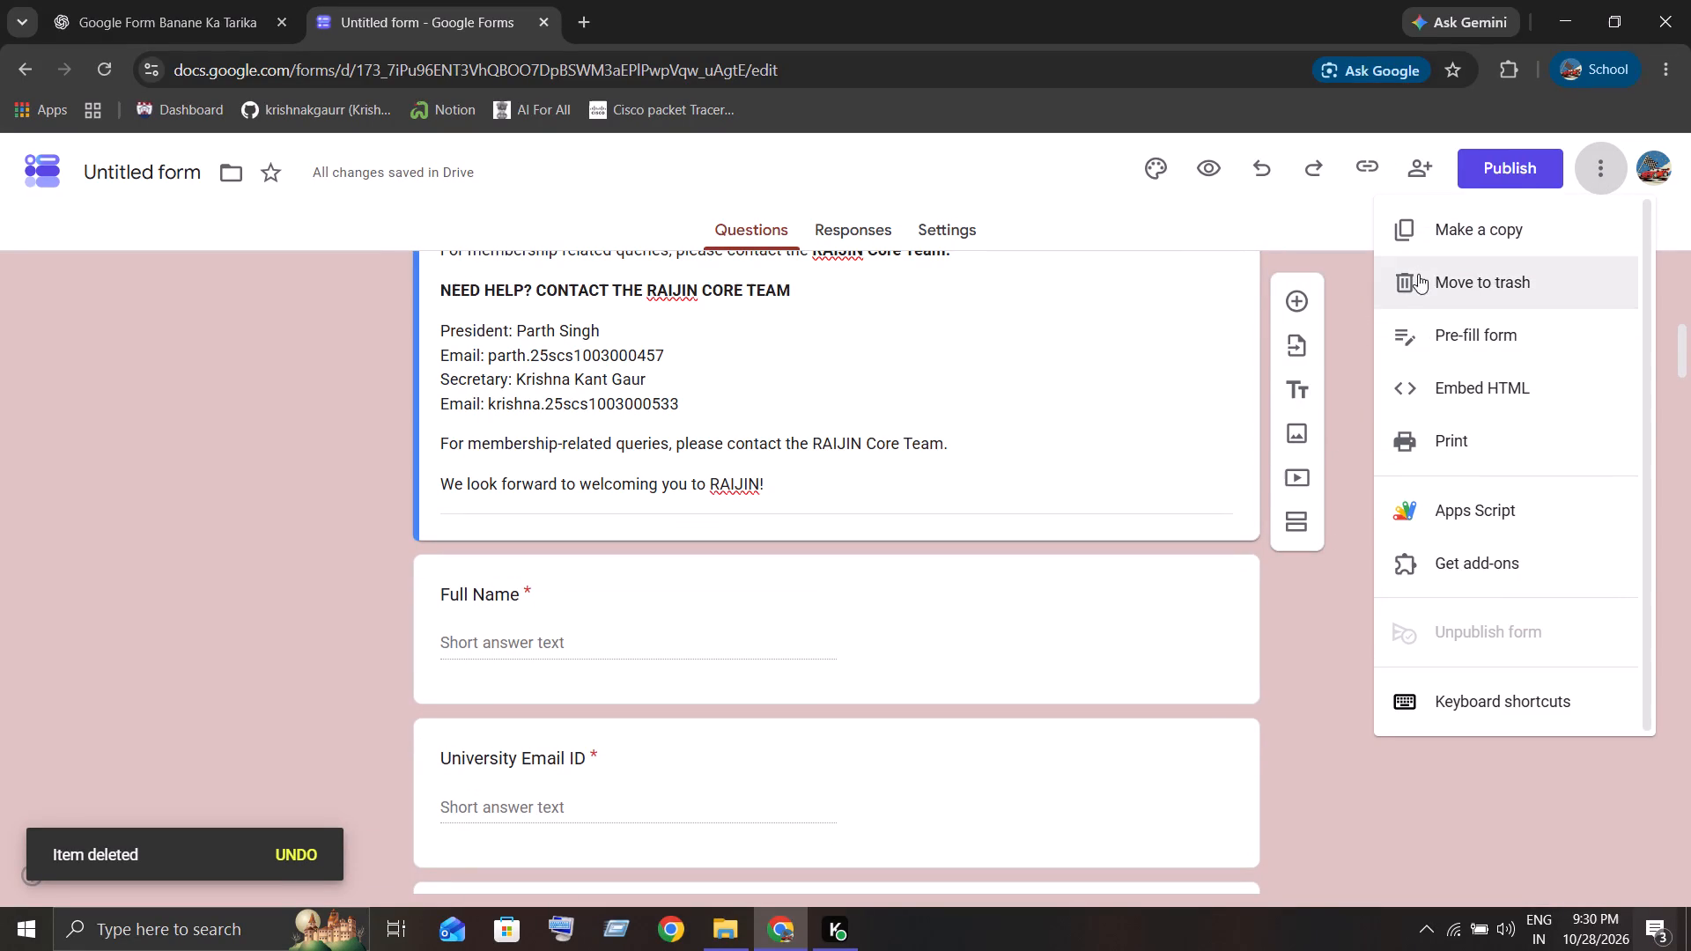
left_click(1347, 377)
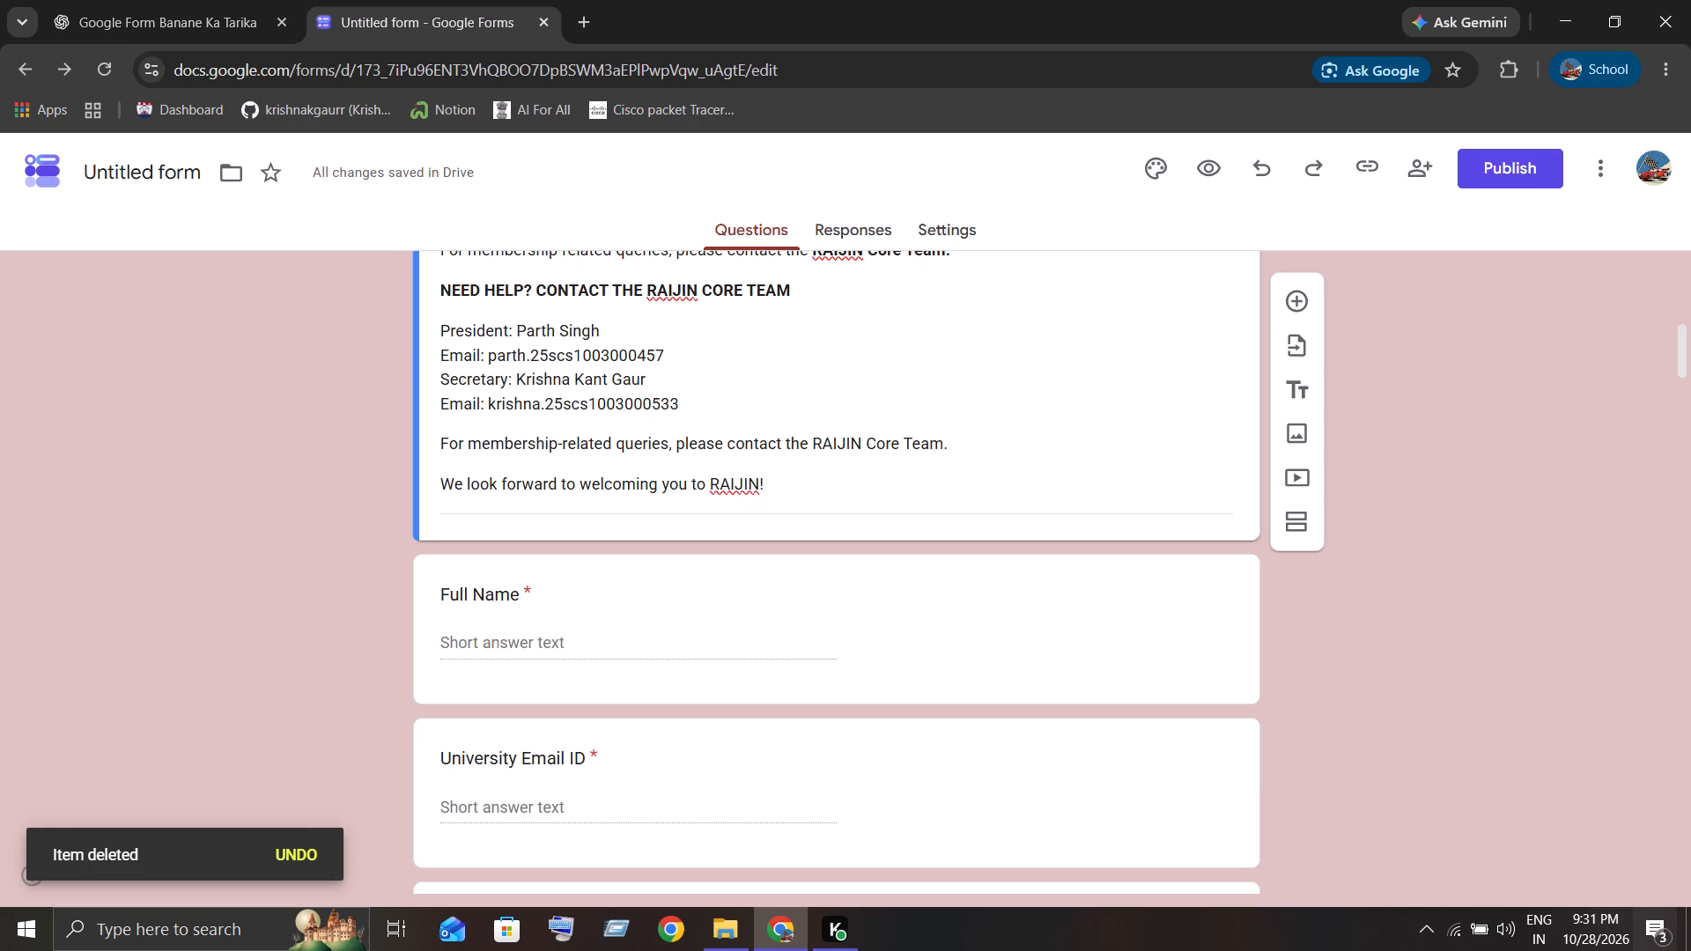
Select the president's name in the core team contact details of the form description.
left_click_drag(611, 326, 518, 325)
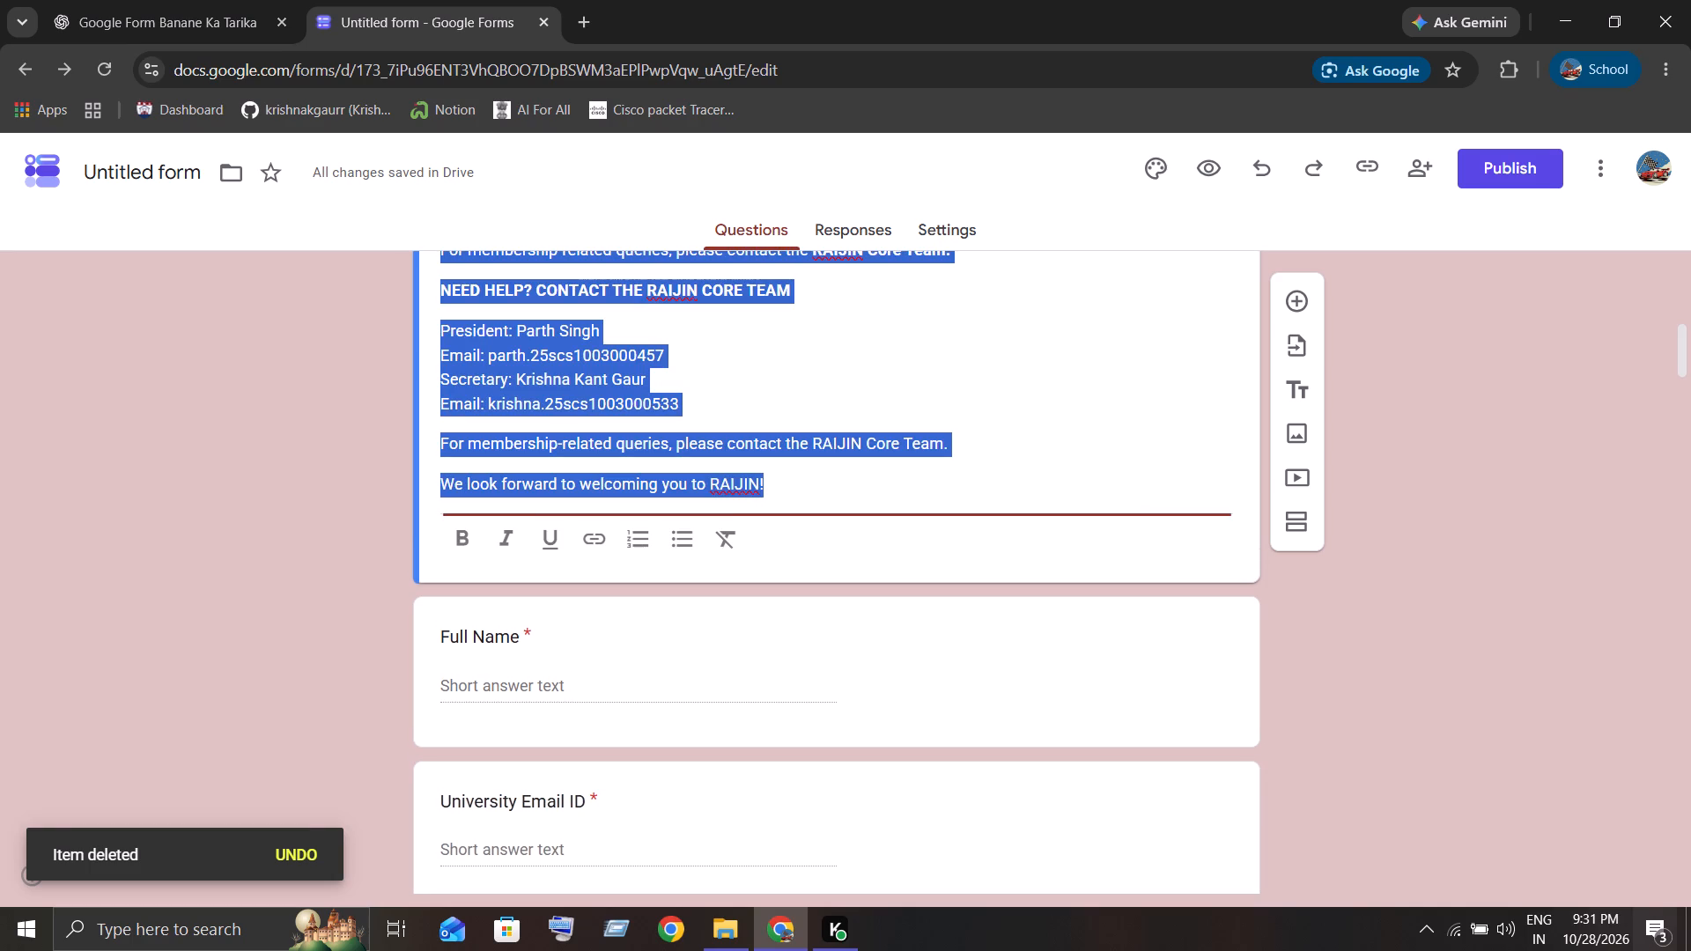
Replace the president's name in the core team contact details of the form description with the new president's full name.
left_click(604, 334)
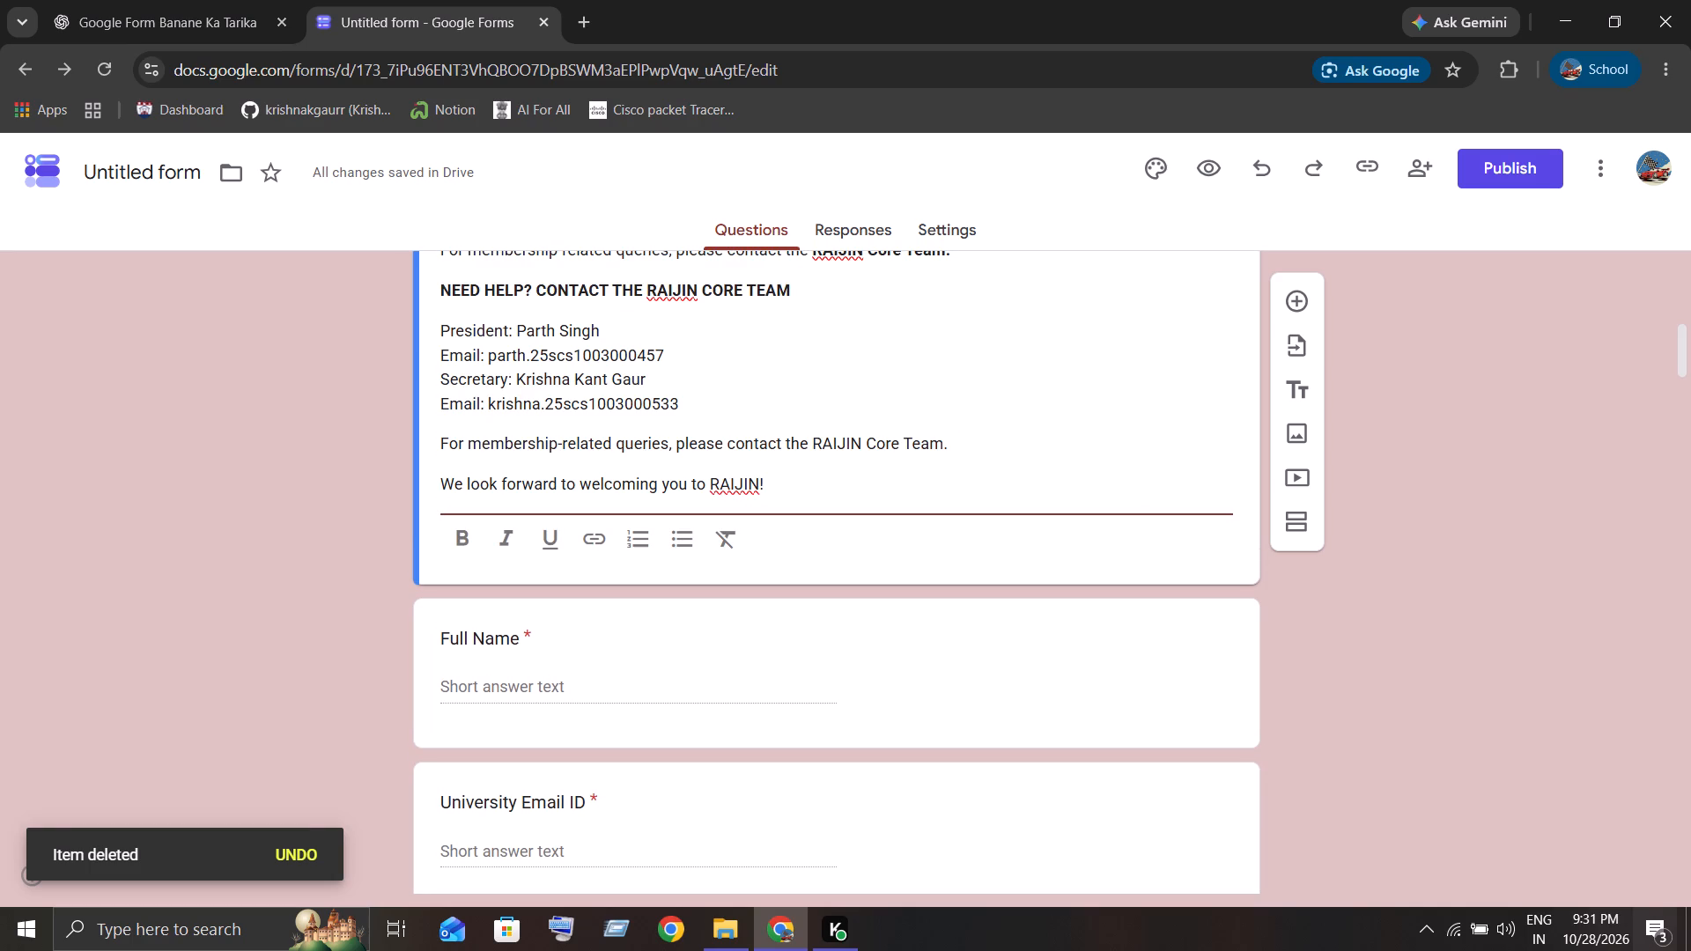
key("BackSpace")
key("BackSpace")
key("BackSpace")
key("BackSpace")
key("BackSpace")
key("BackSpace")
key("BackSpace")
key("BackSpace")
key("BackSpace")
key("BackSpace")
key("BackSpace")
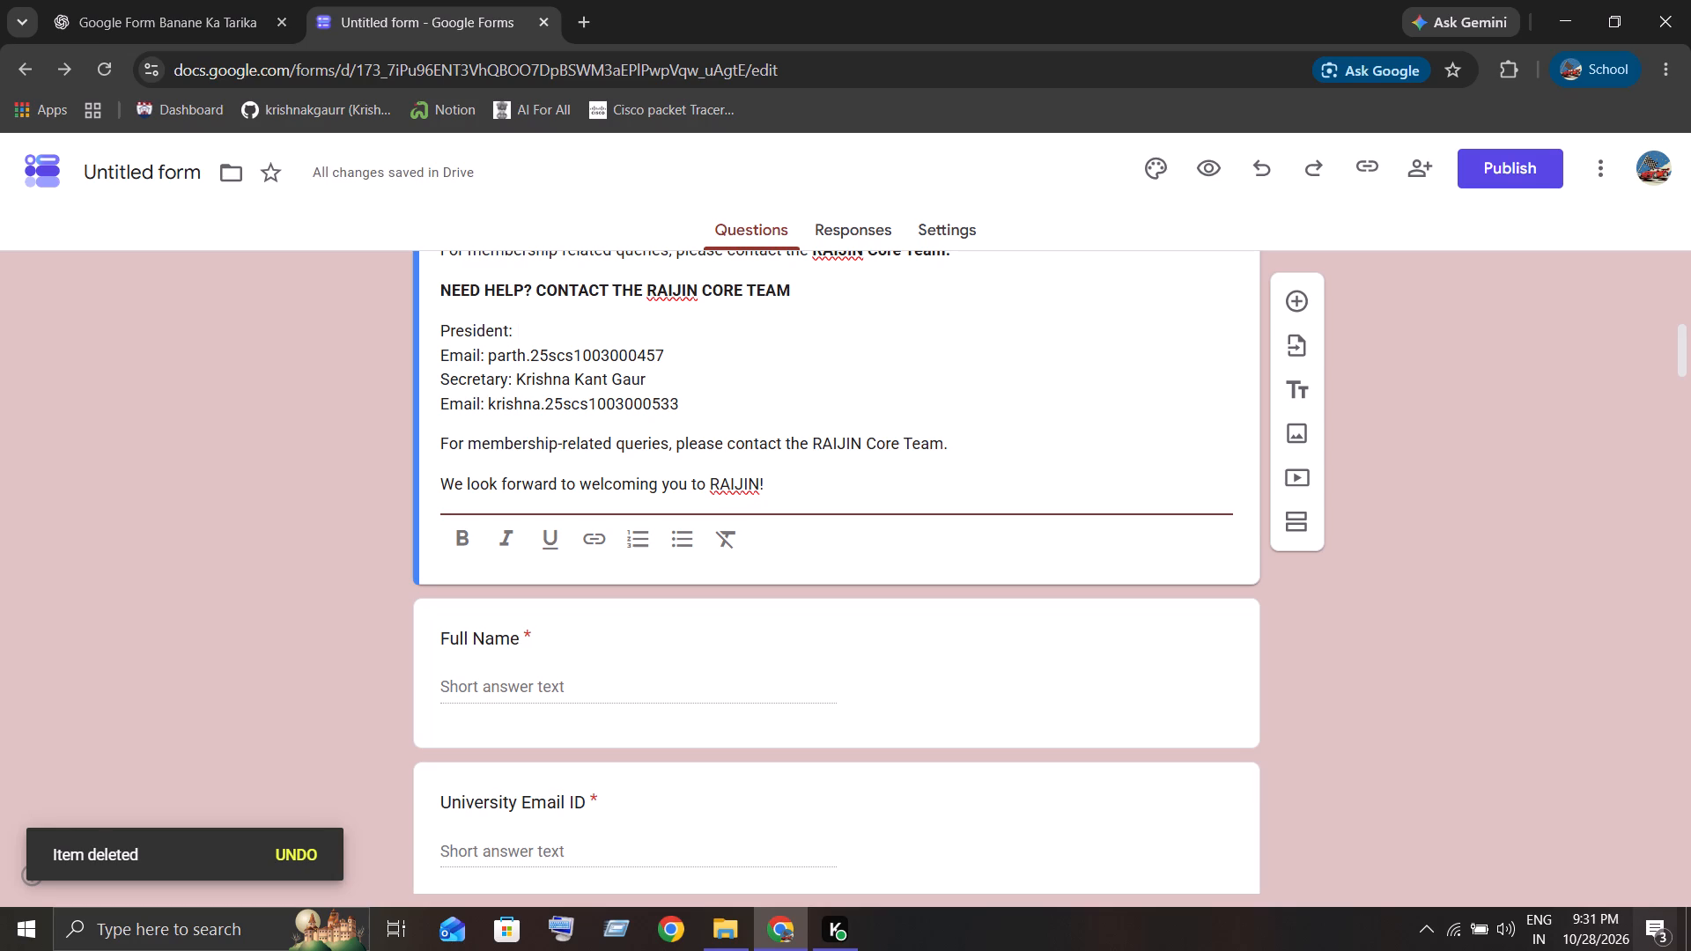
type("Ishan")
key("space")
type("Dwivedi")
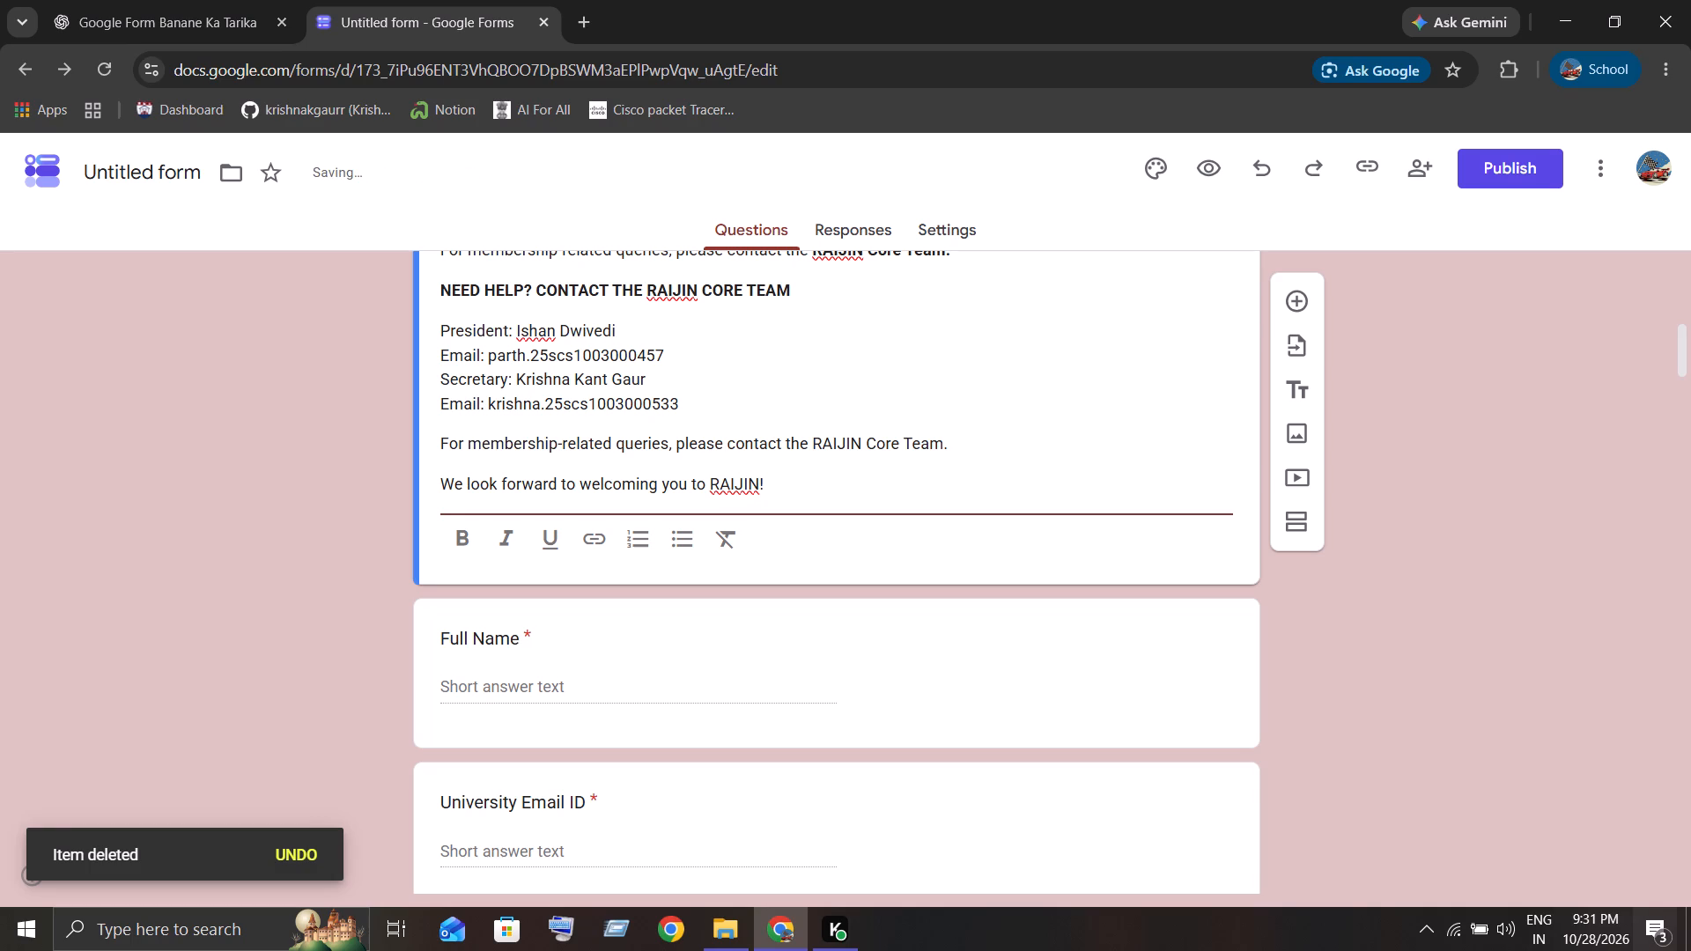
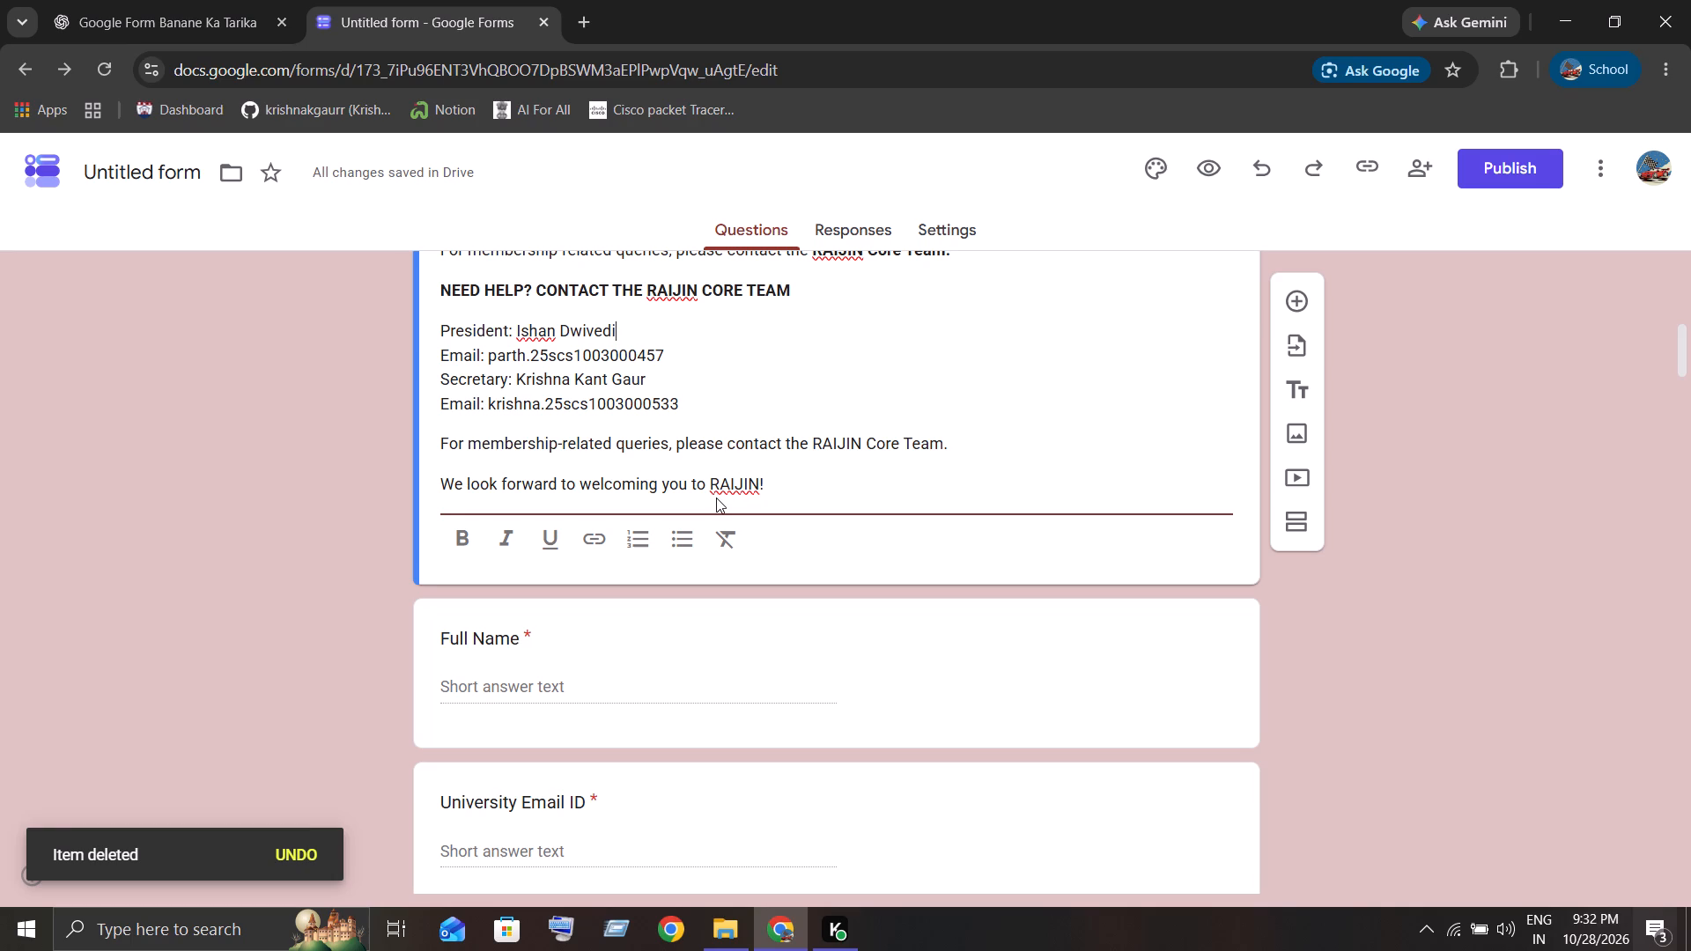
Select the part after the dot in the president's email entry in the form description's core team contact details.
left_click_drag(679, 359, 524, 358)
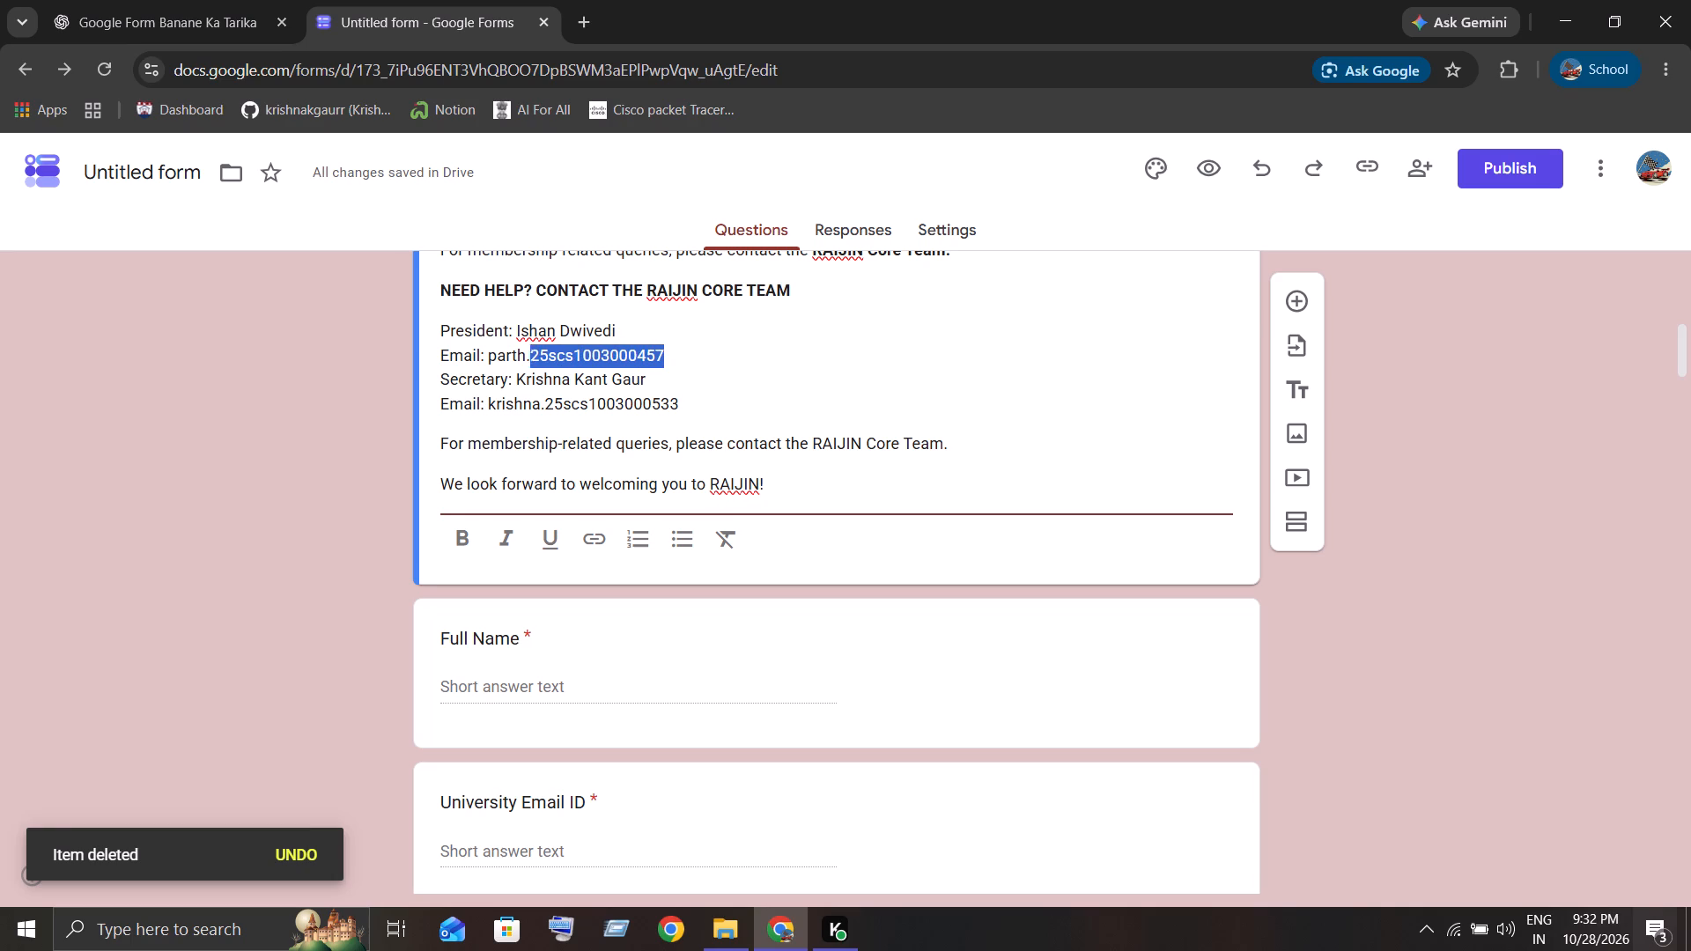
Delete the membership-related queries sentence above the "NEED HELP?" heading in the form description, leaving one blank line before the heading.
left_click_drag(524, 358, 490, 358)
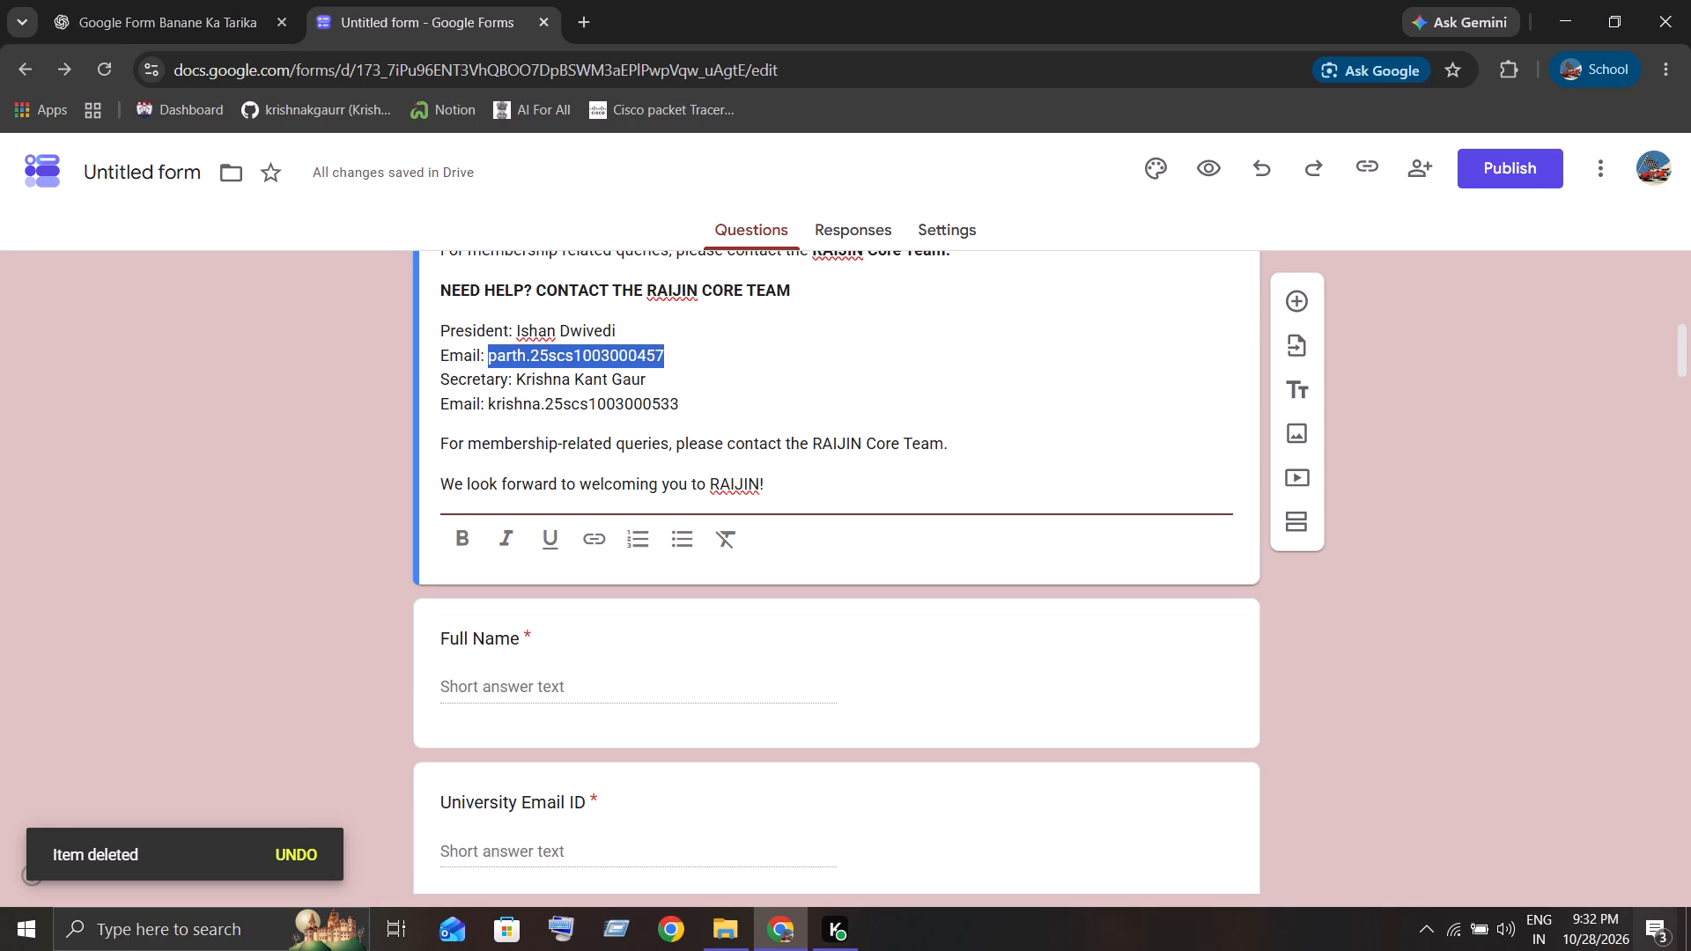
scroll(514, 409, "up", 1)
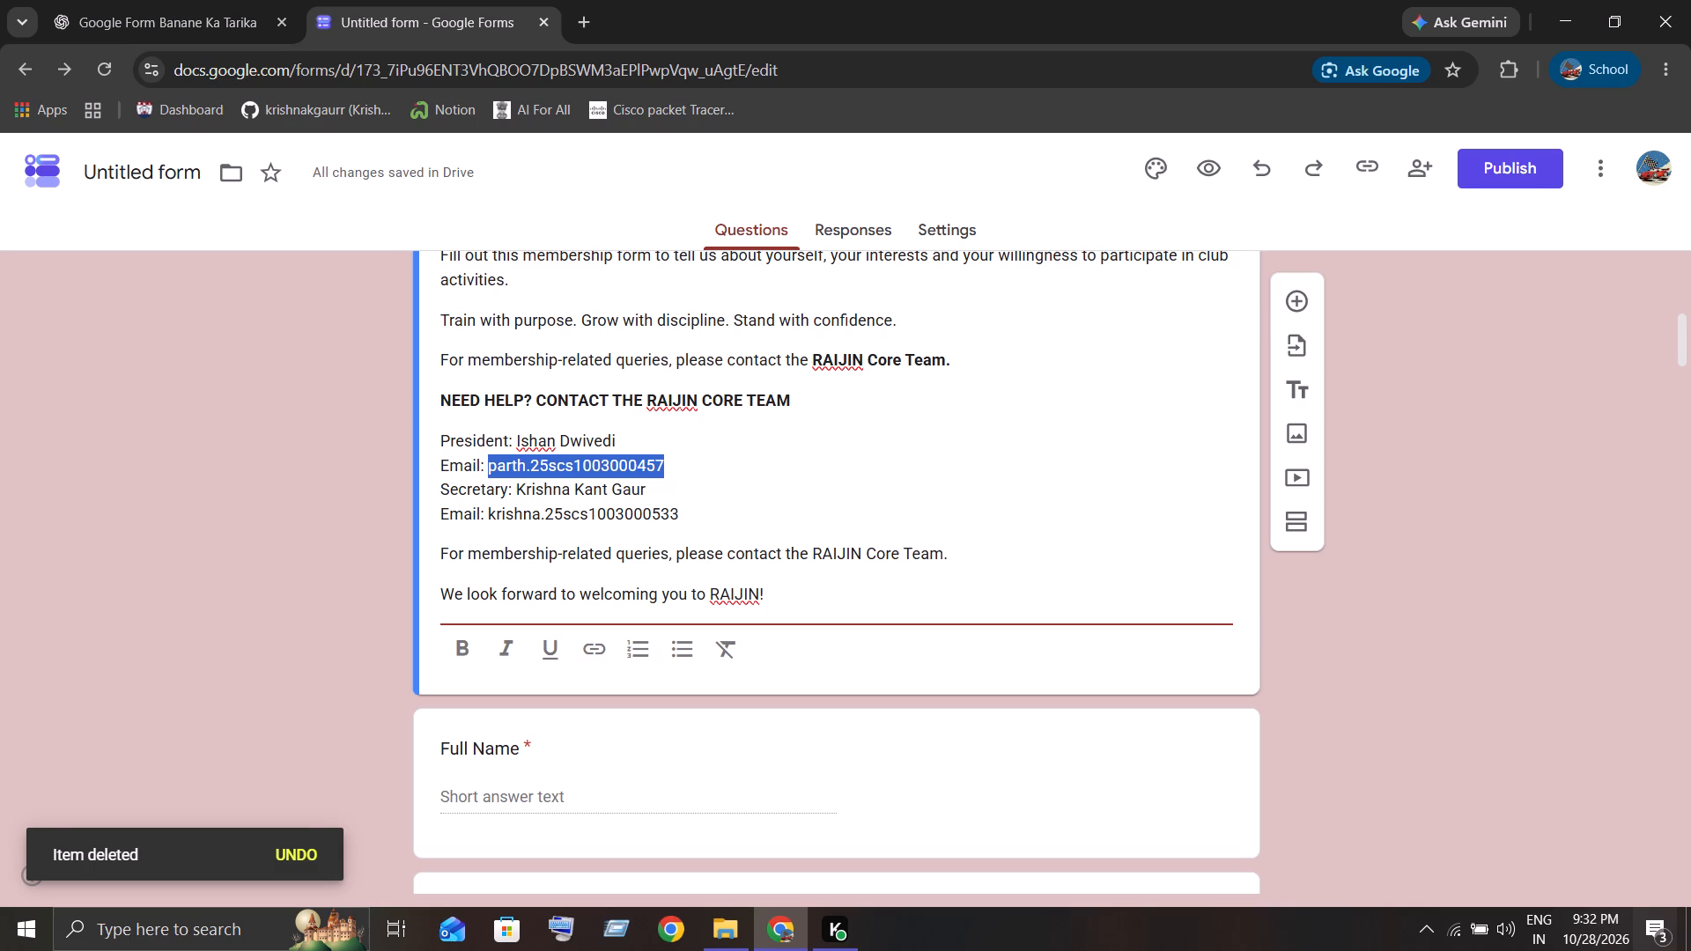
scroll(696, 399, "up", 1)
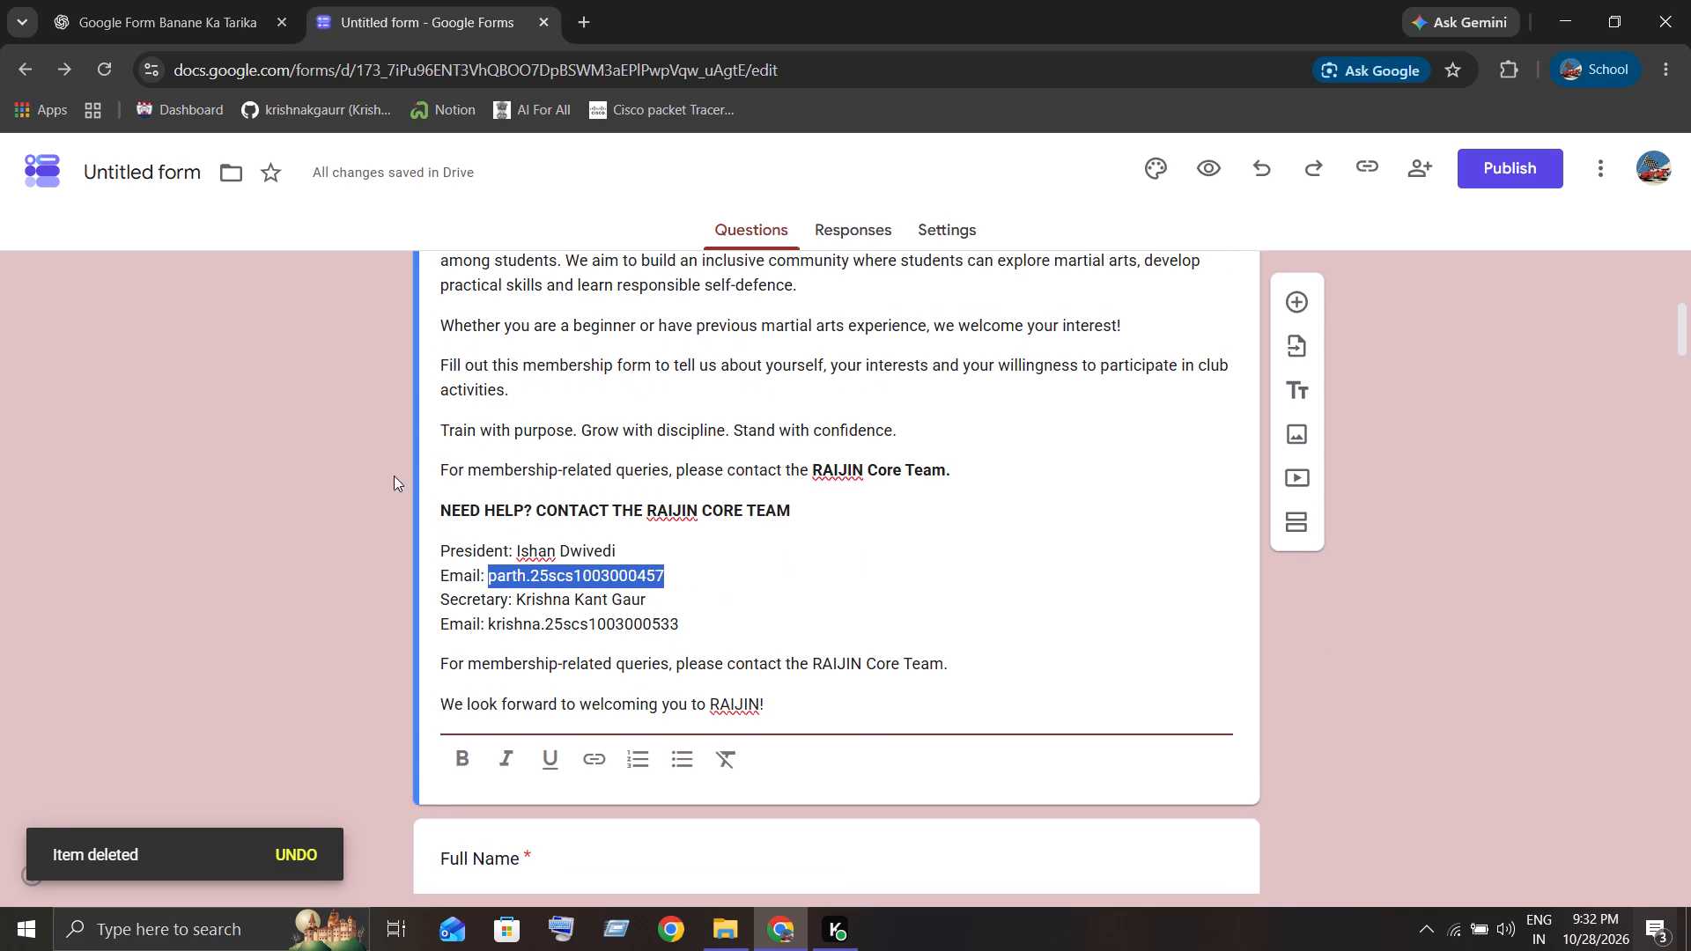
left_click_drag(443, 465, 838, 465)
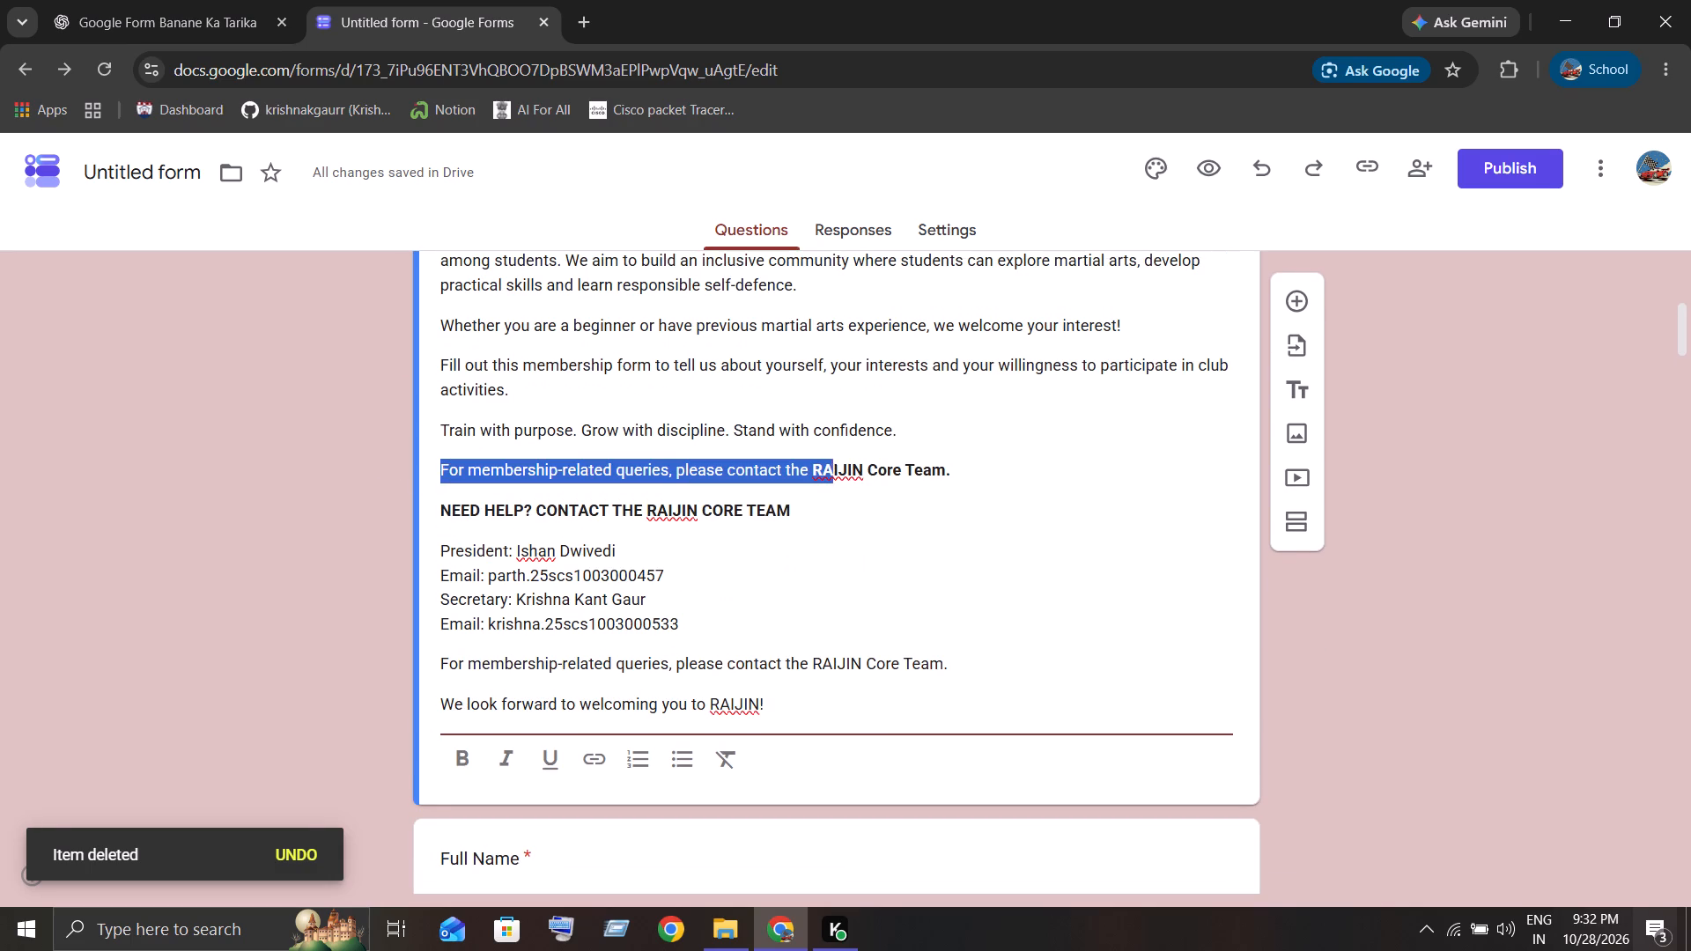
left_click_drag(838, 465, 947, 468)
key("BackSpace")
key("BackSpace")
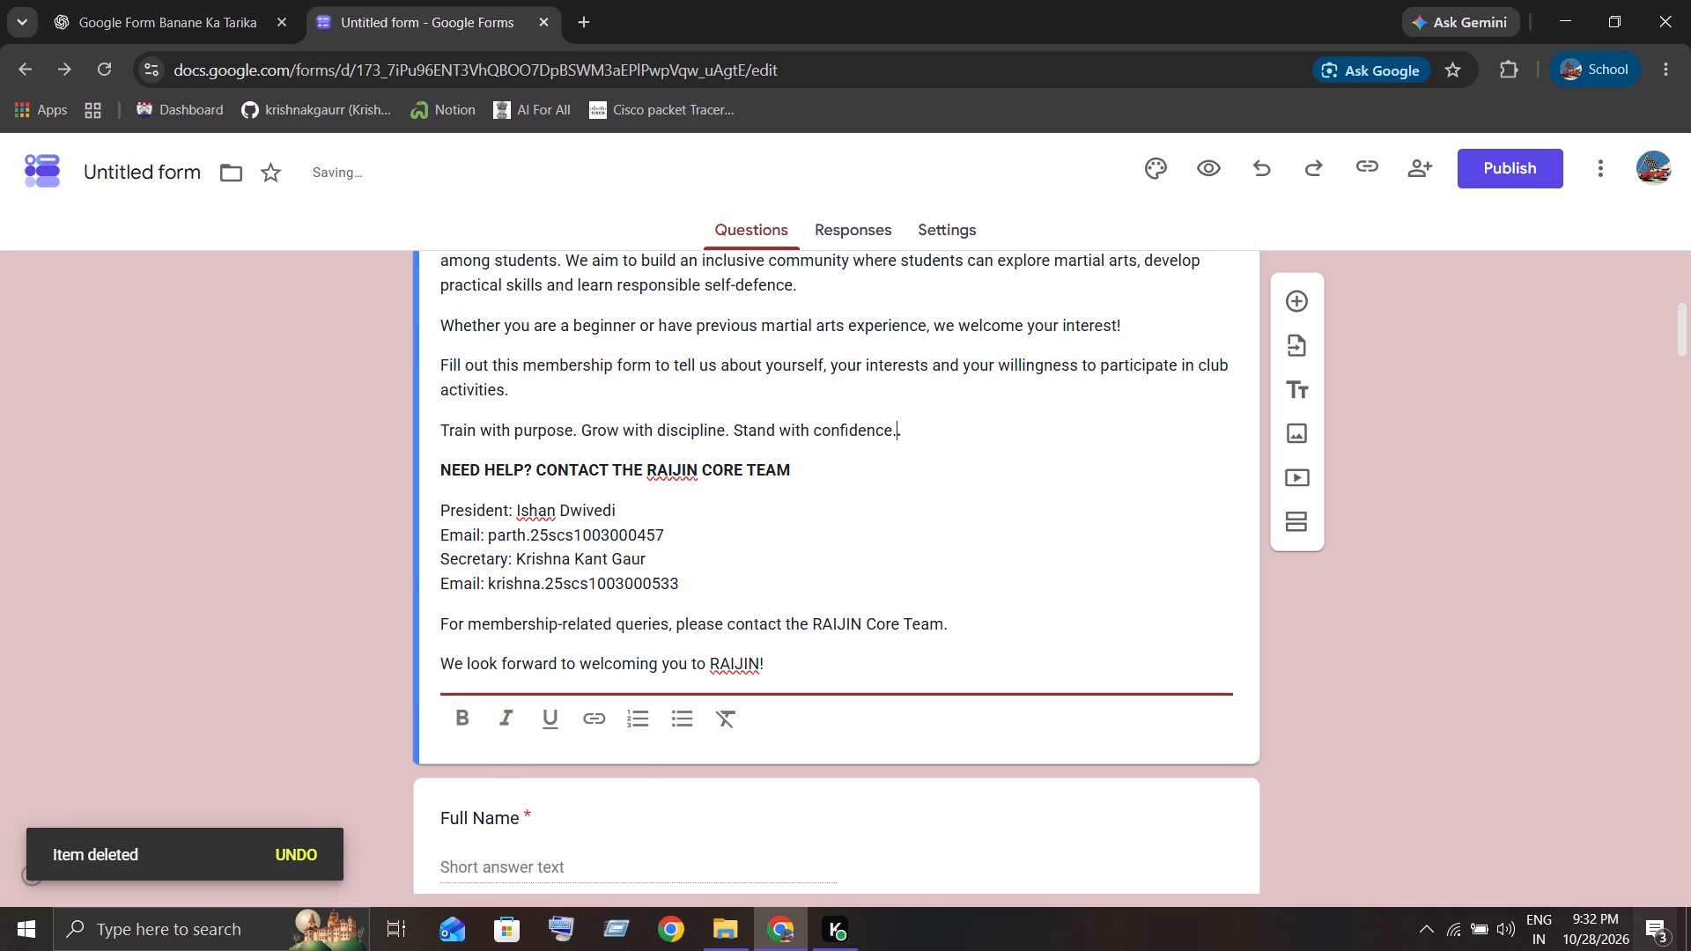
left_click(919, 441)
key("BackSpace")
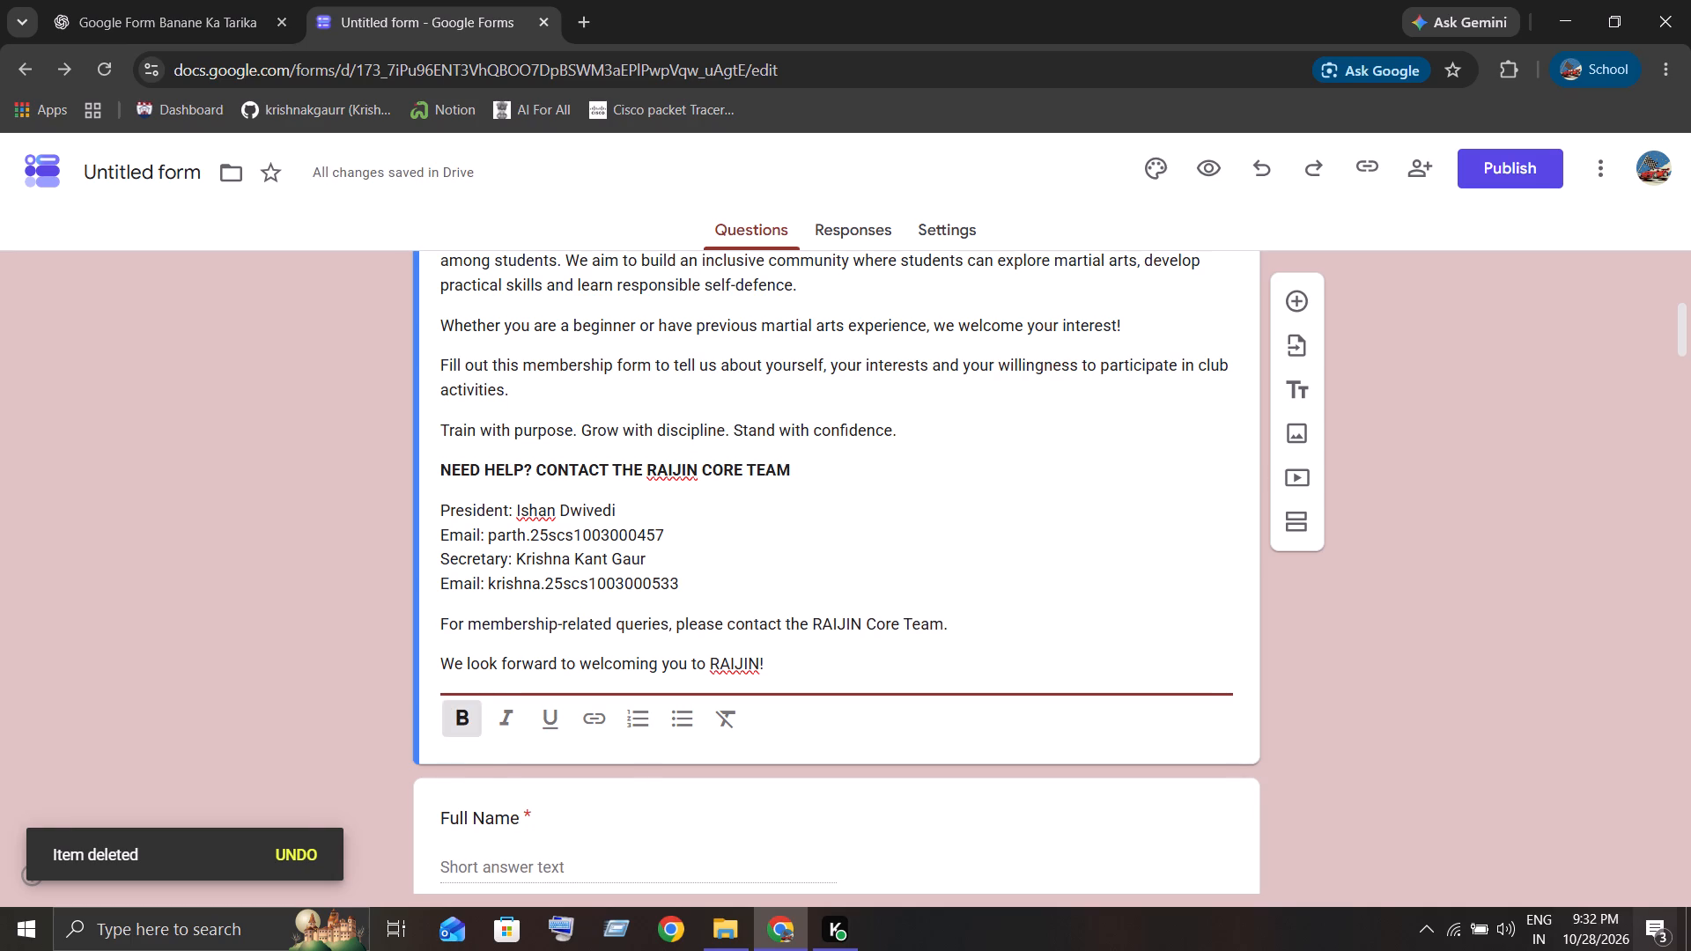
left_click(914, 430)
key("Return")
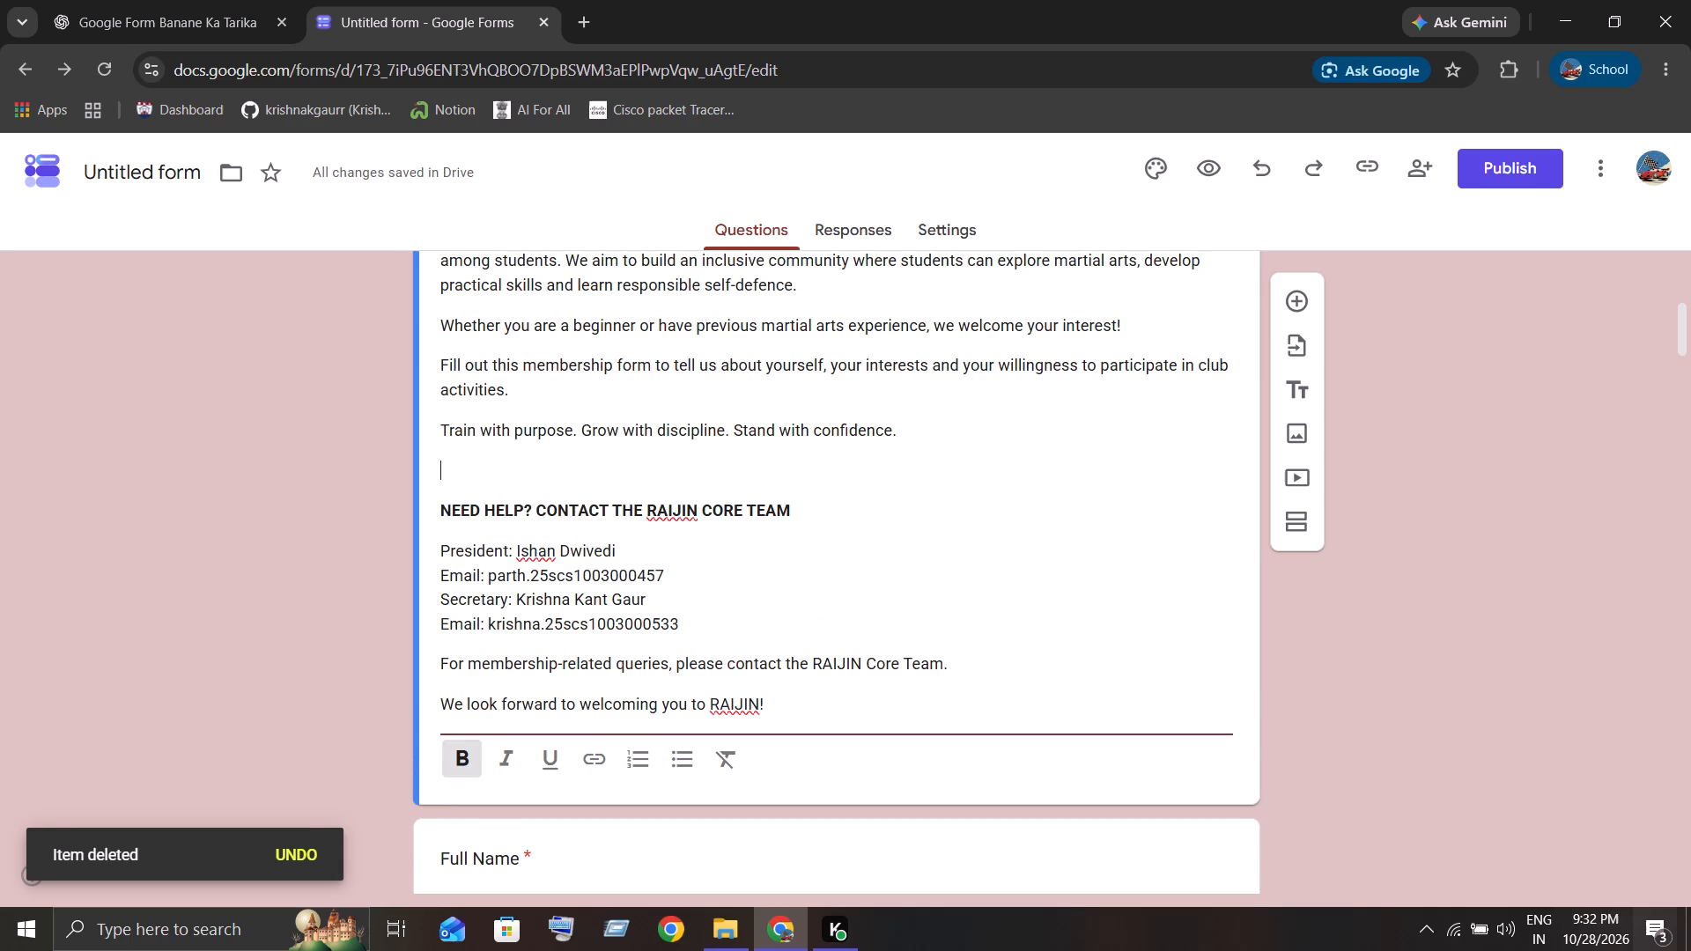
Check the spelling suggestions for the president's first name and for RAIJIN in the core team contact section.
scroll(710, 576, "down", 2)
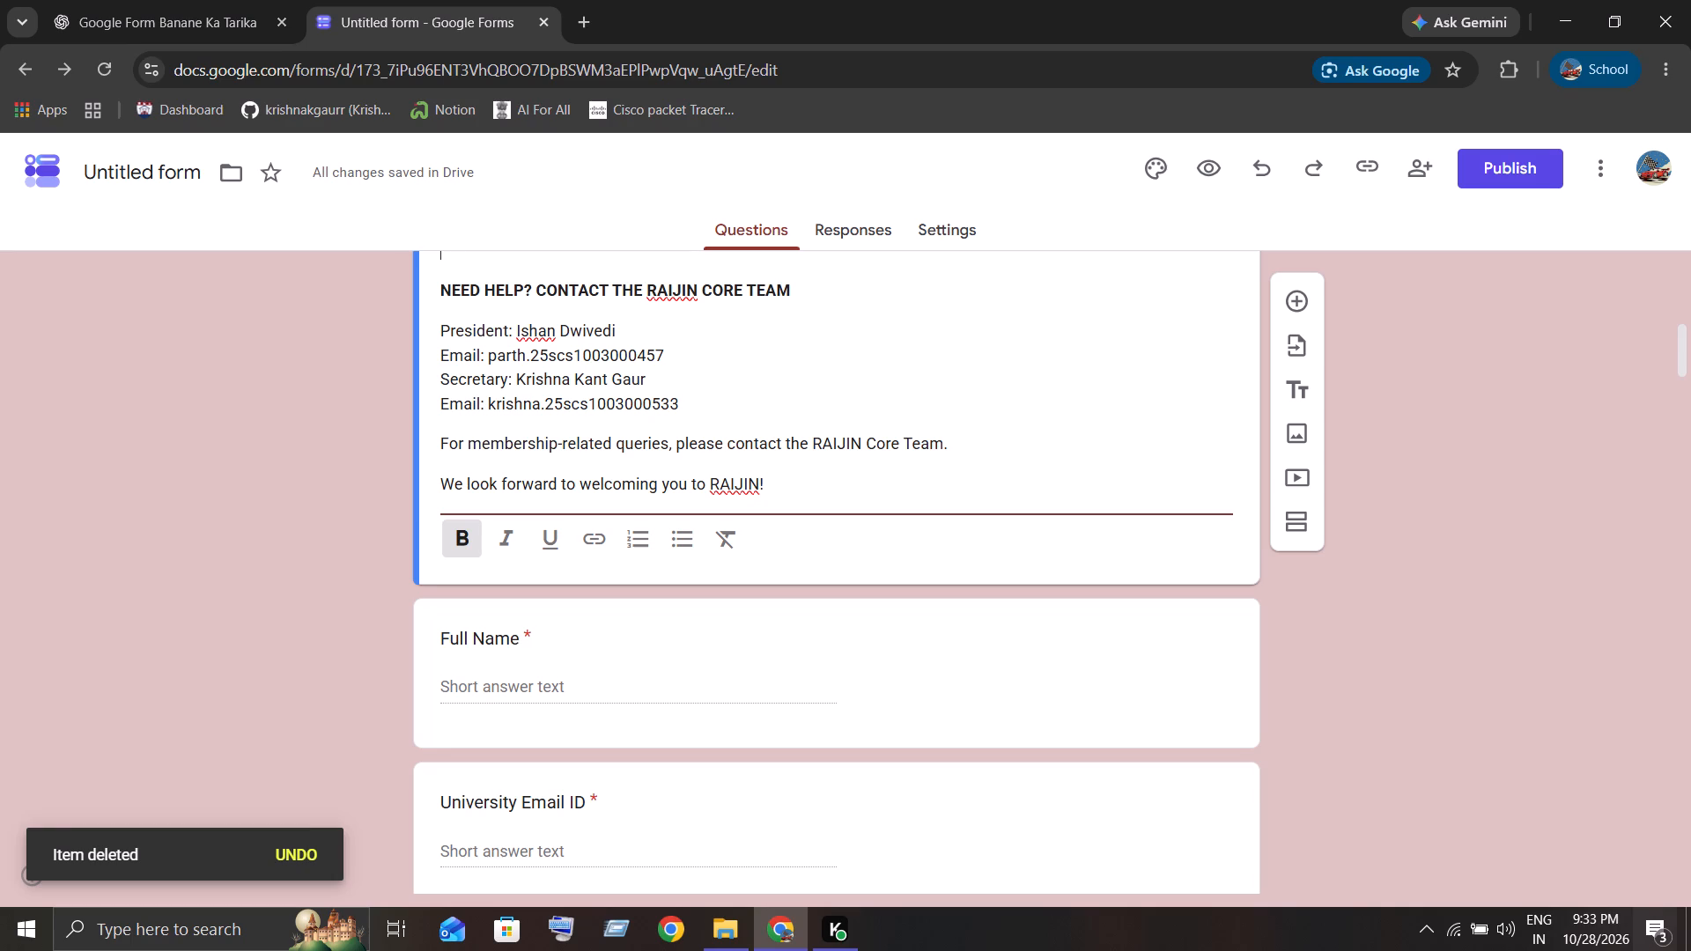
left_click_drag(666, 356, 614, 355)
left_click_drag(614, 355, 585, 355)
left_click(528, 329)
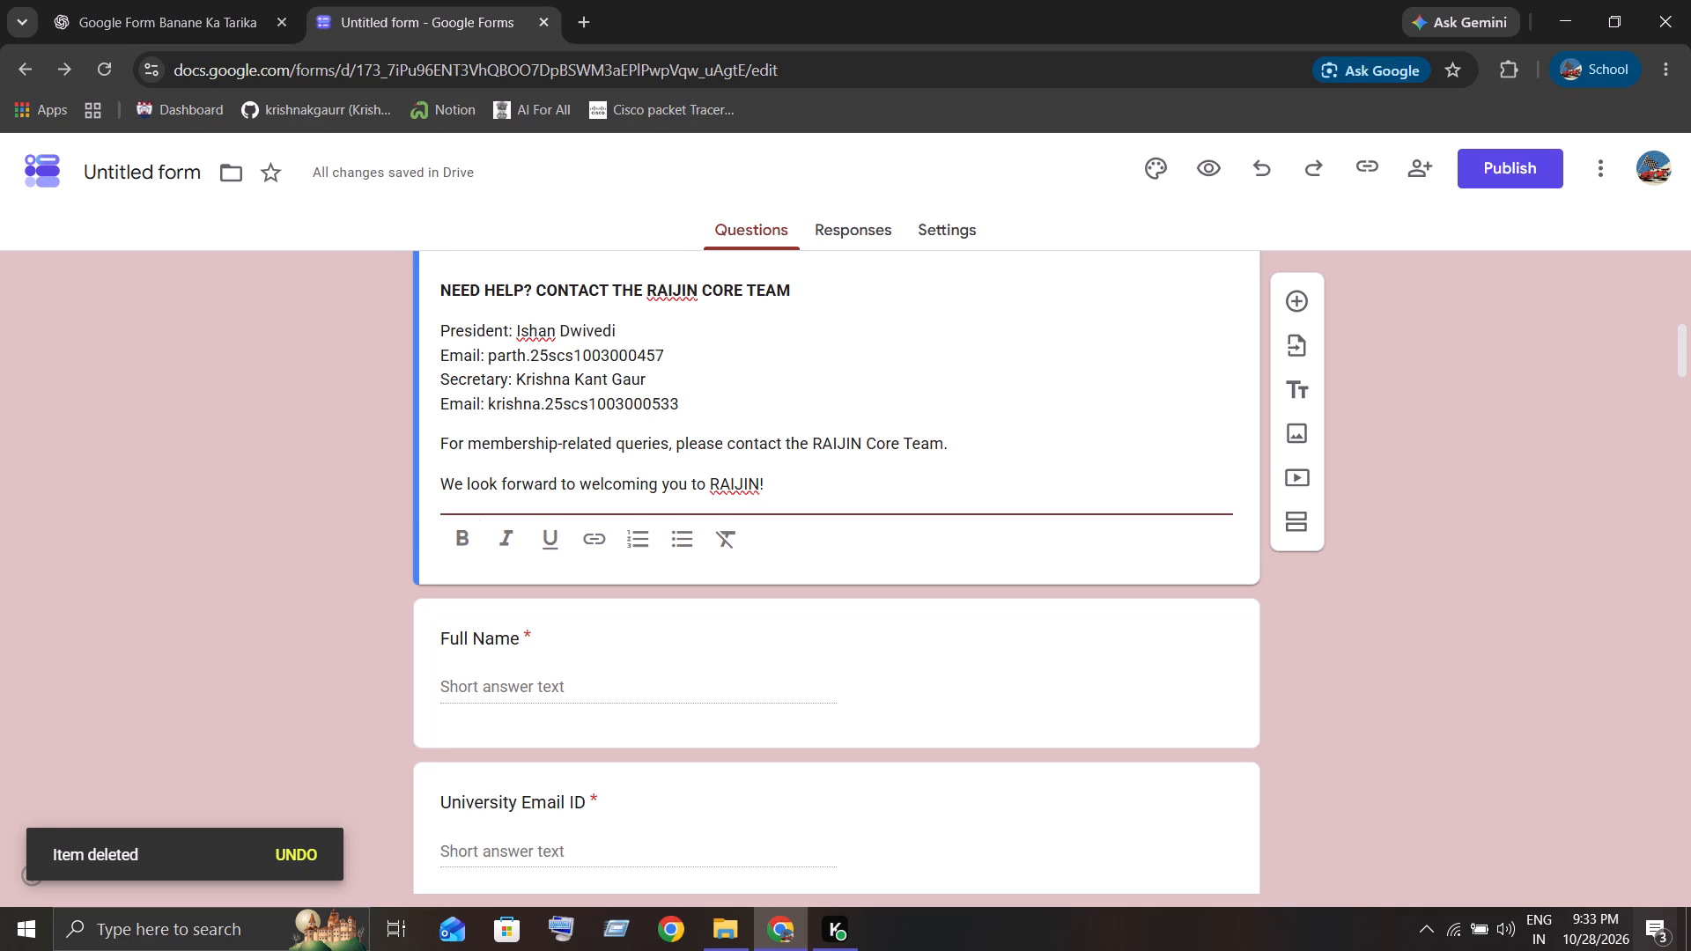
double_click(542, 333)
right_click(544, 335)
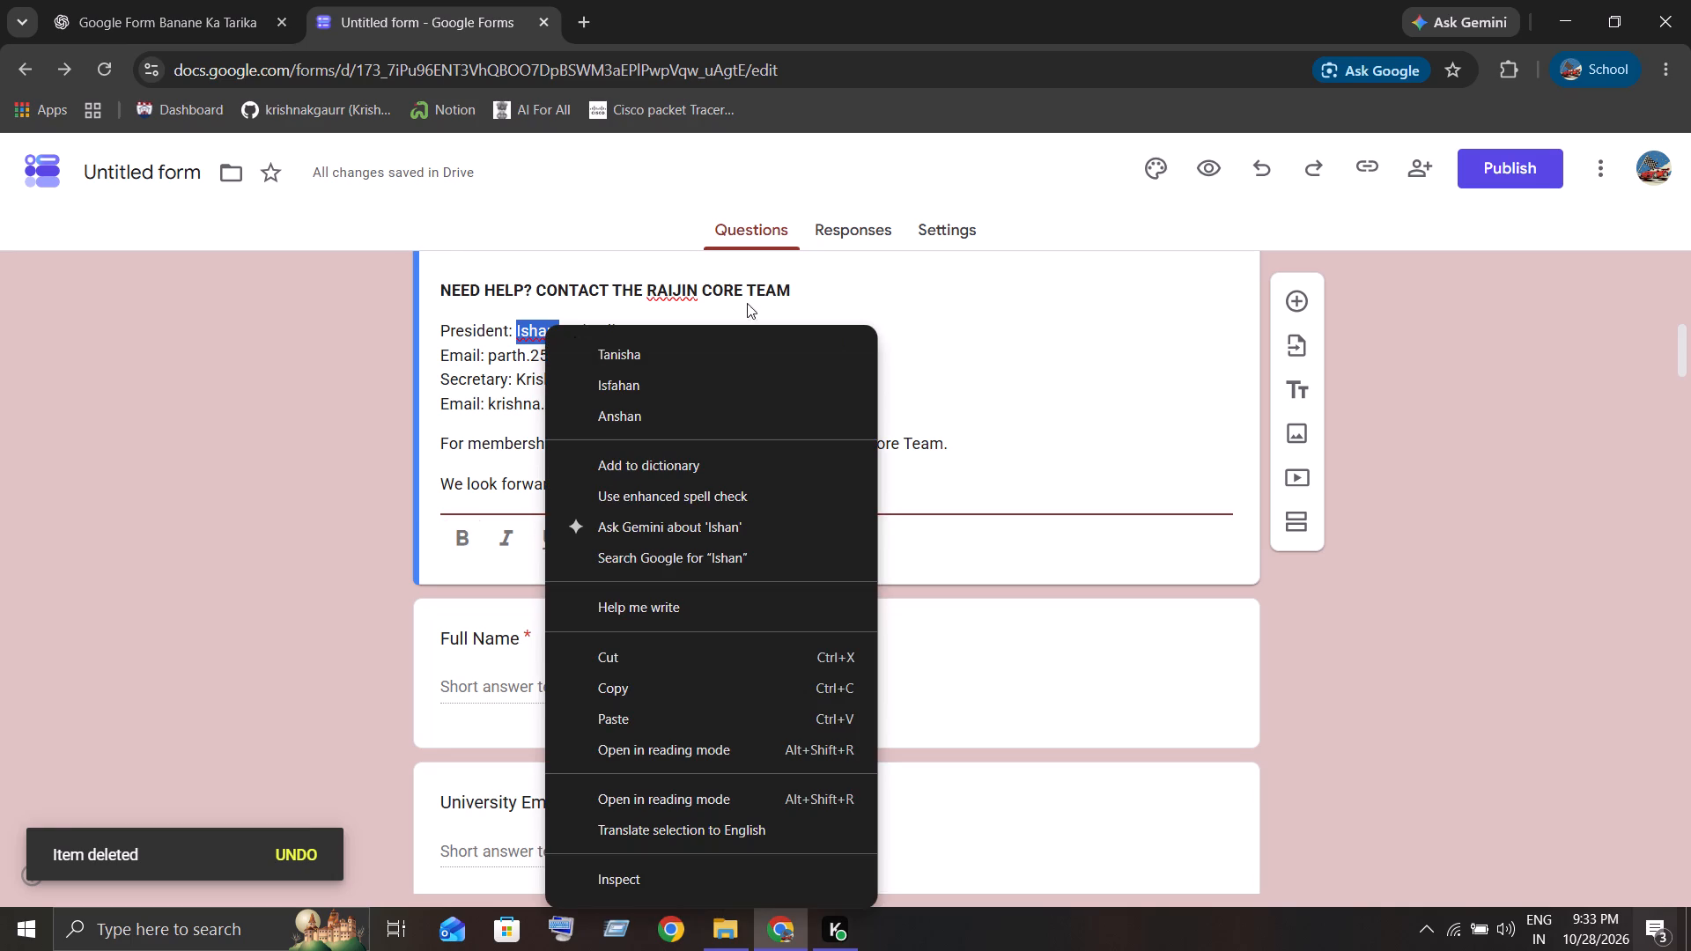
double_click(654, 288)
right_click(654, 288)
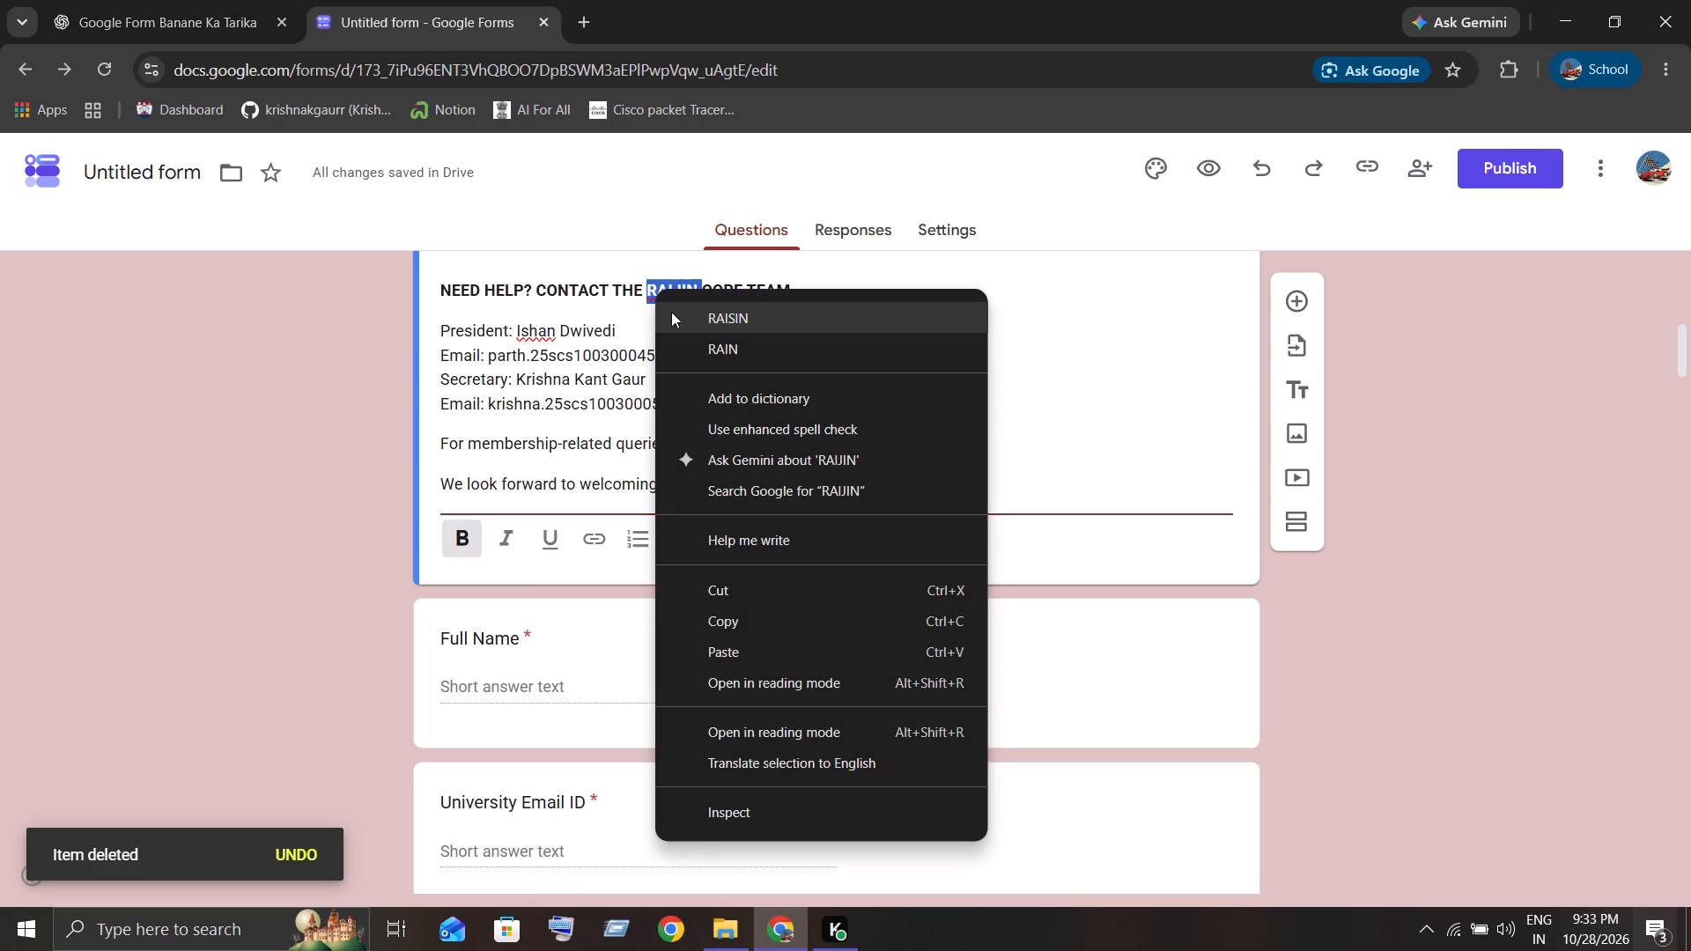
left_click(1040, 324)
scroll(860, 332, "up", 3)
scroll(750, 377, "up", 1)
scroll(498, 453, "down", 8)
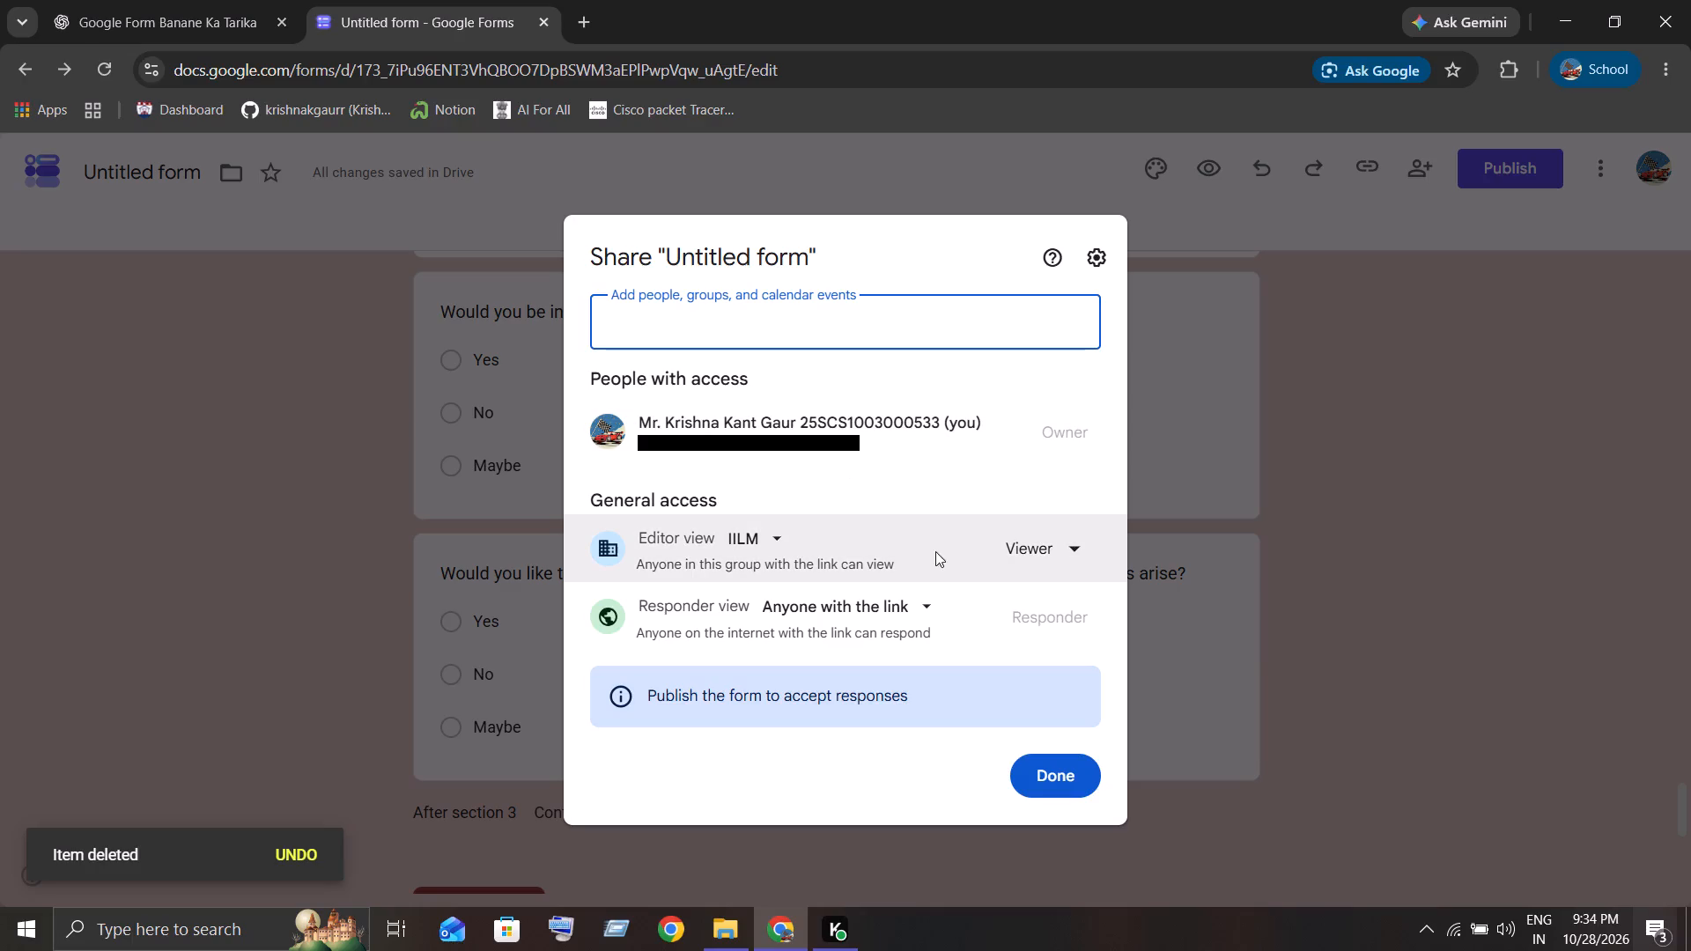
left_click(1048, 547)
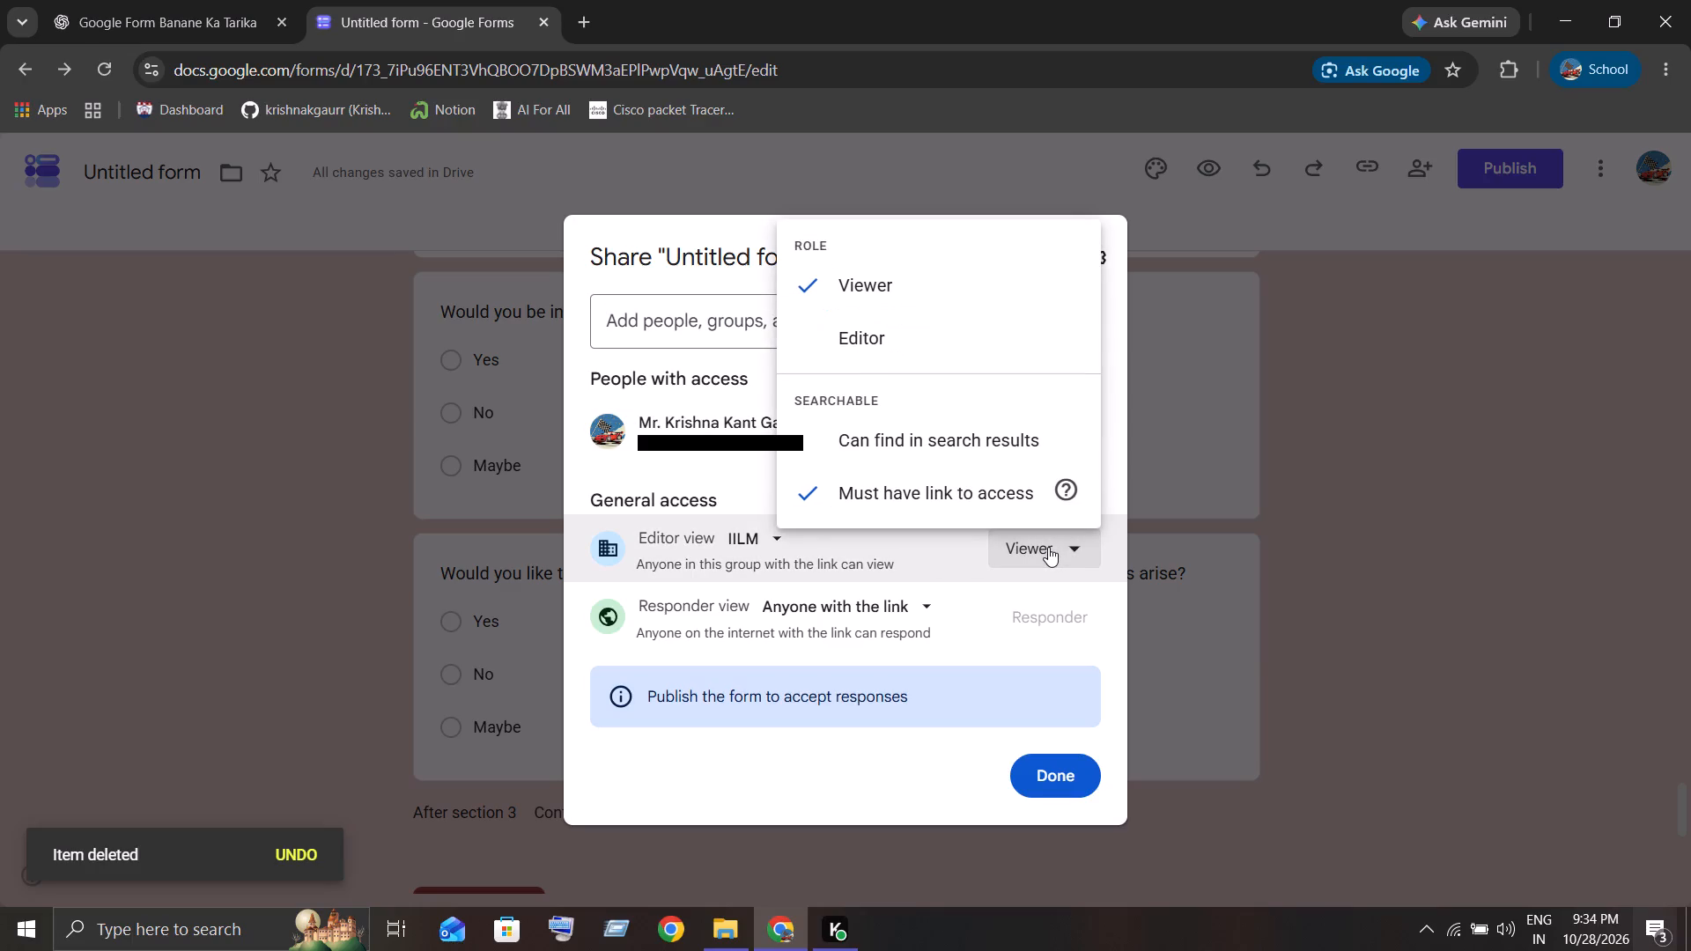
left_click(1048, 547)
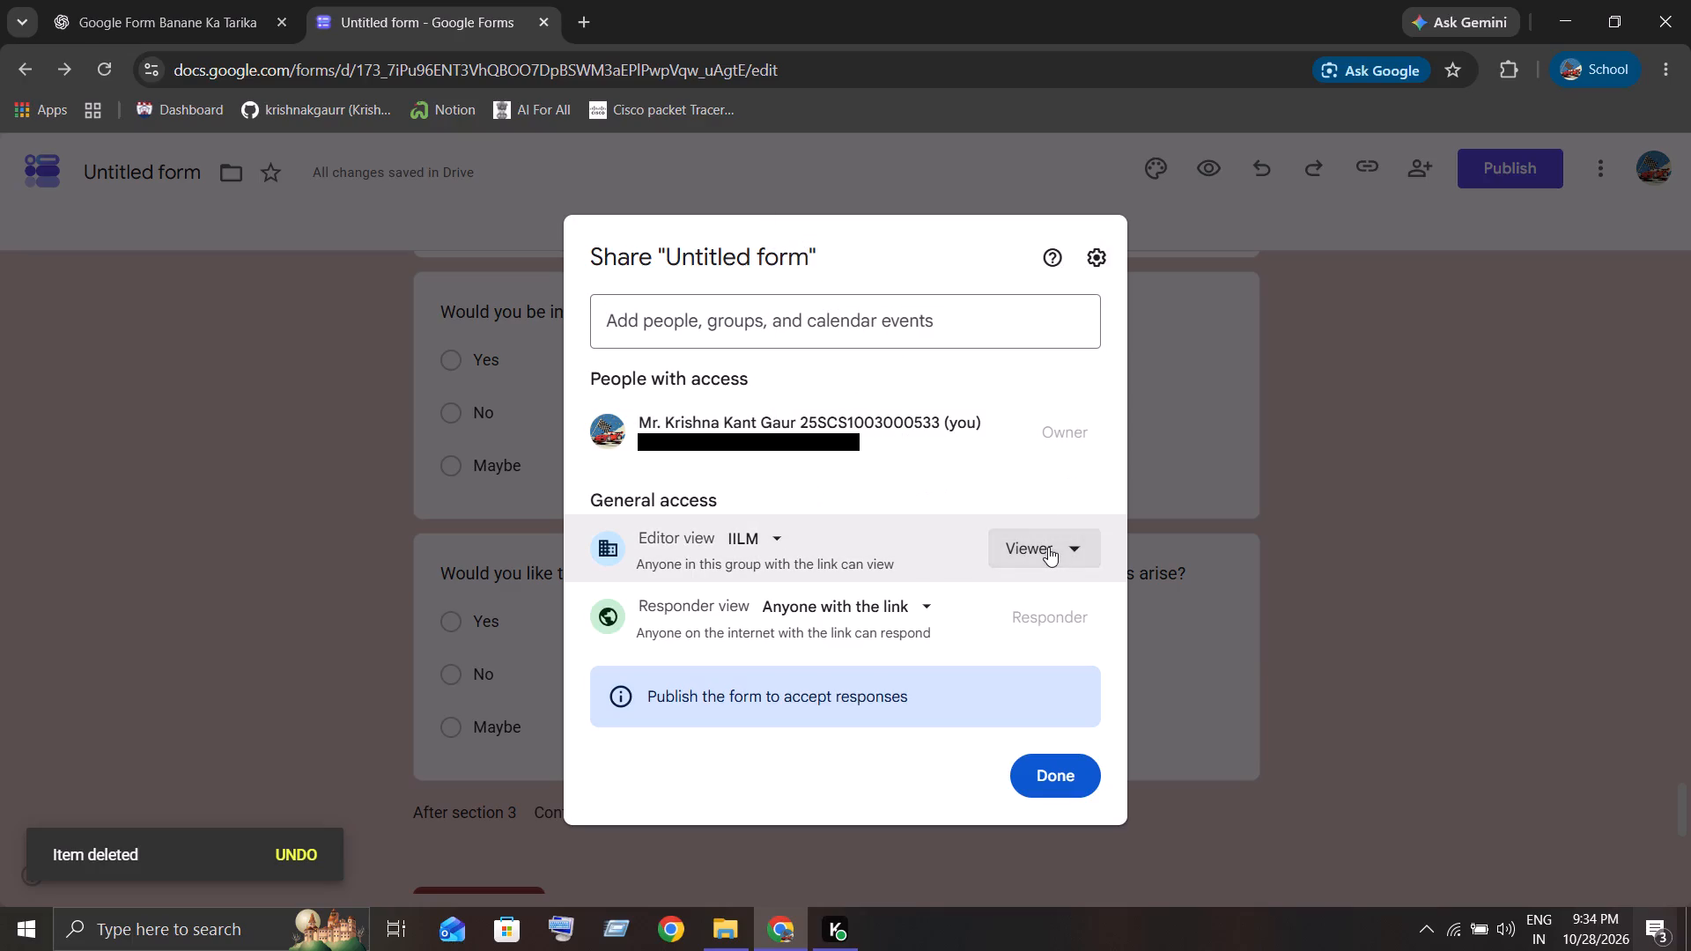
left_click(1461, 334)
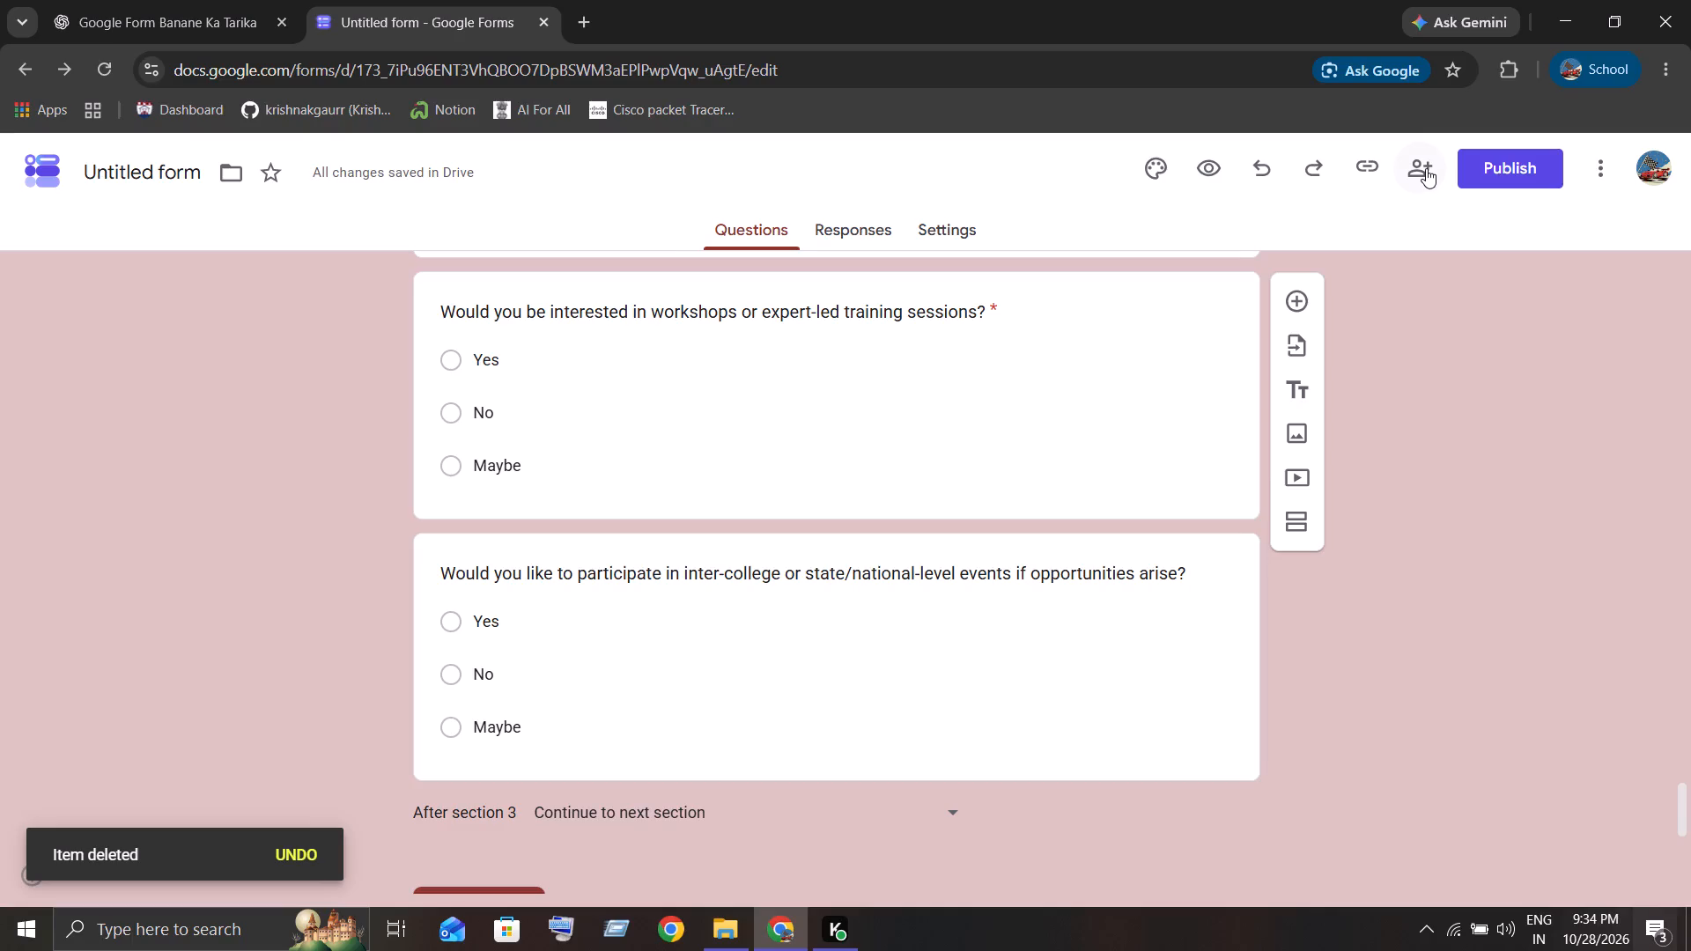
left_click(1426, 165)
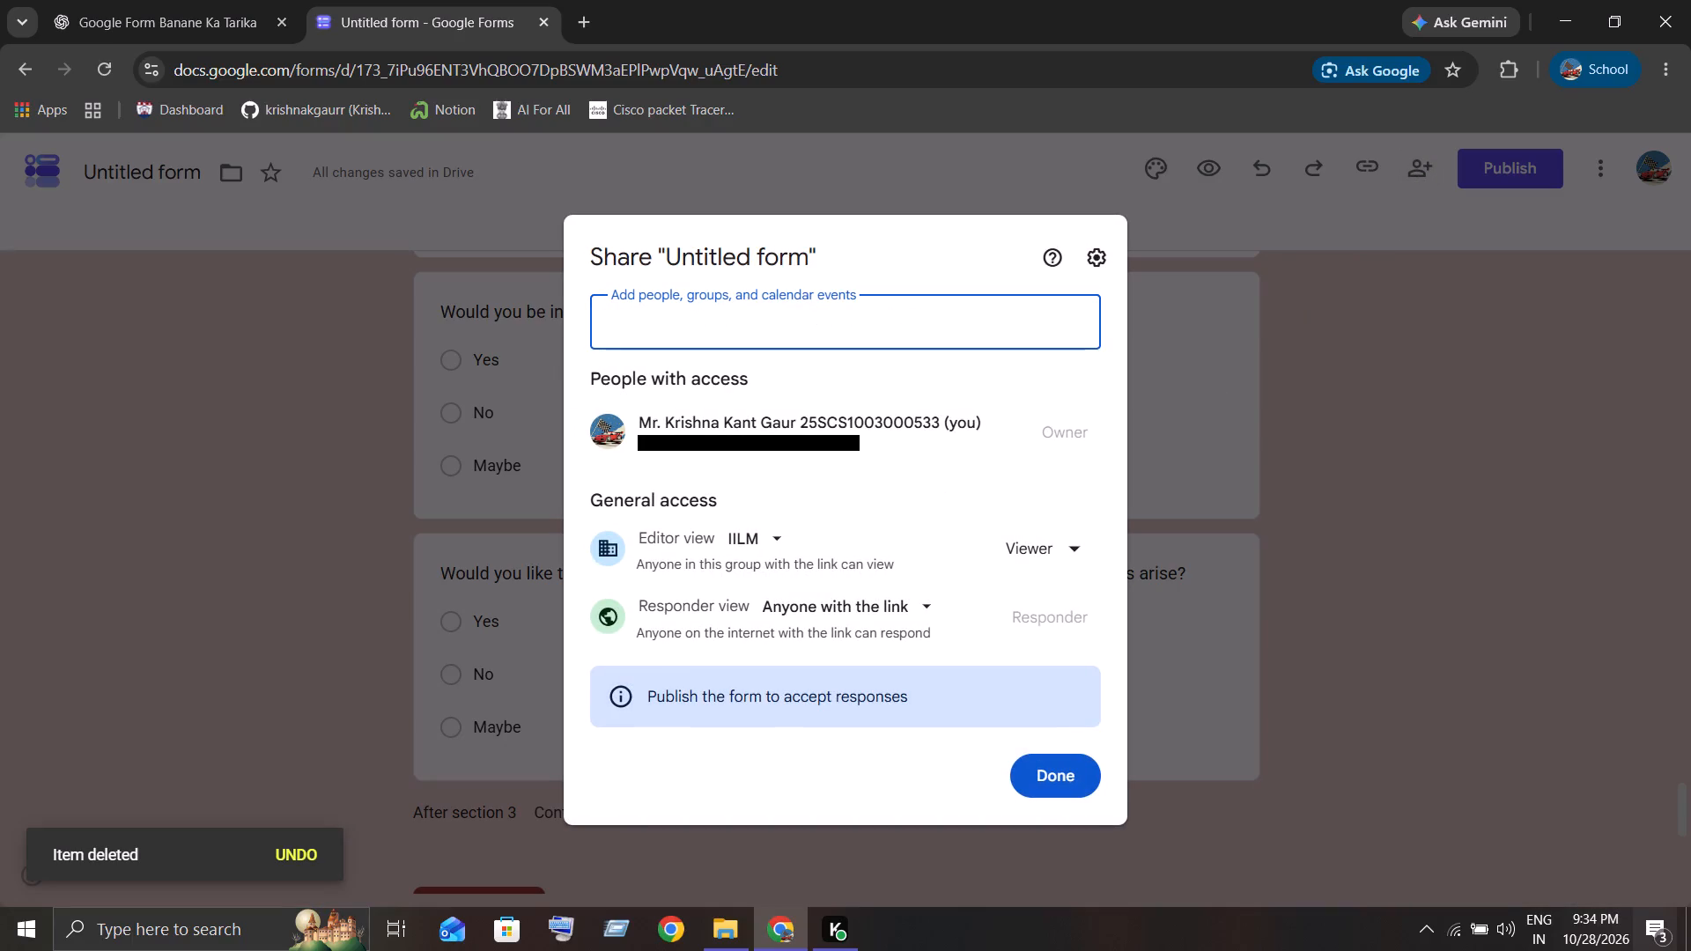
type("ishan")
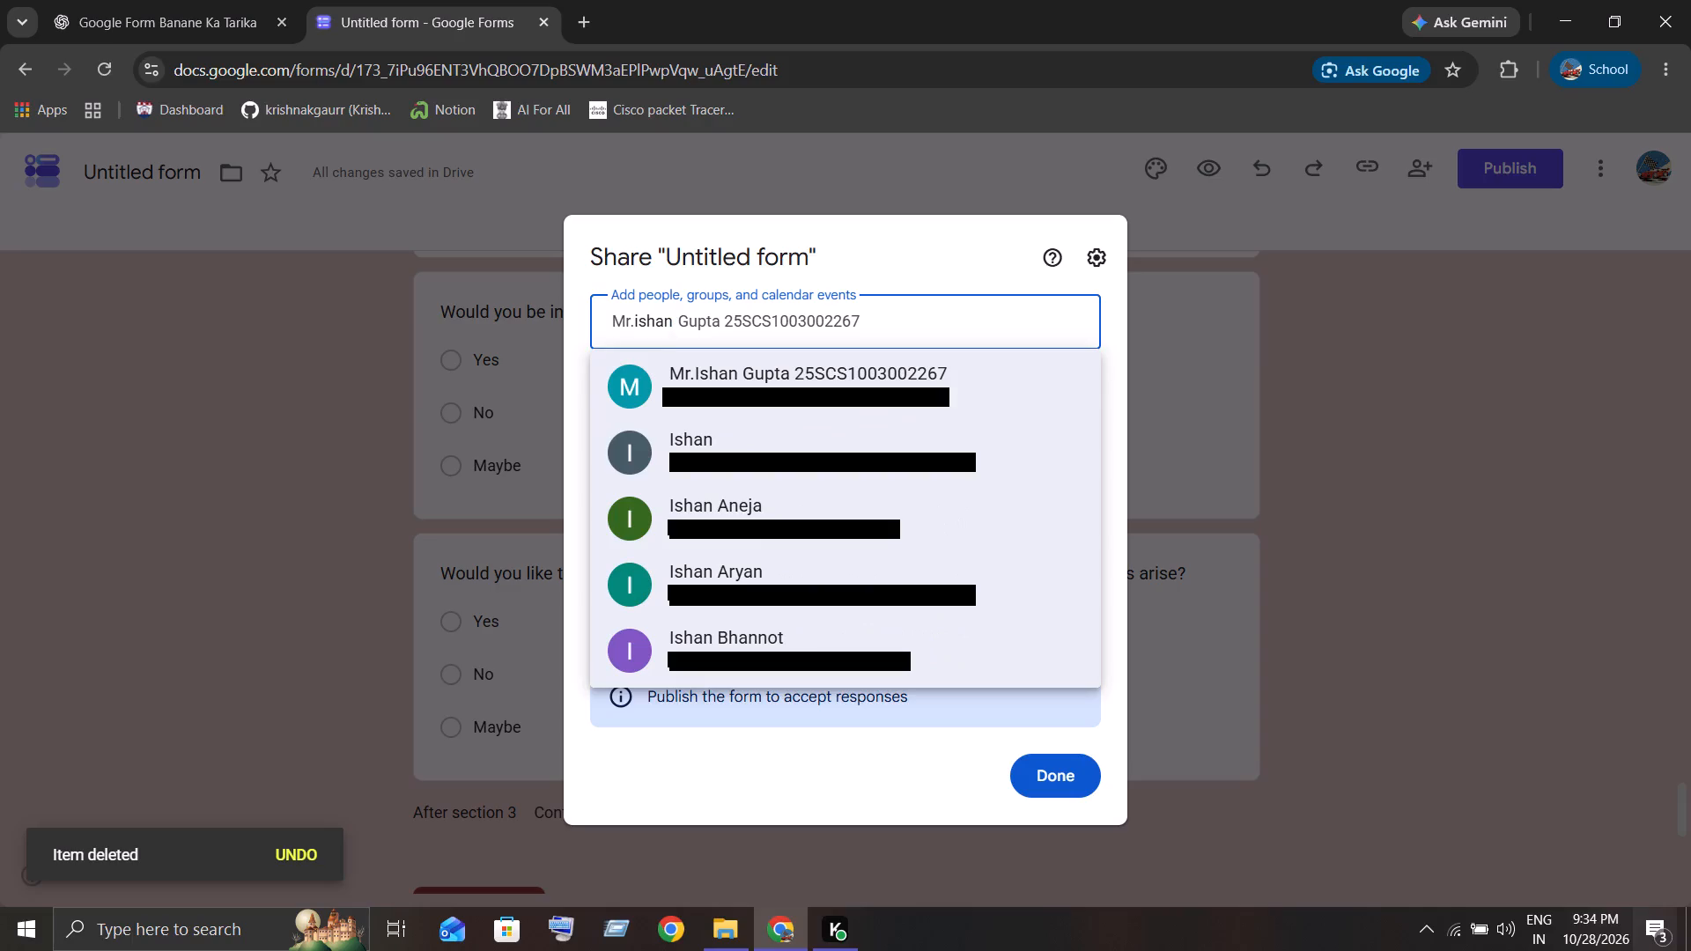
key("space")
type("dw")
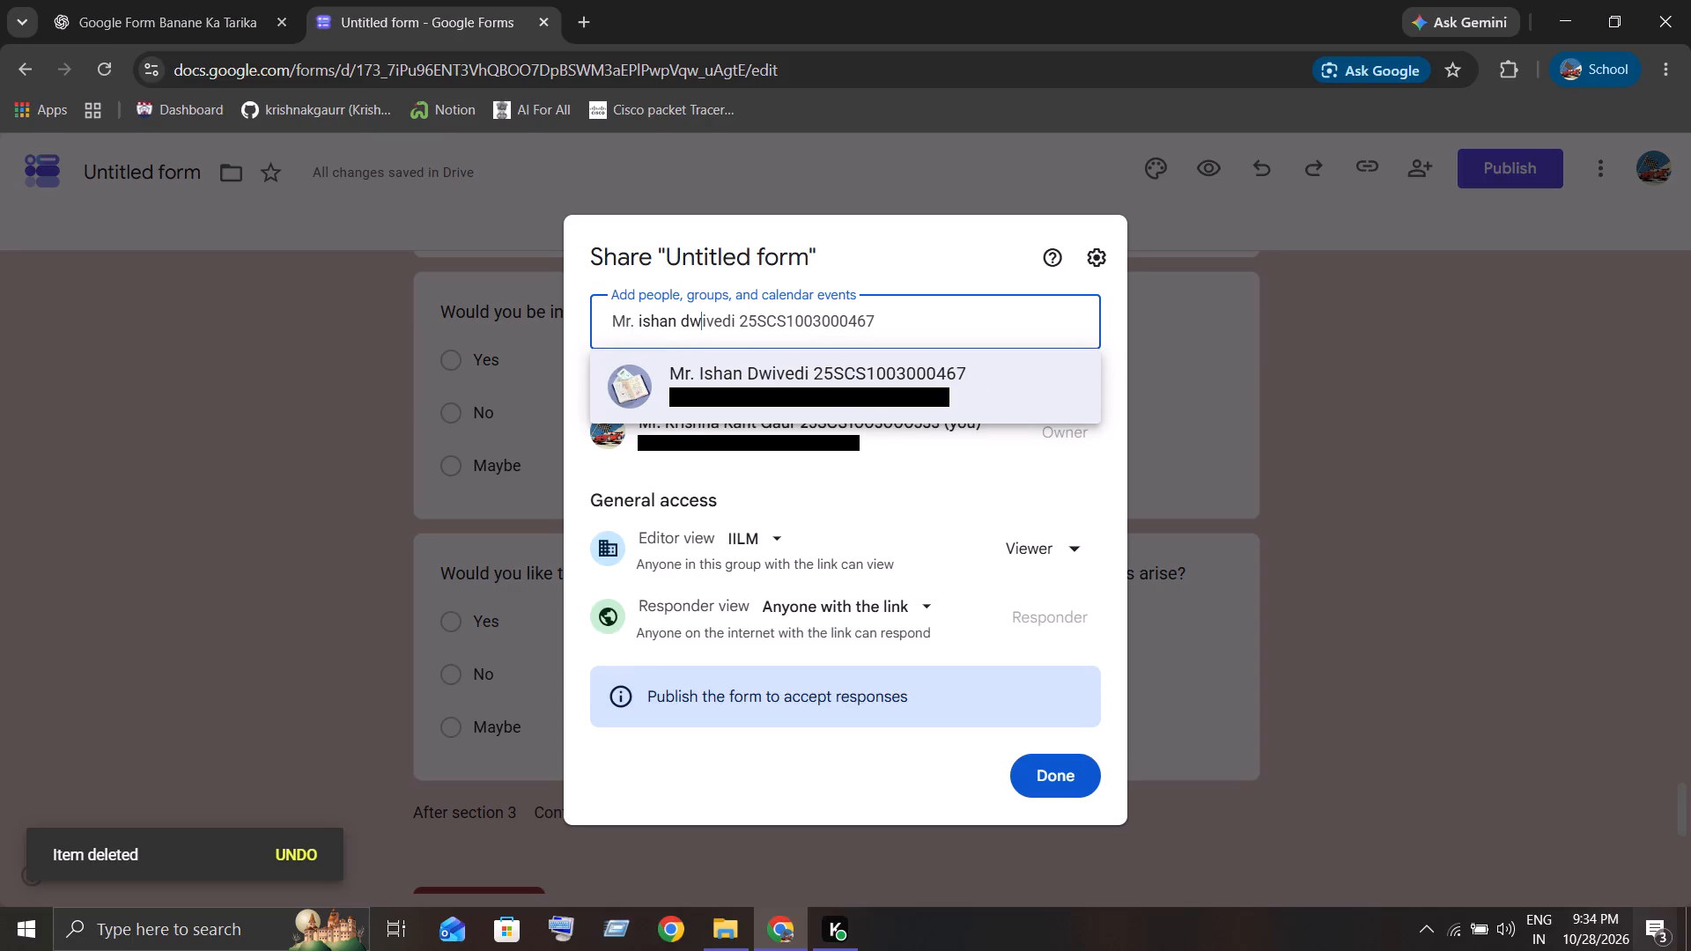
left_click(835, 393)
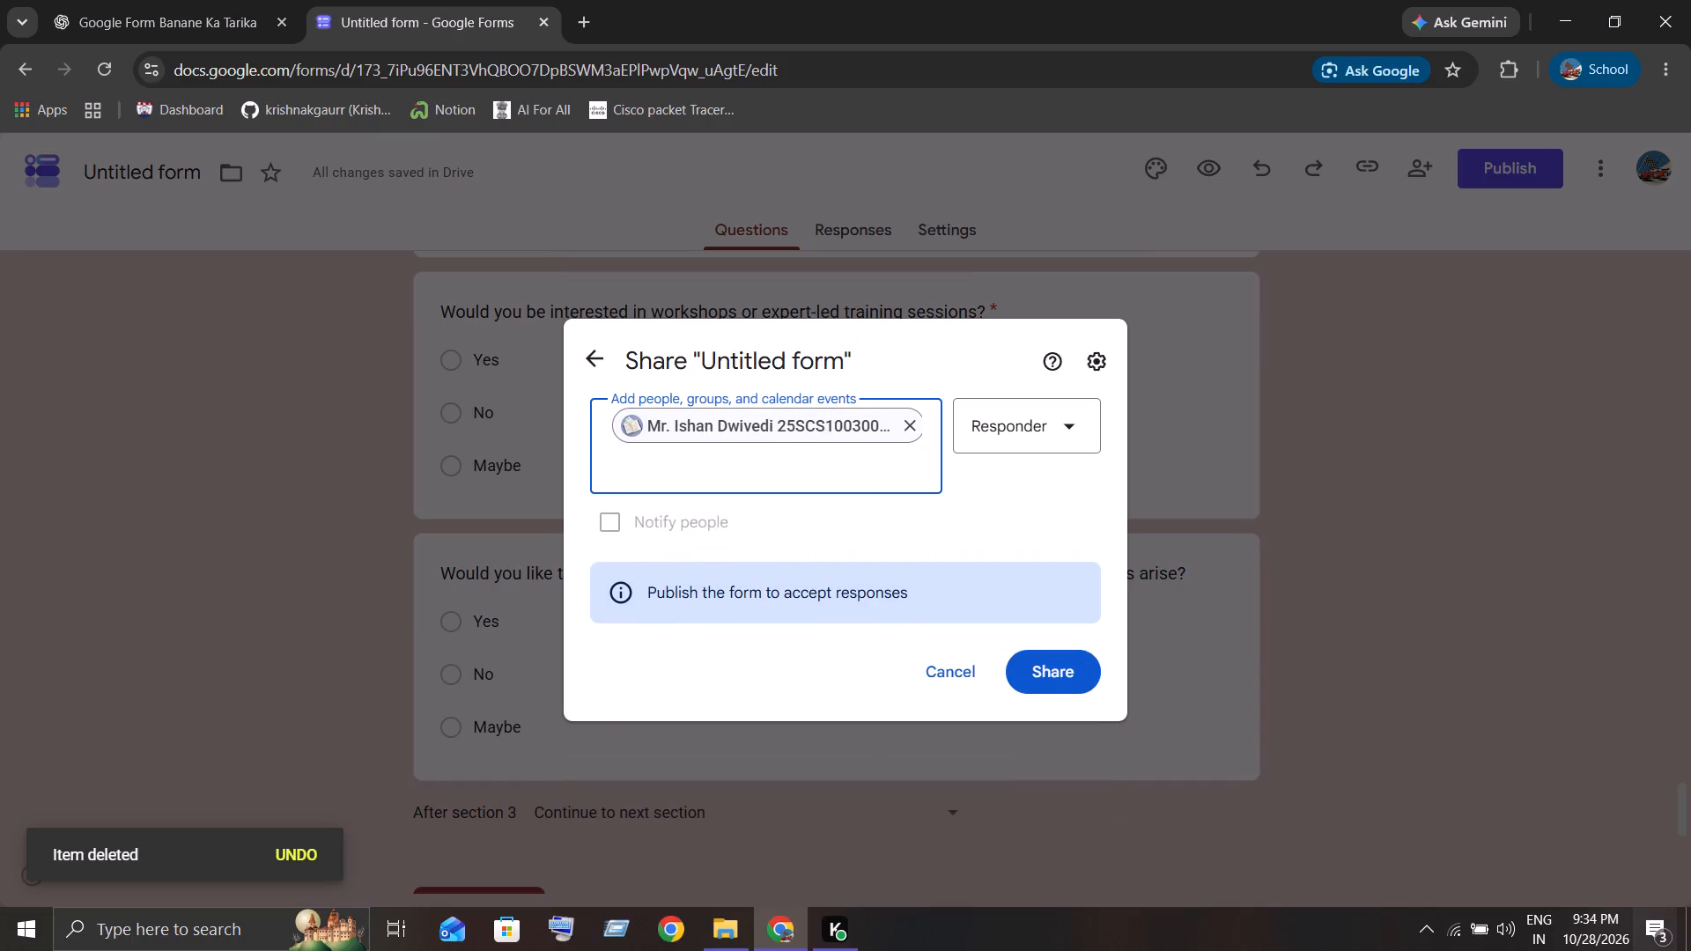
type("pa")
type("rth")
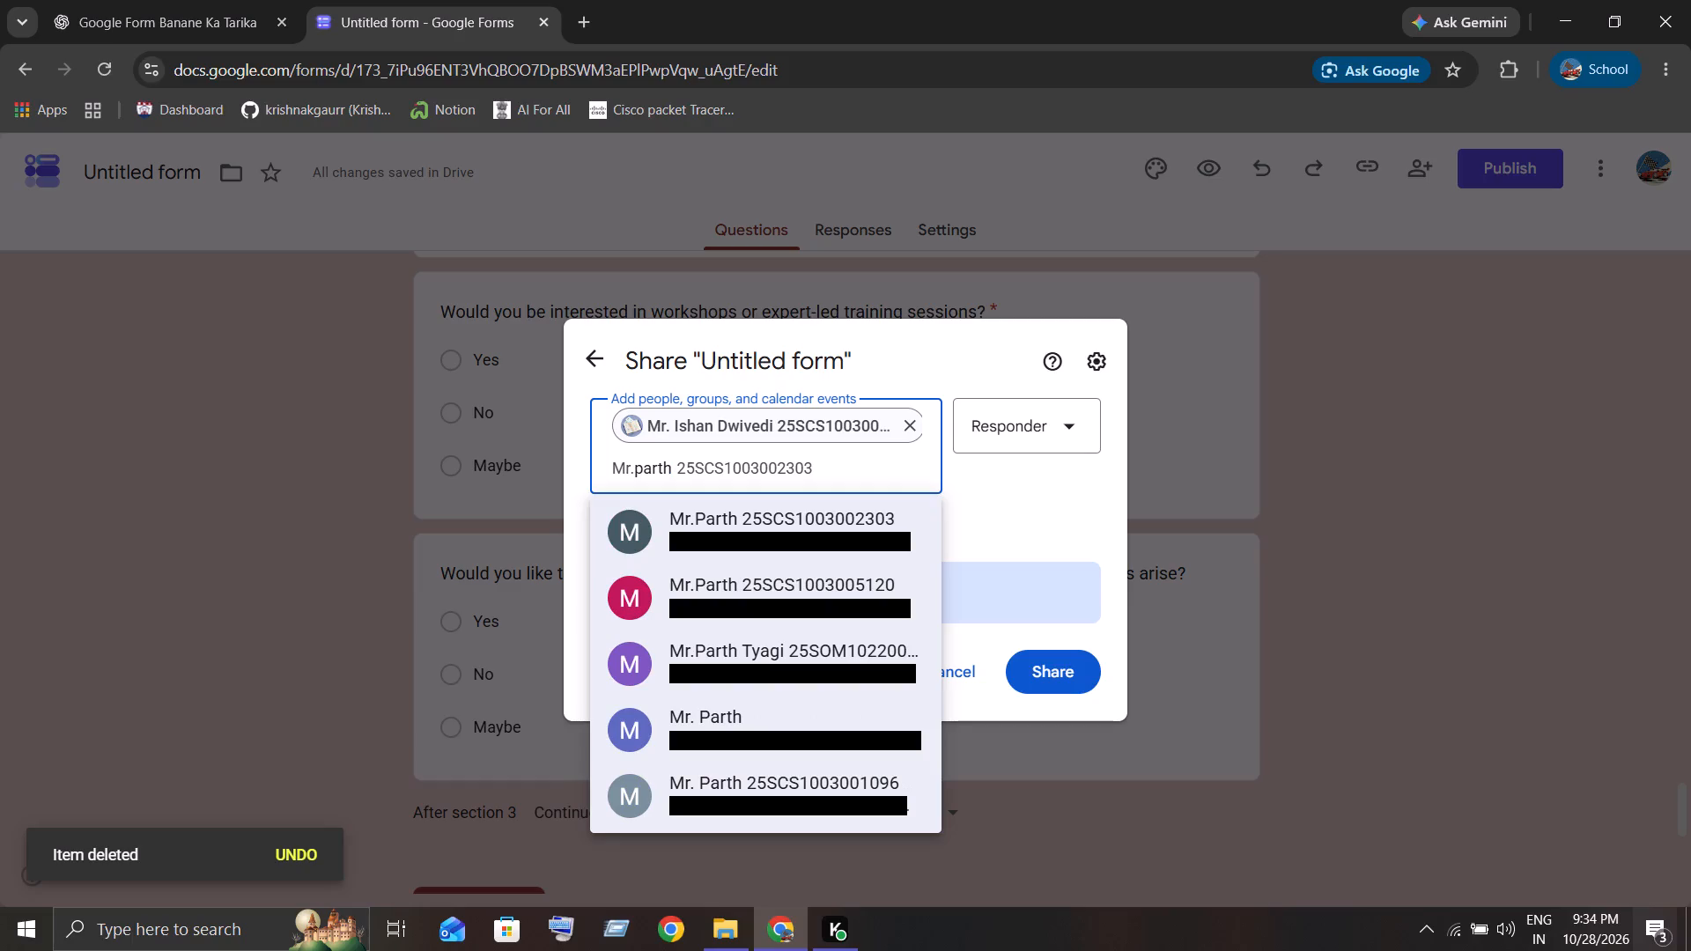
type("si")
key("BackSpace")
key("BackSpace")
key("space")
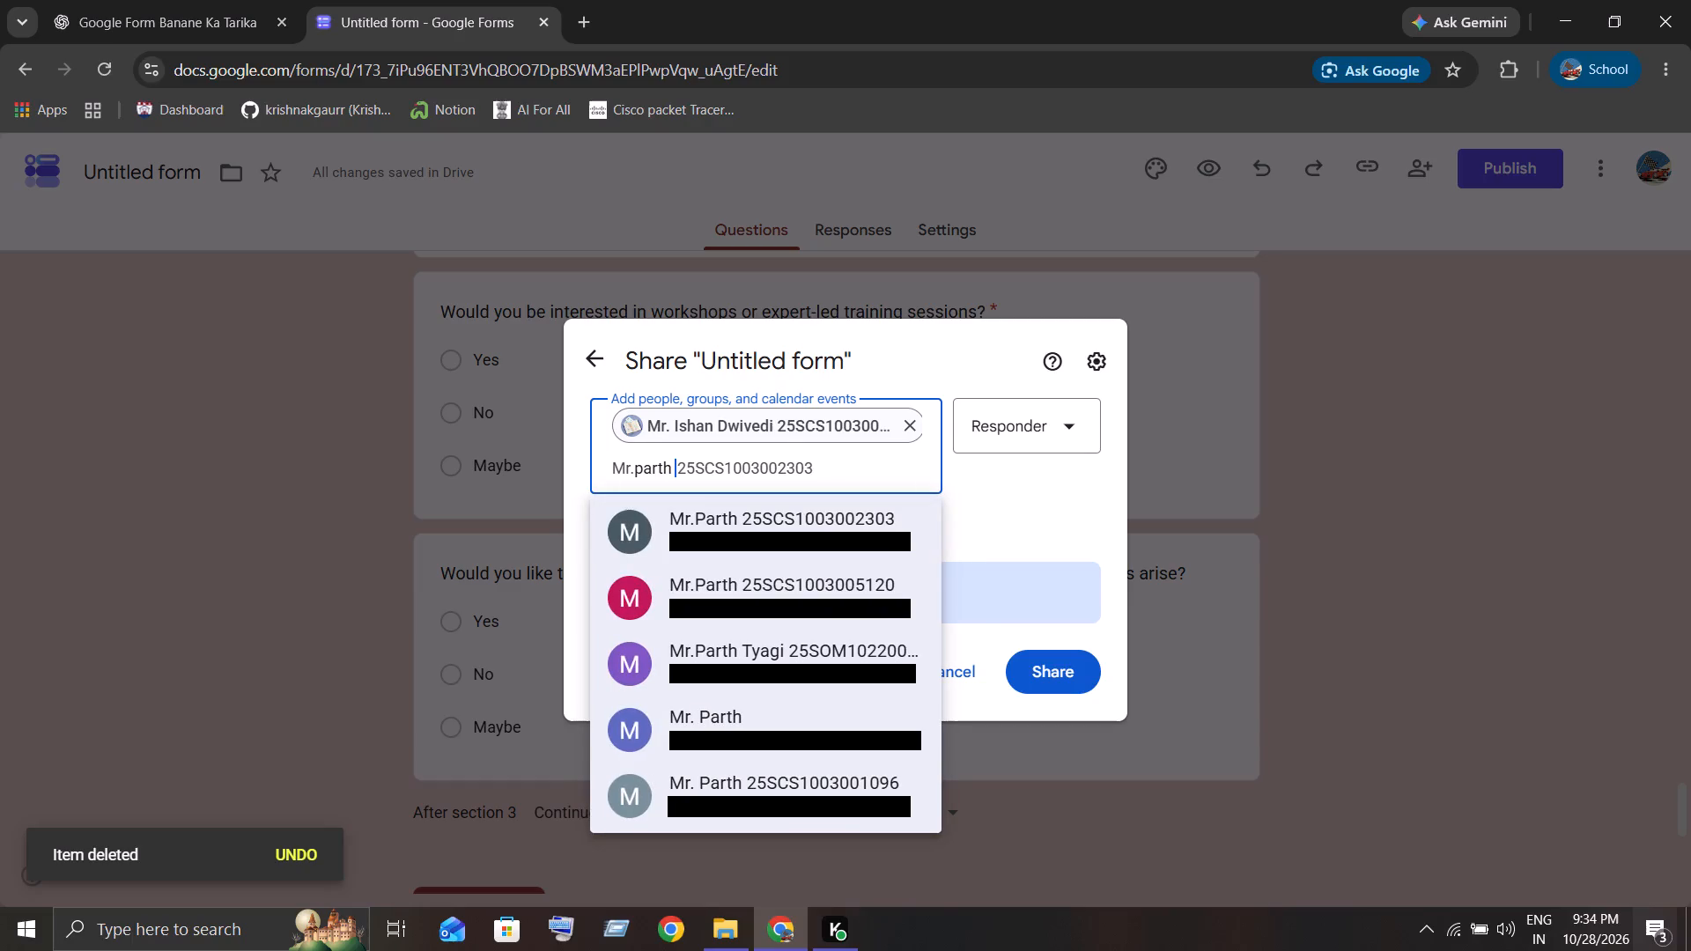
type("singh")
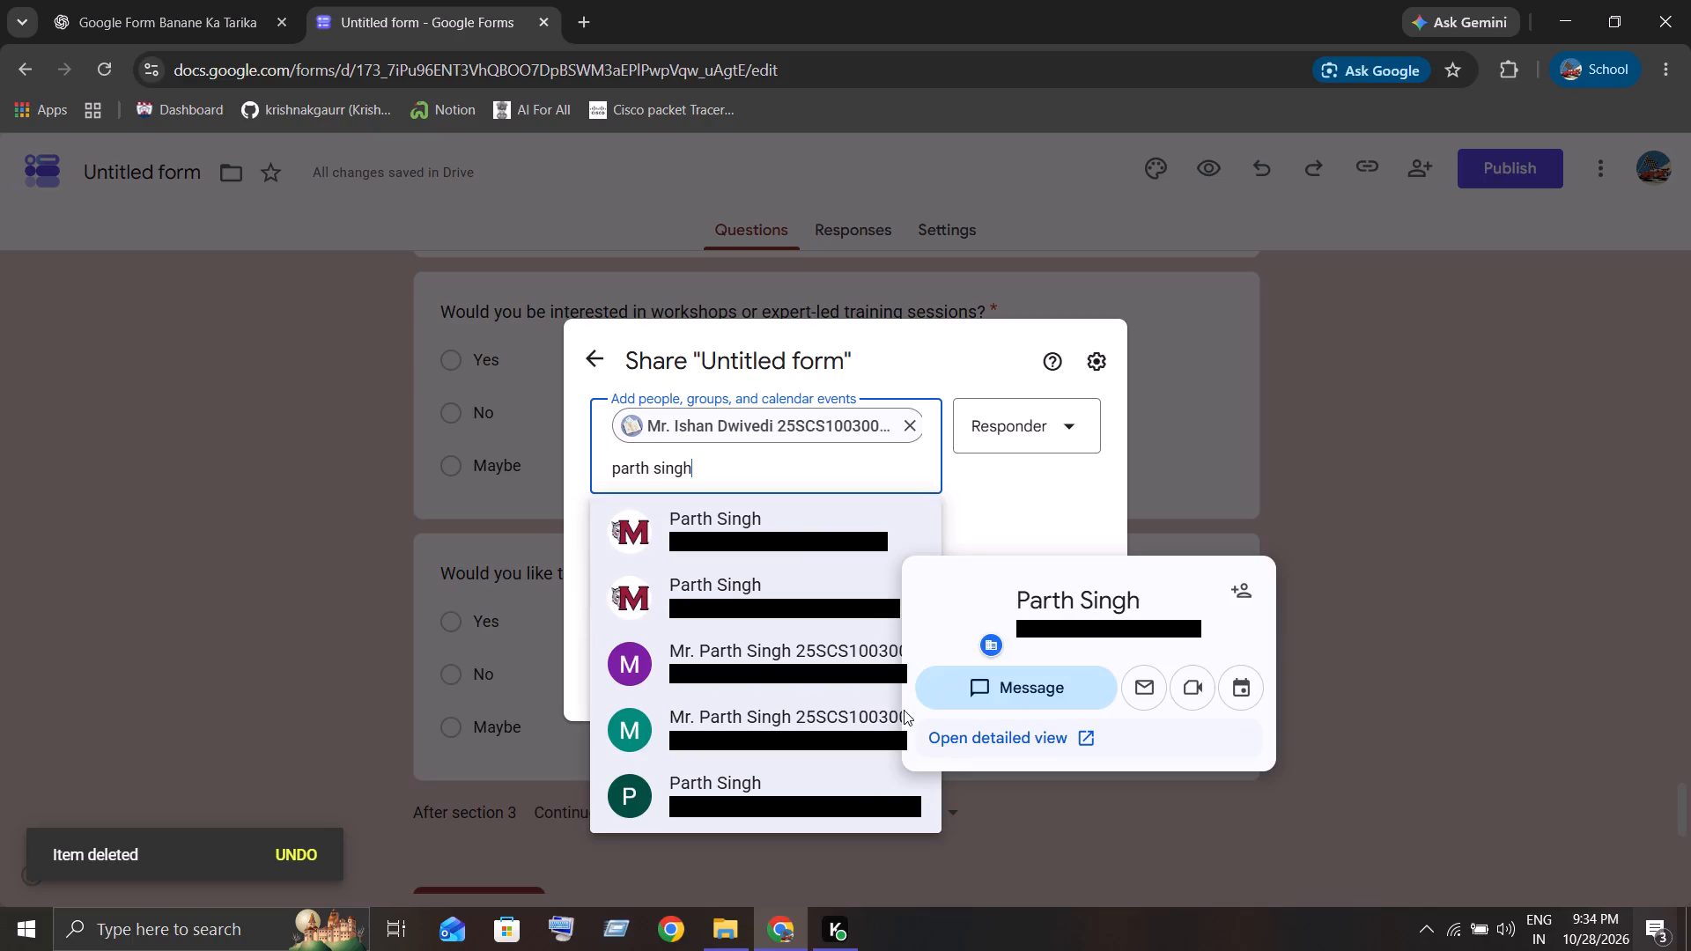
left_click(768, 653)
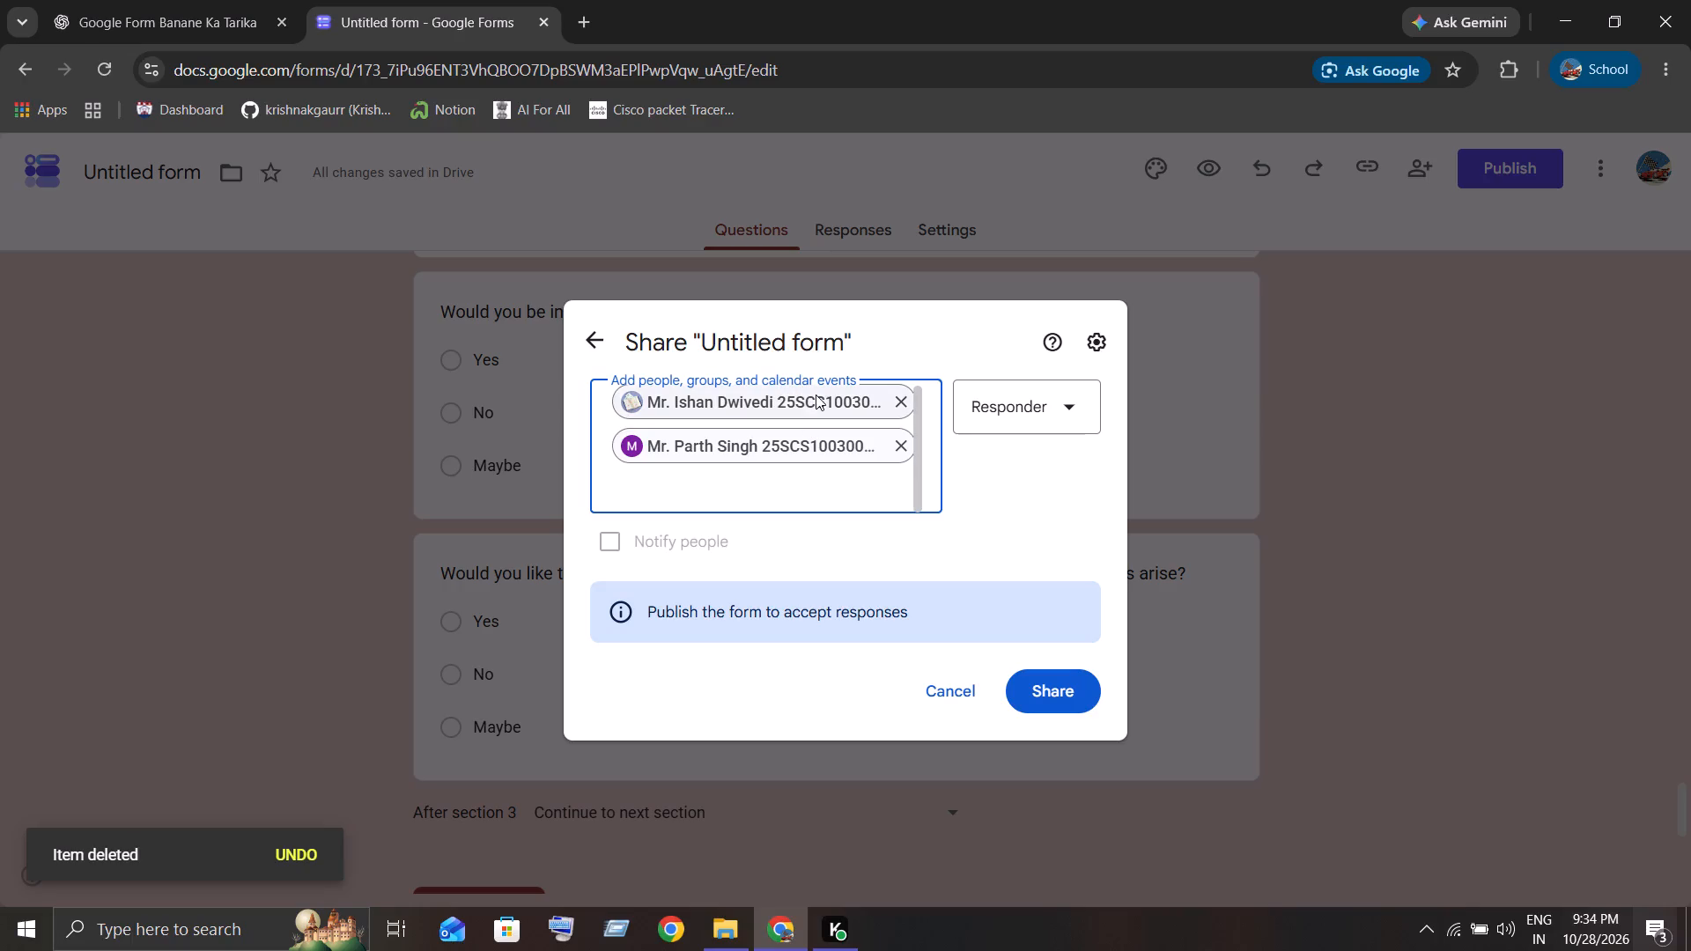
Open the contact card of the recipient Ishan and copy the email address shown on it.
left_click(798, 406)
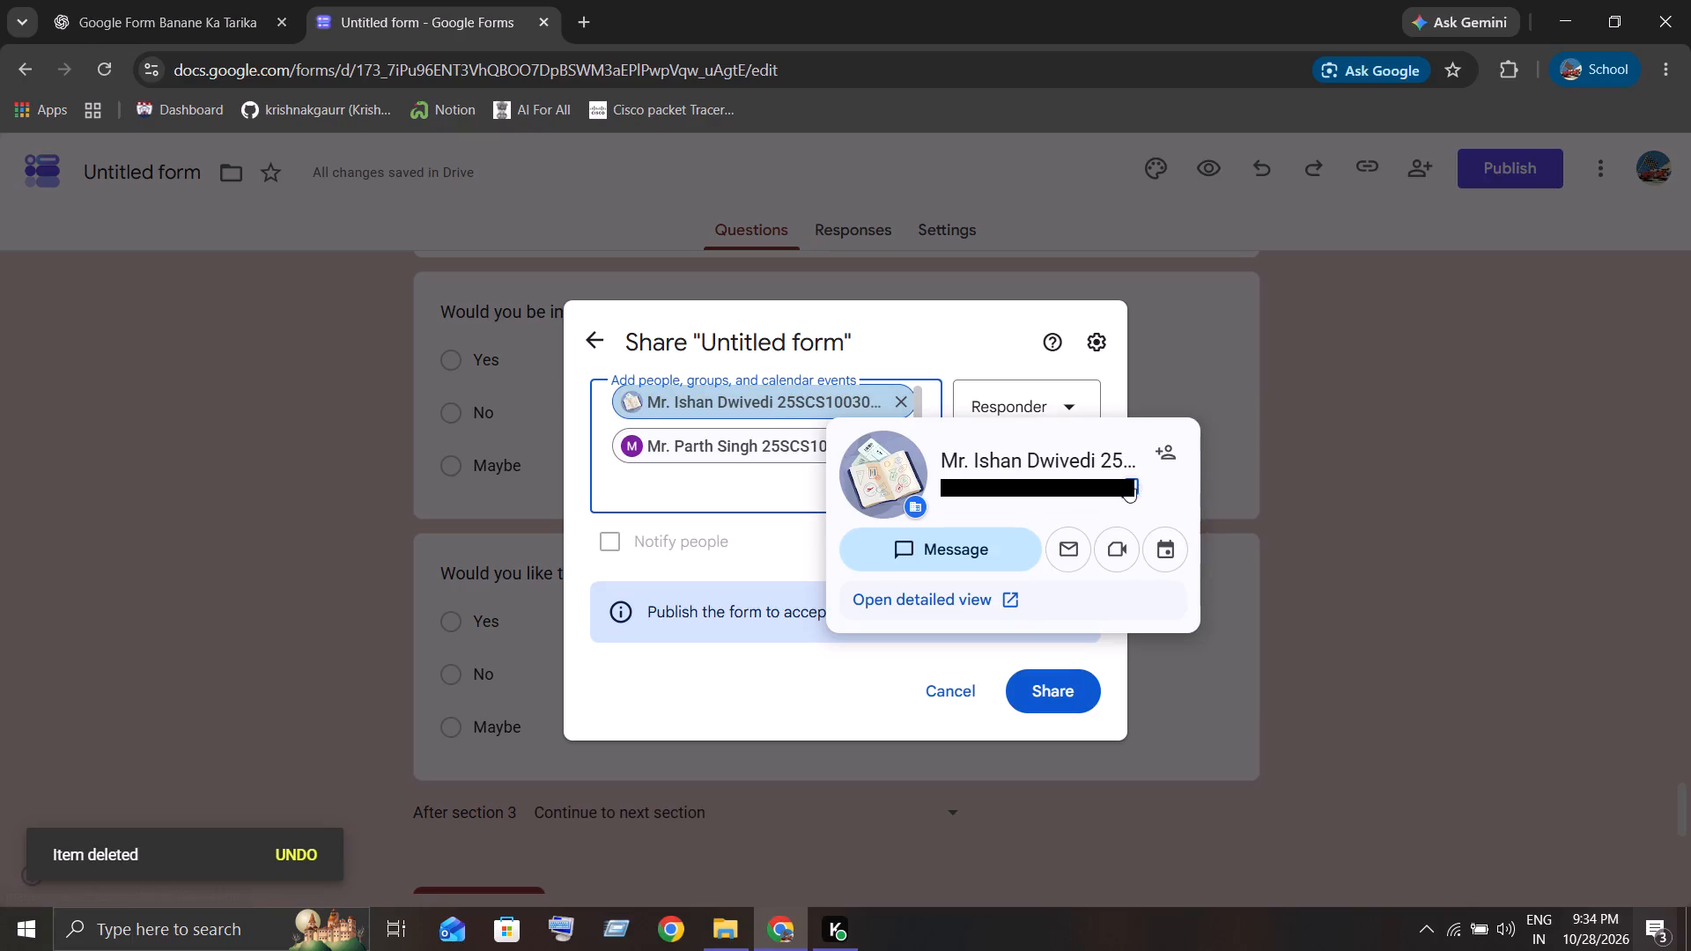
left_click(1126, 483)
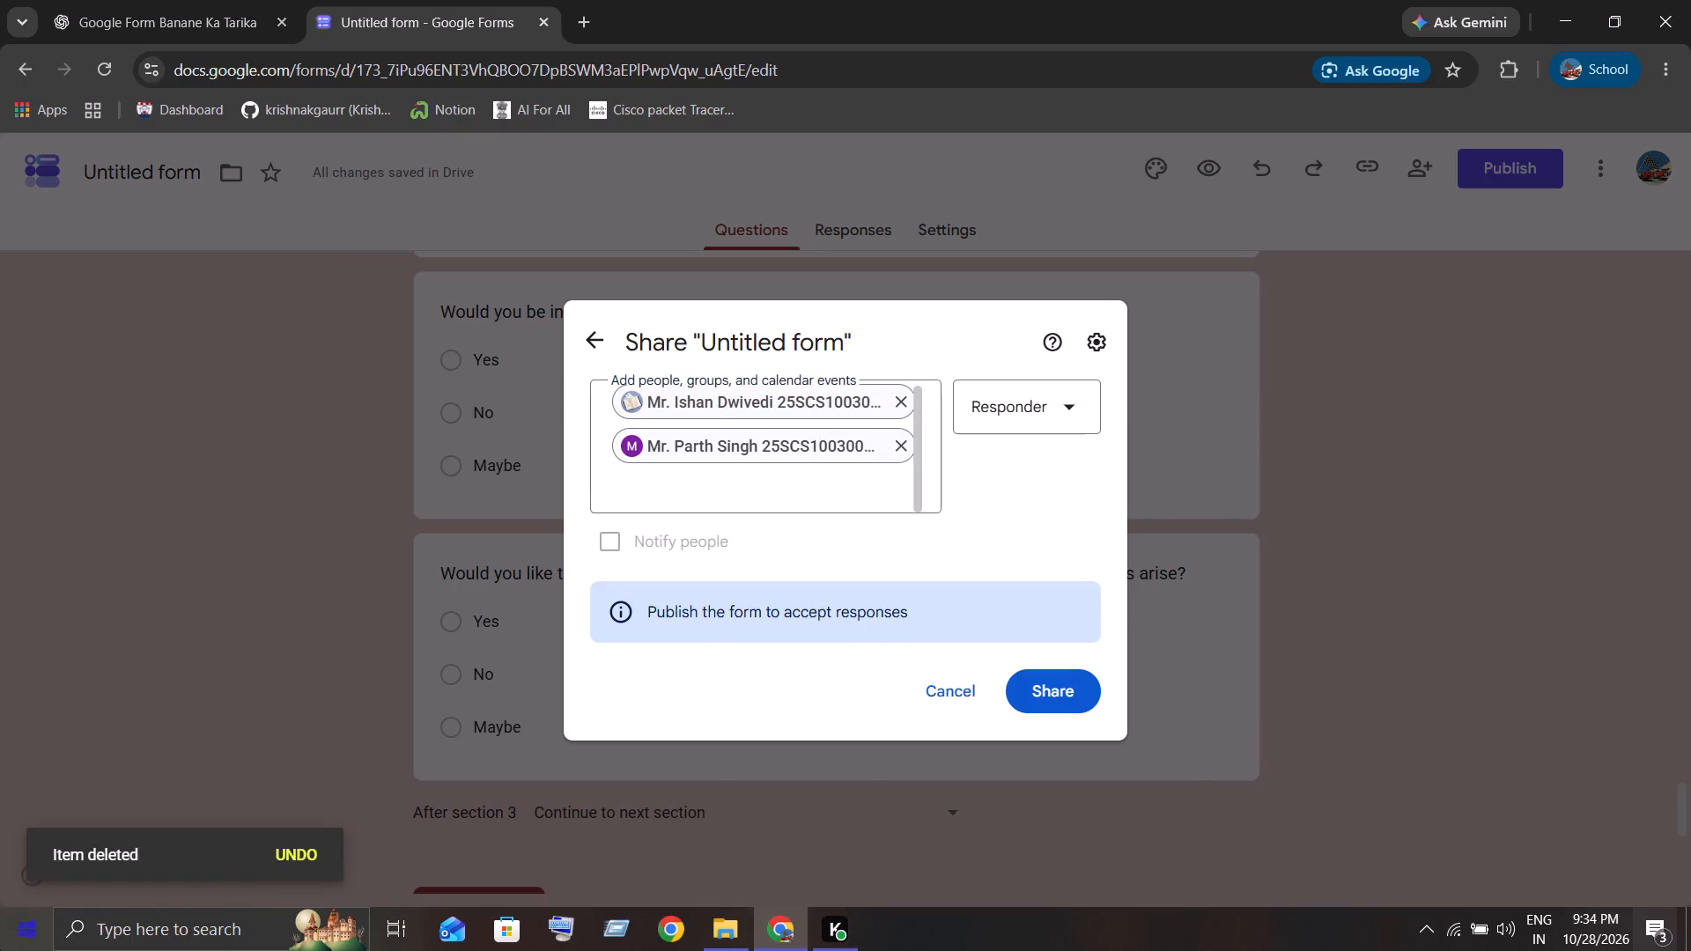
Switch to WhatsApp.
left_click(0, 950)
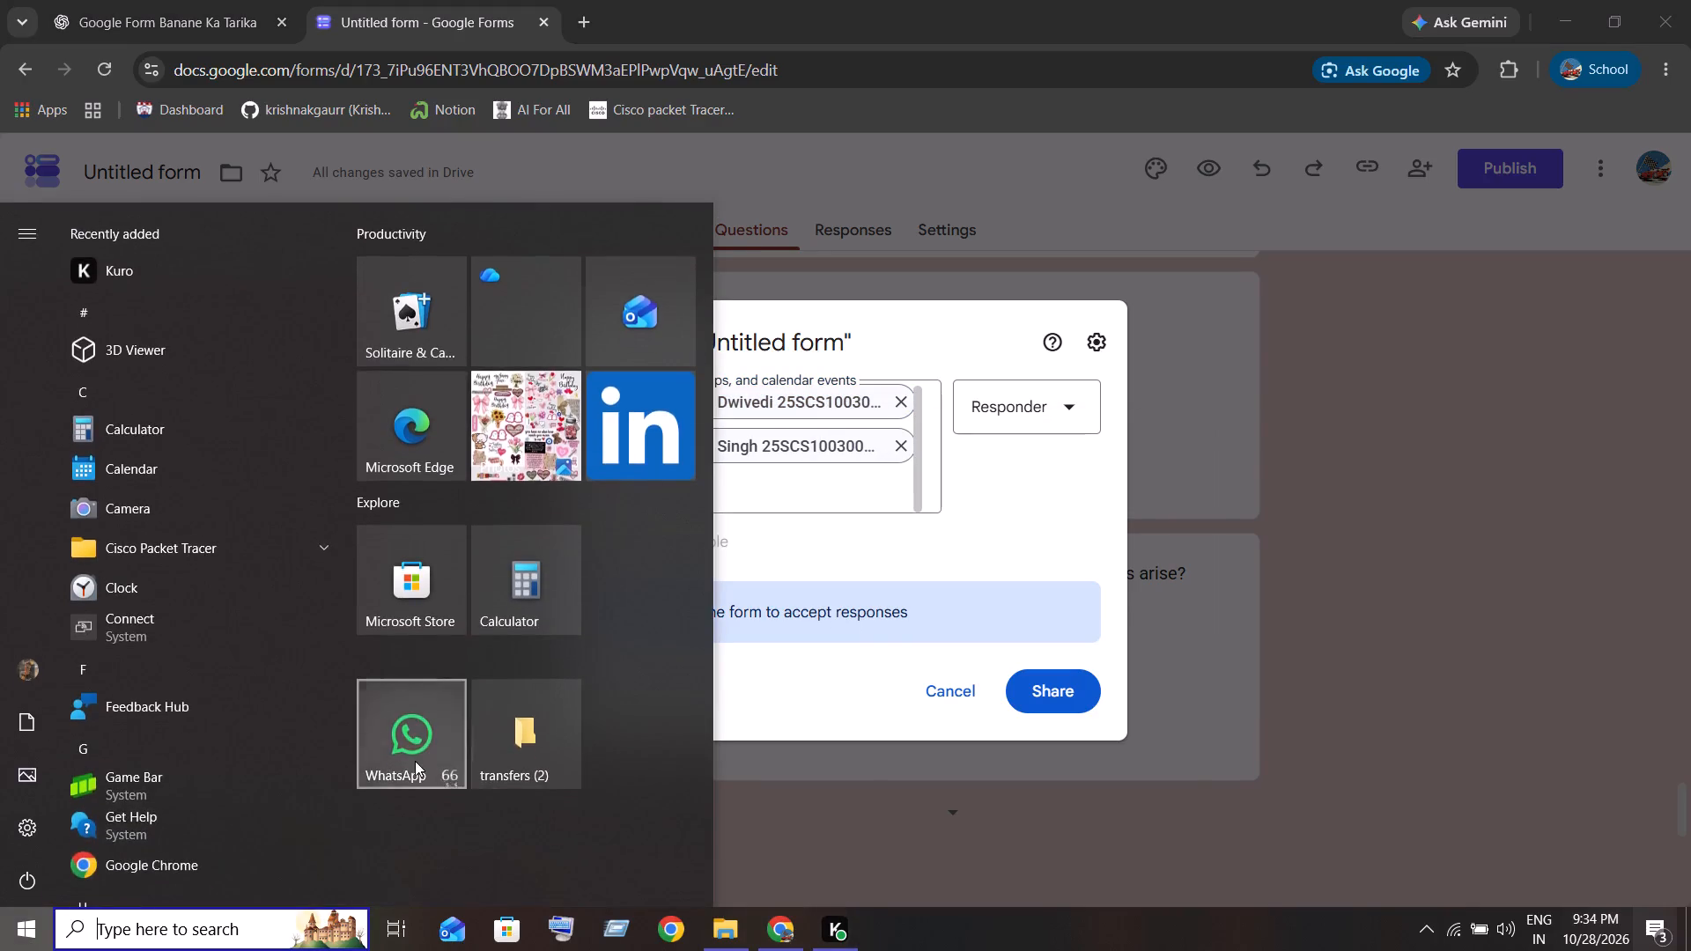
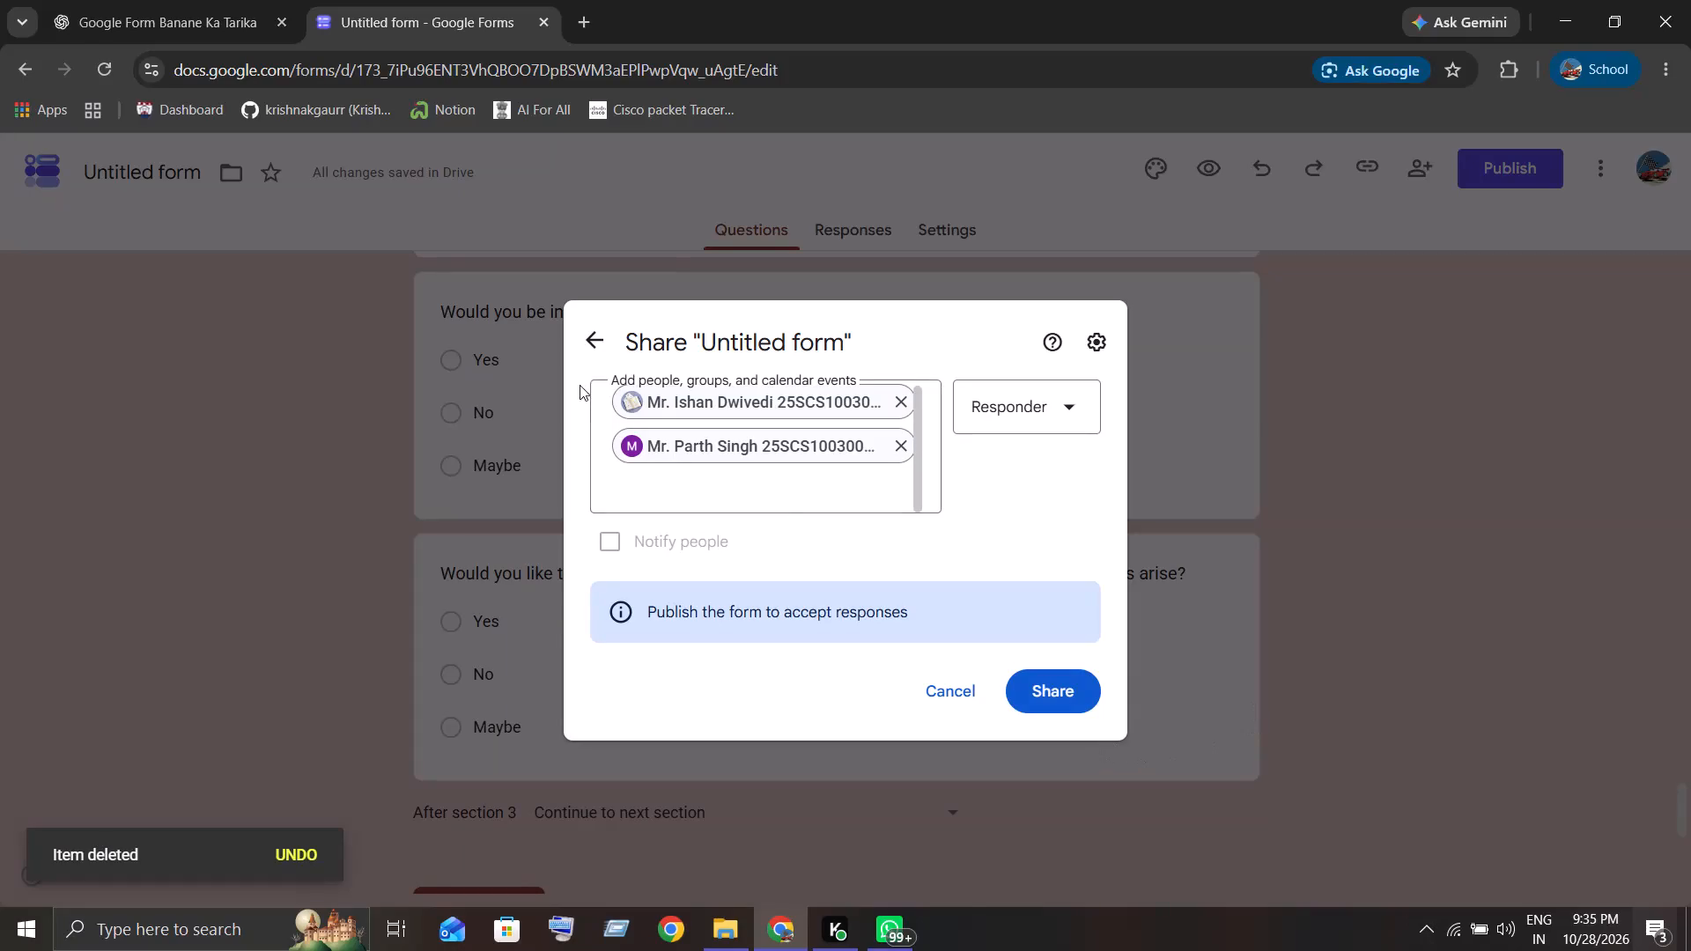
Remove the first suggested student from the people being added in the form's sharing dialog, leaving the second one listed.
left_click(903, 404)
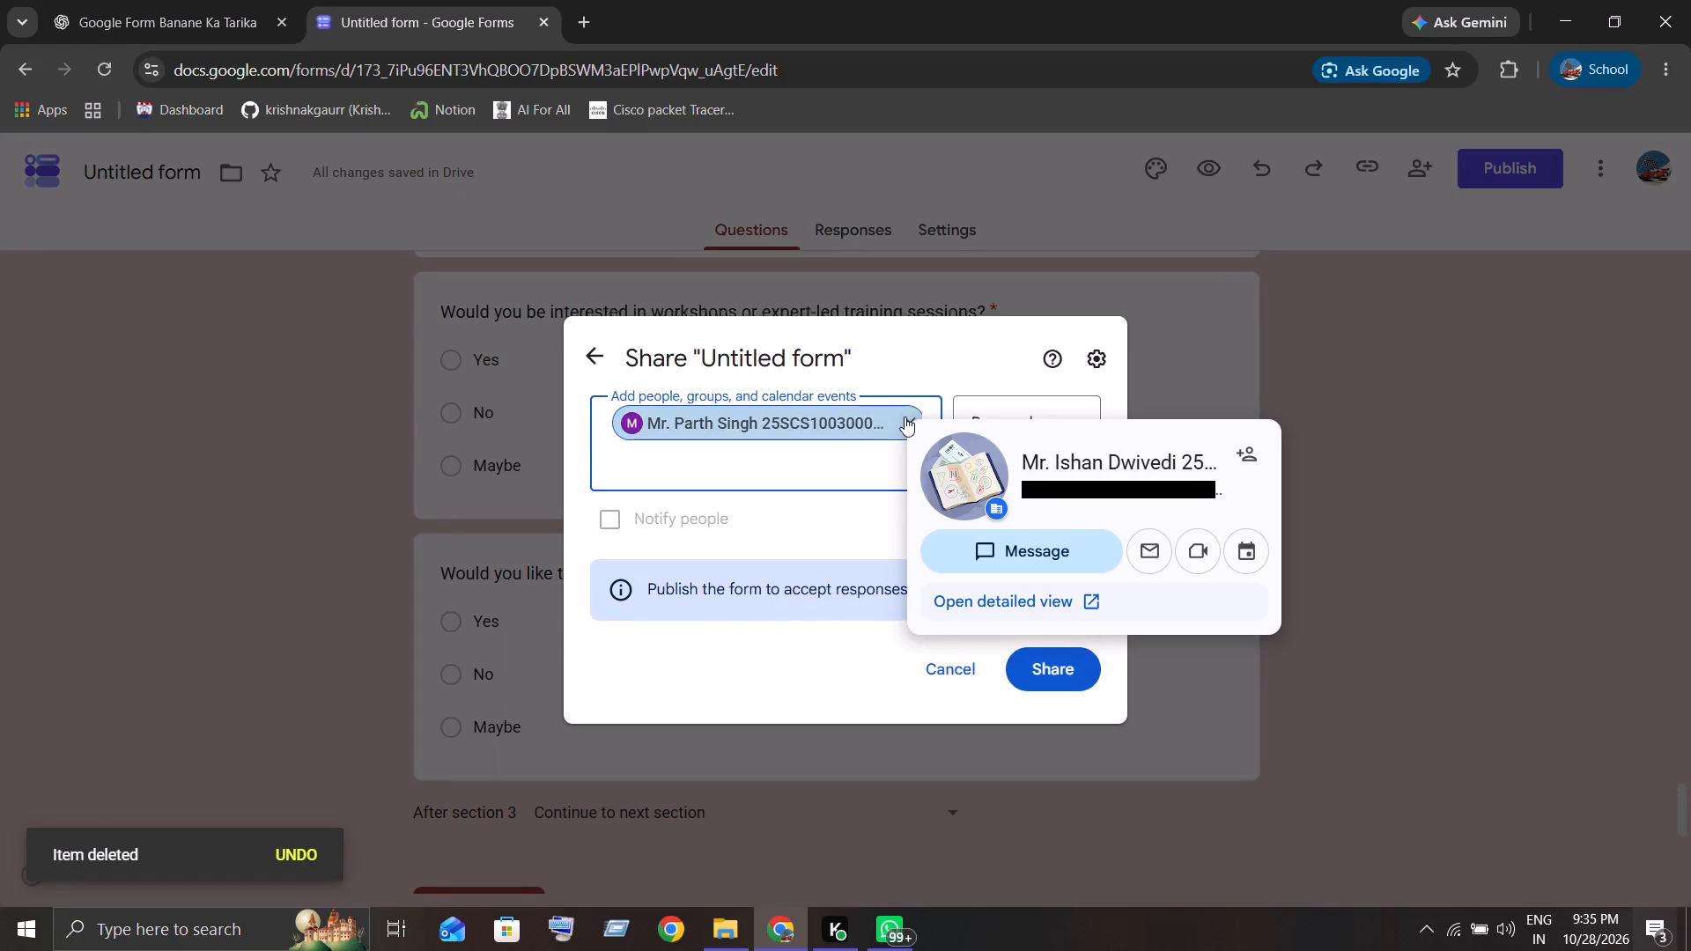
Remove the added person from the form's share invitation.
left_click(905, 423)
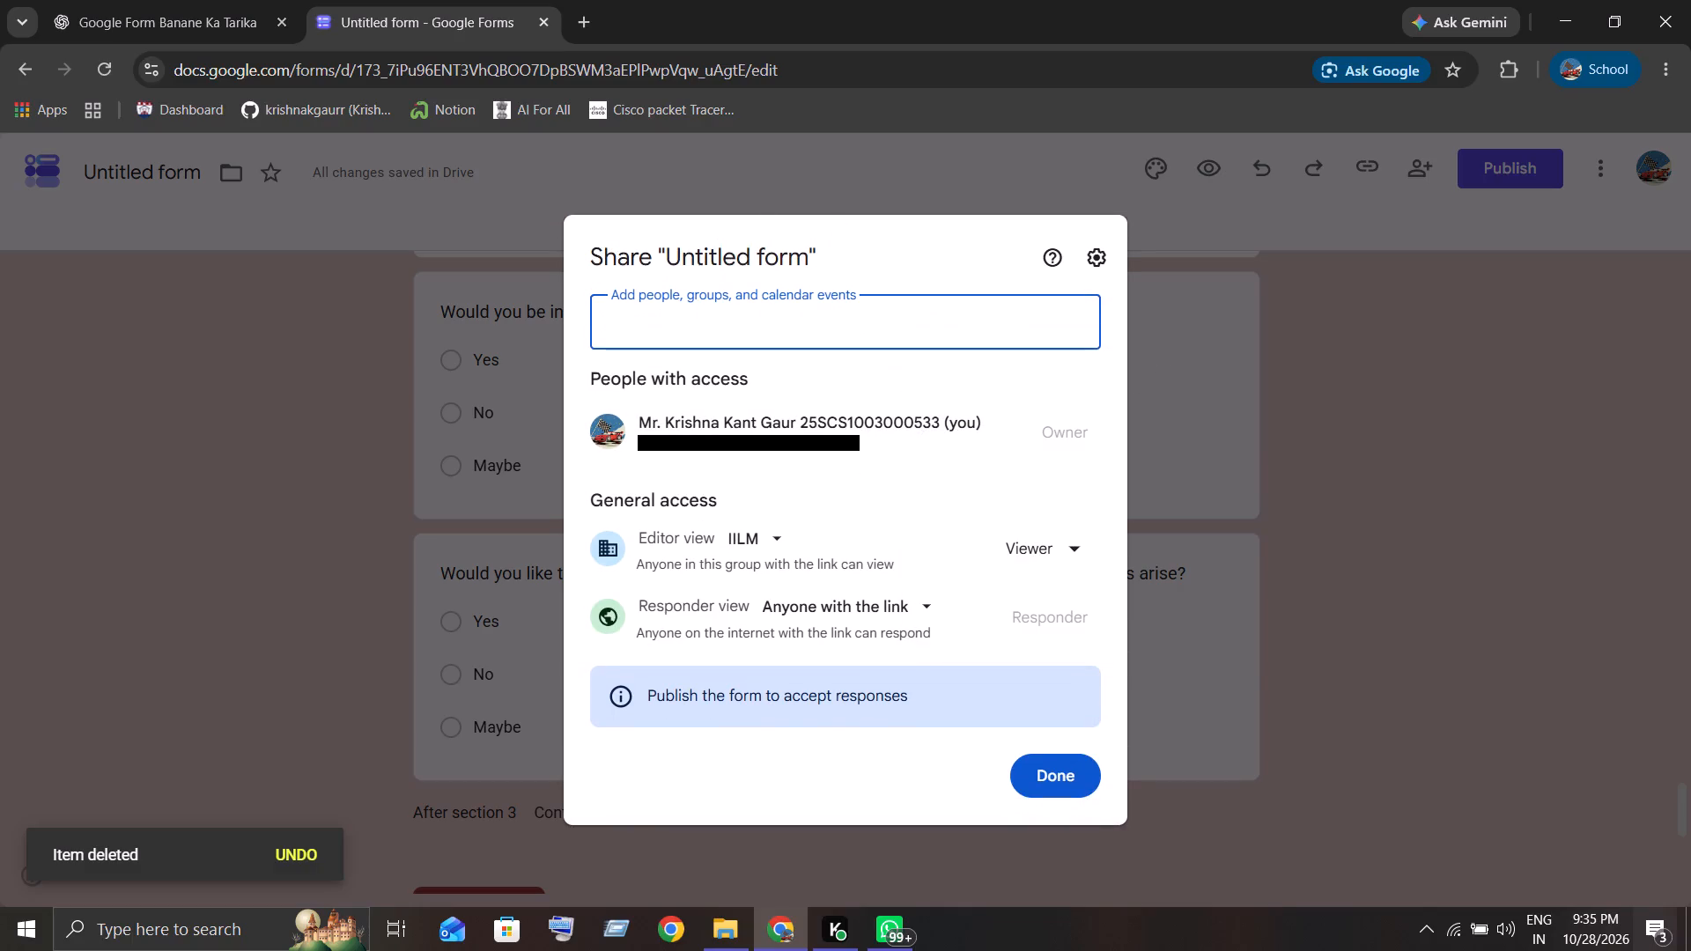
Check the role and searchability options for IILM's Editor view access, then close the sharing settings.
left_click(886, 547)
left_click(1068, 557)
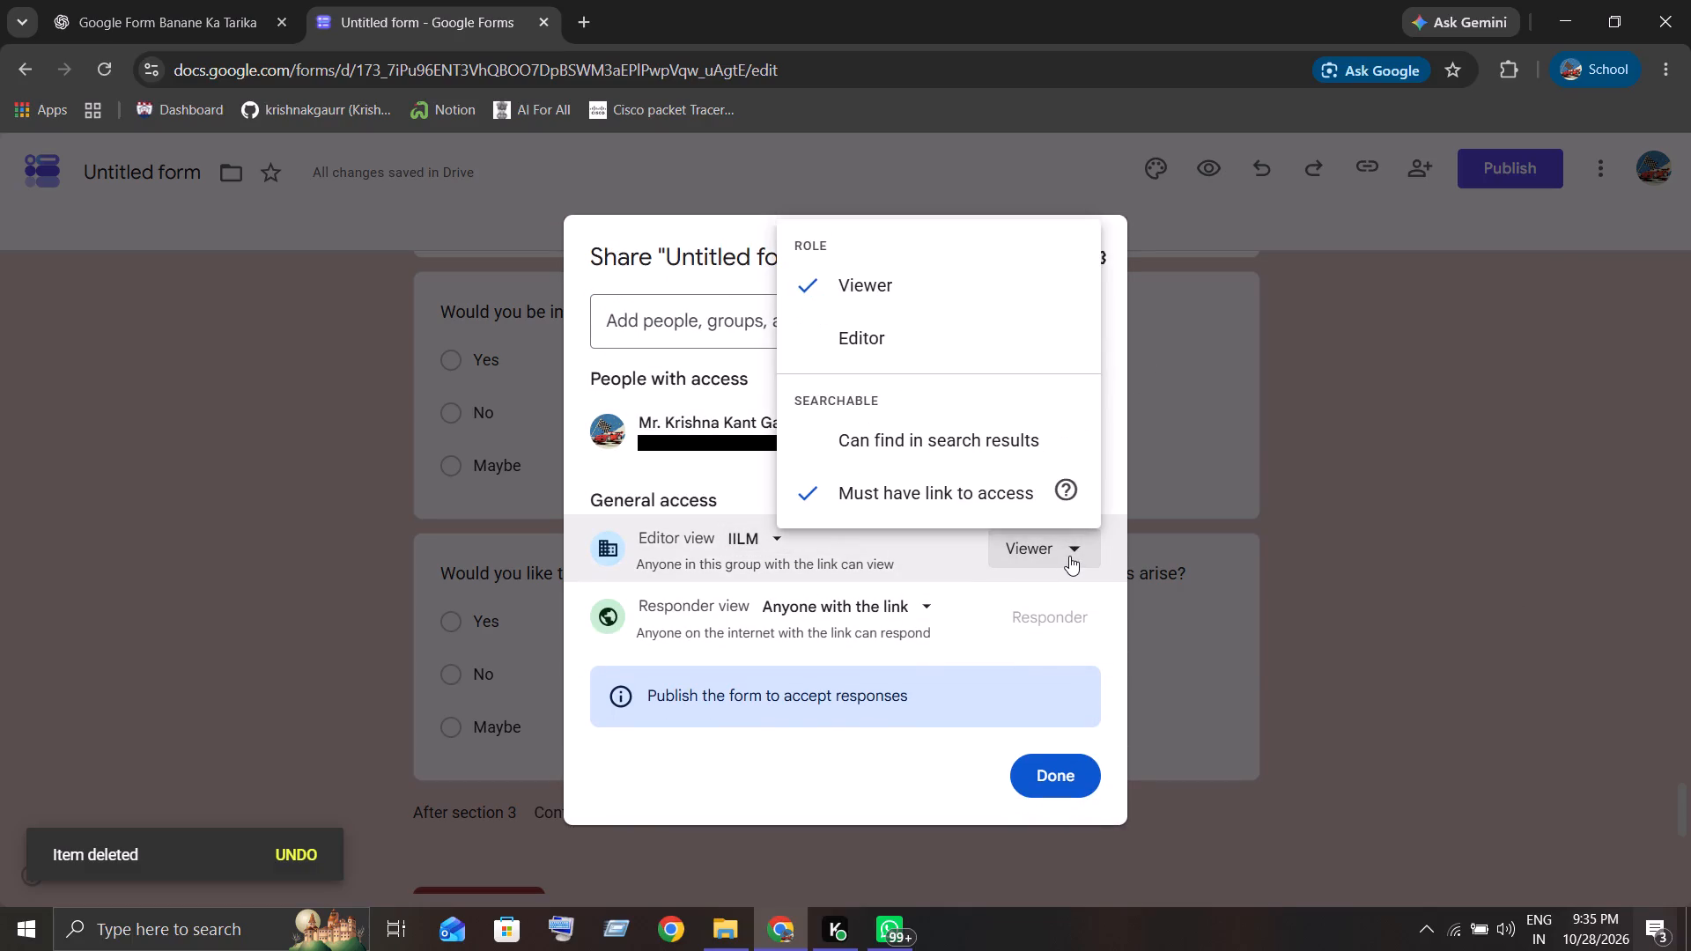
left_click(1069, 556)
left_click(1069, 556)
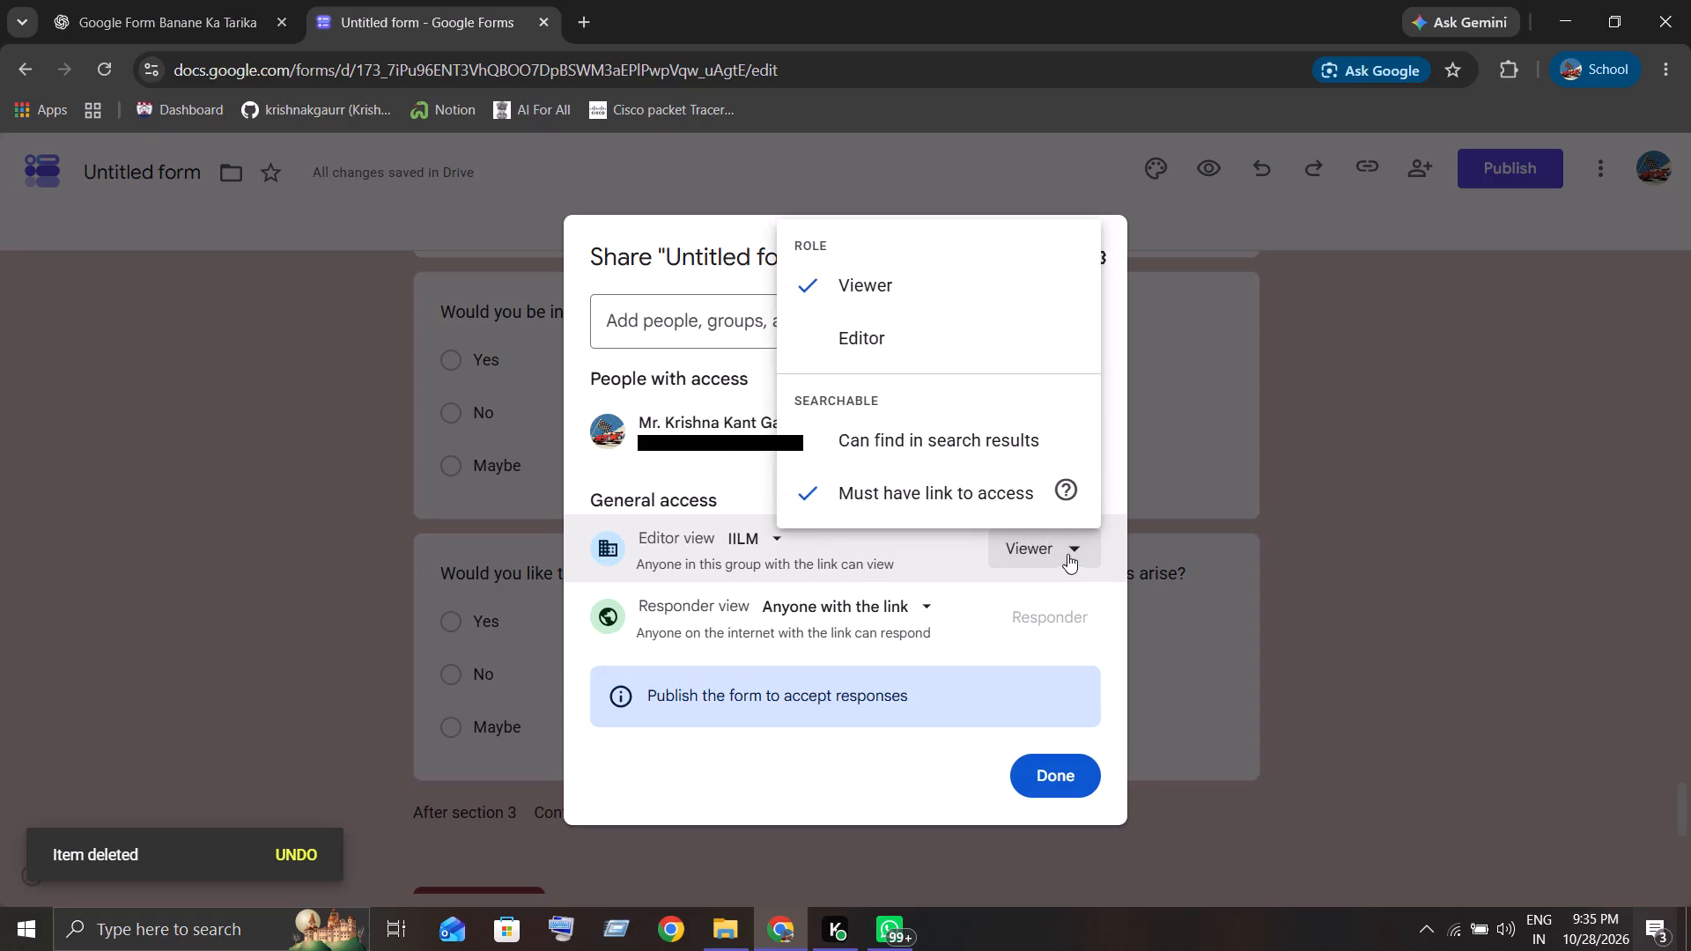
left_click(1064, 542)
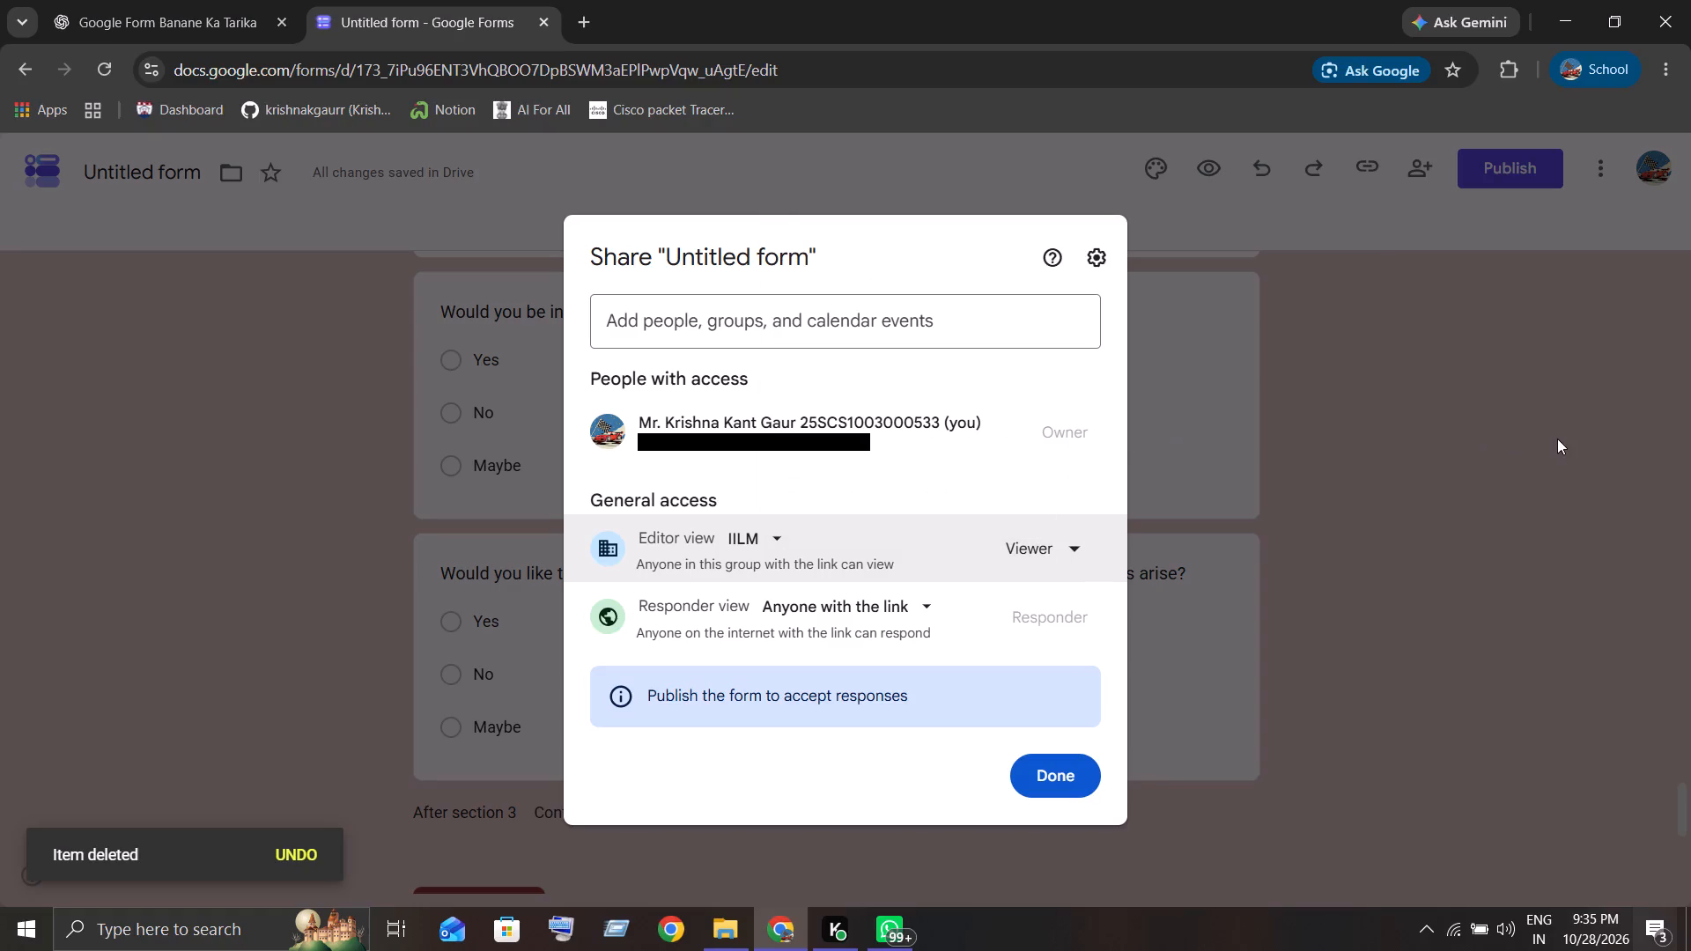
left_click(1557, 439)
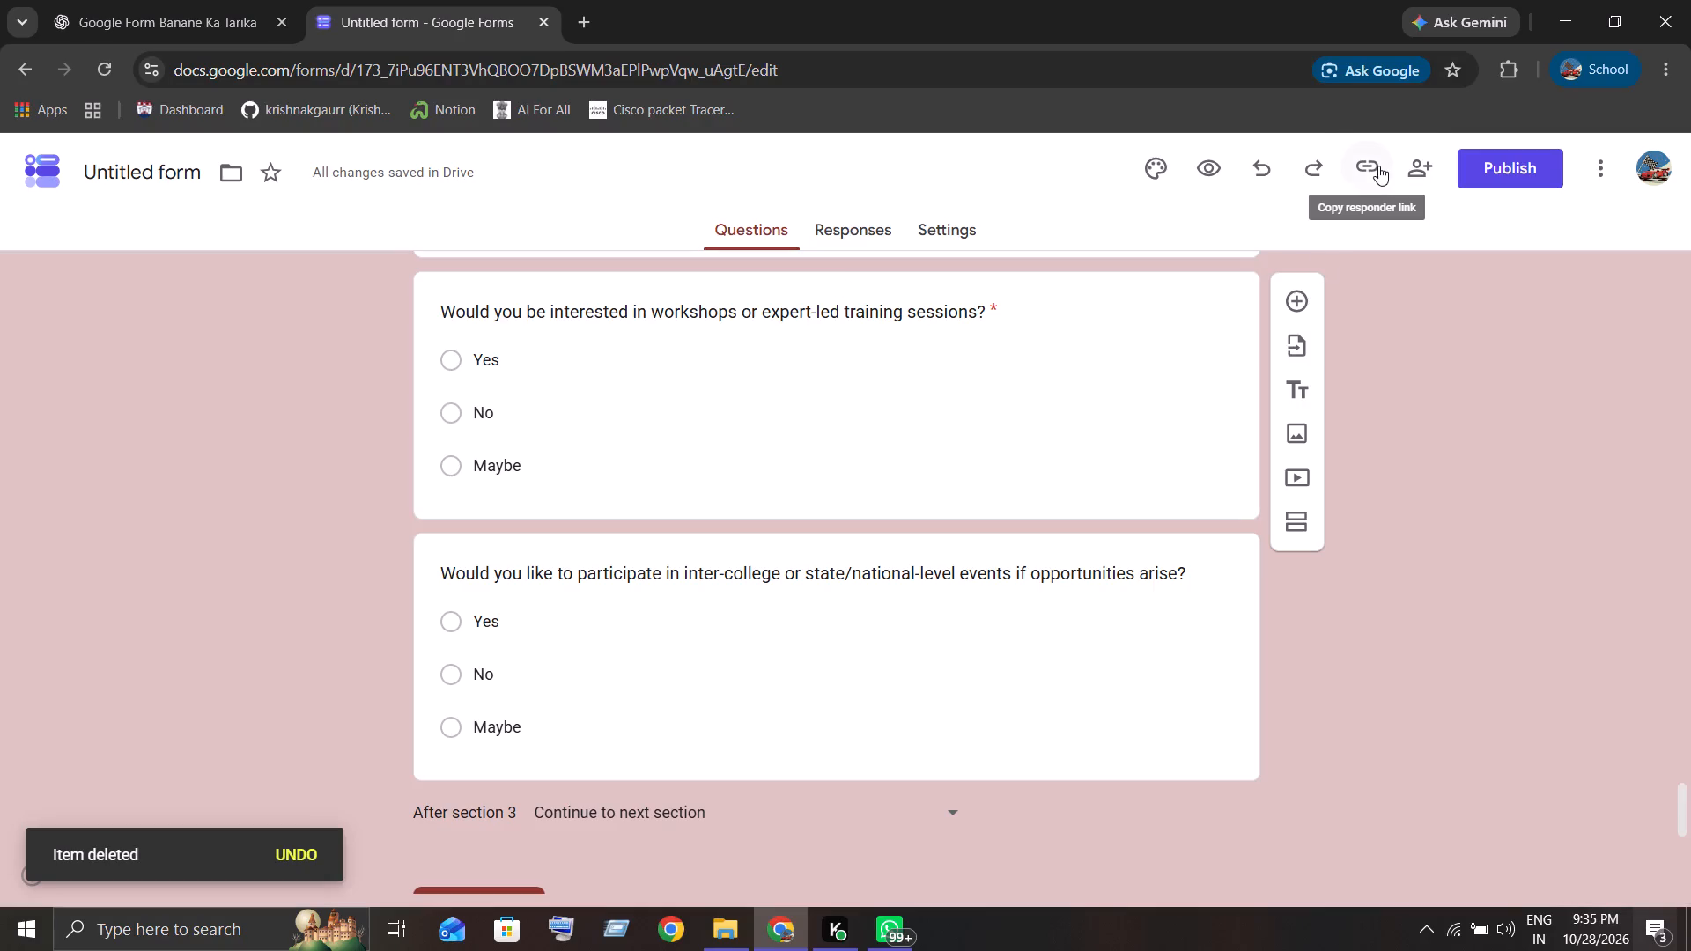
Reopen the form's sharing settings and restrict Responder view access to IILM.
left_click(1414, 166)
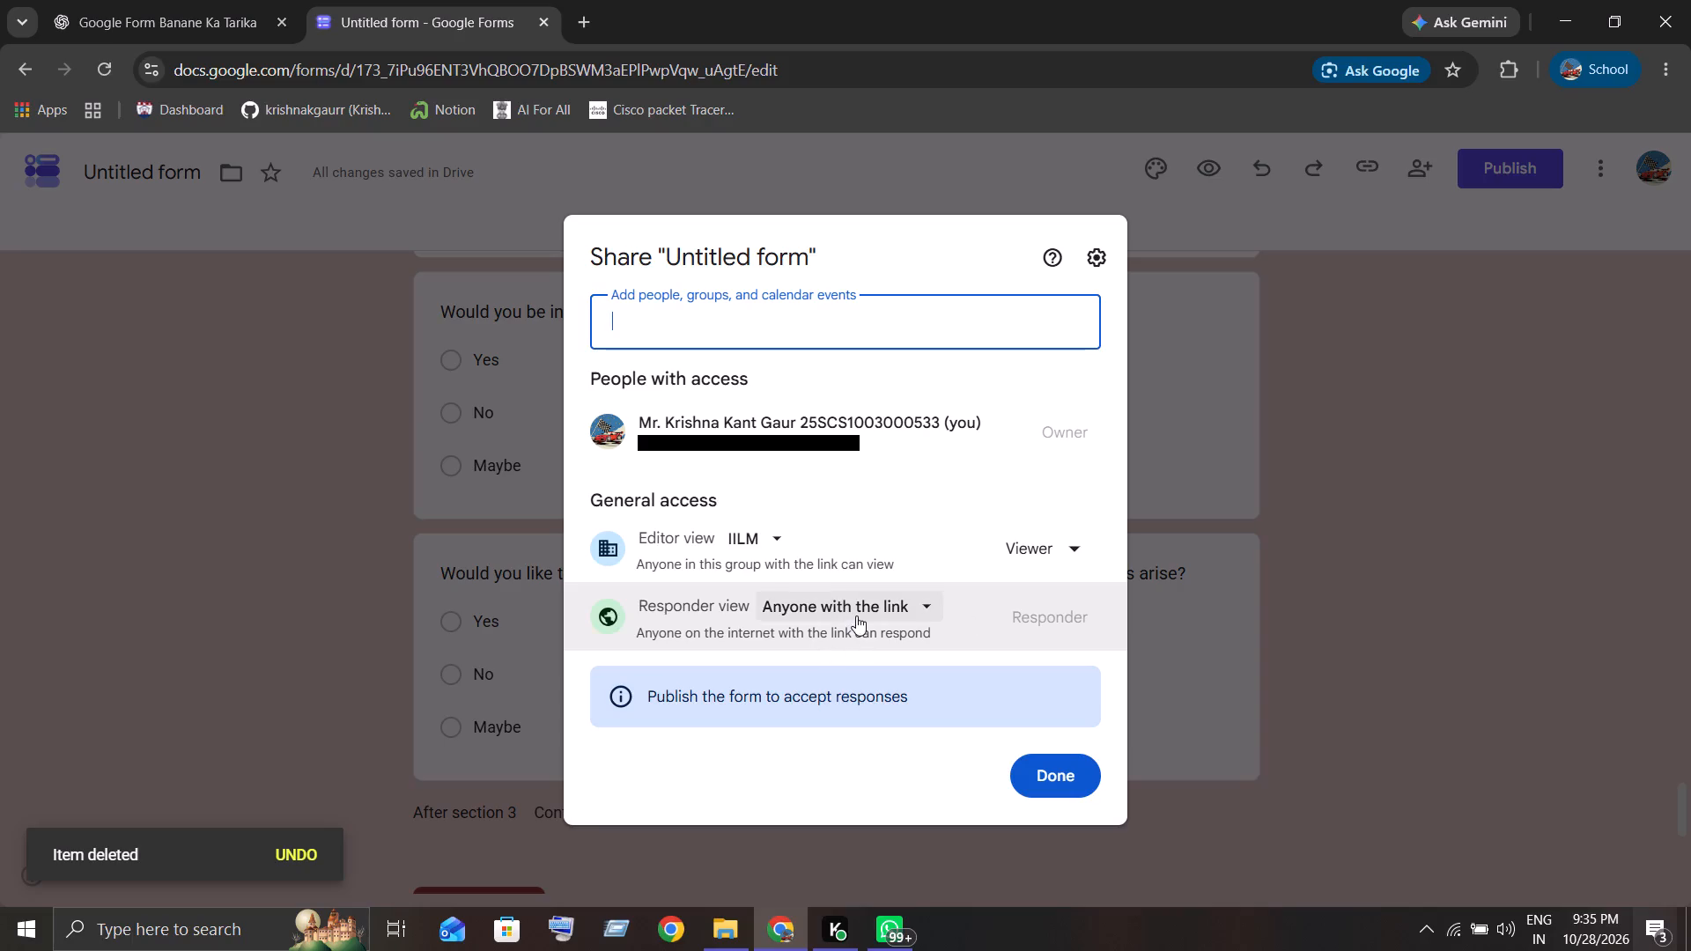
left_click(861, 614)
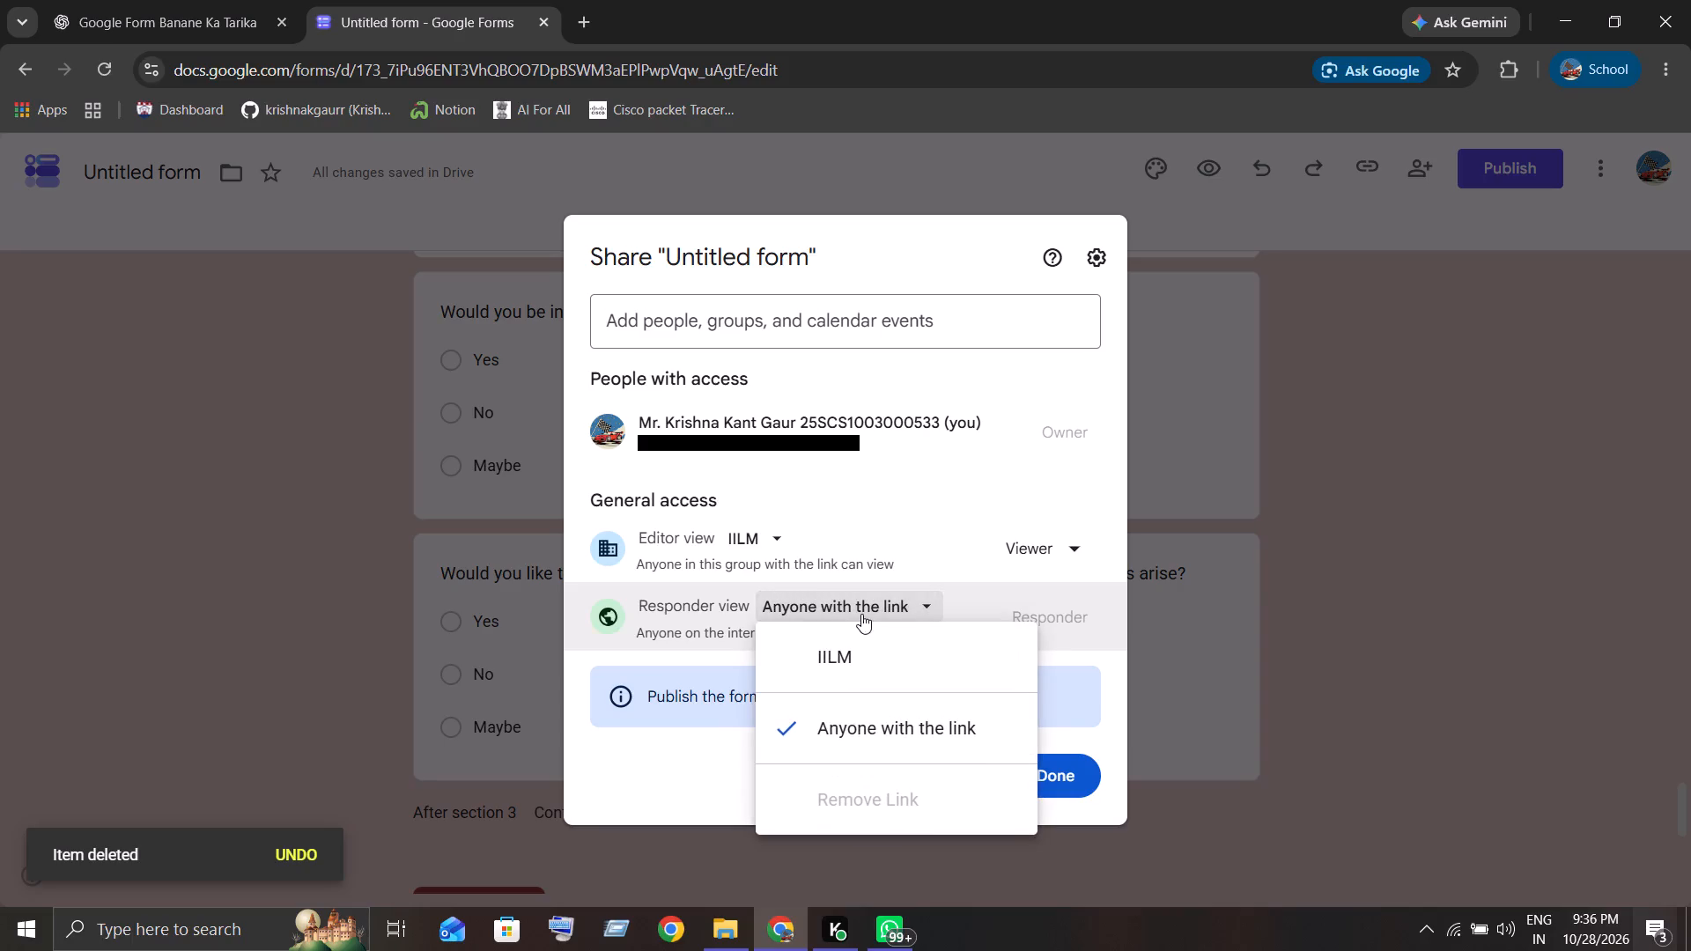
left_click(837, 664)
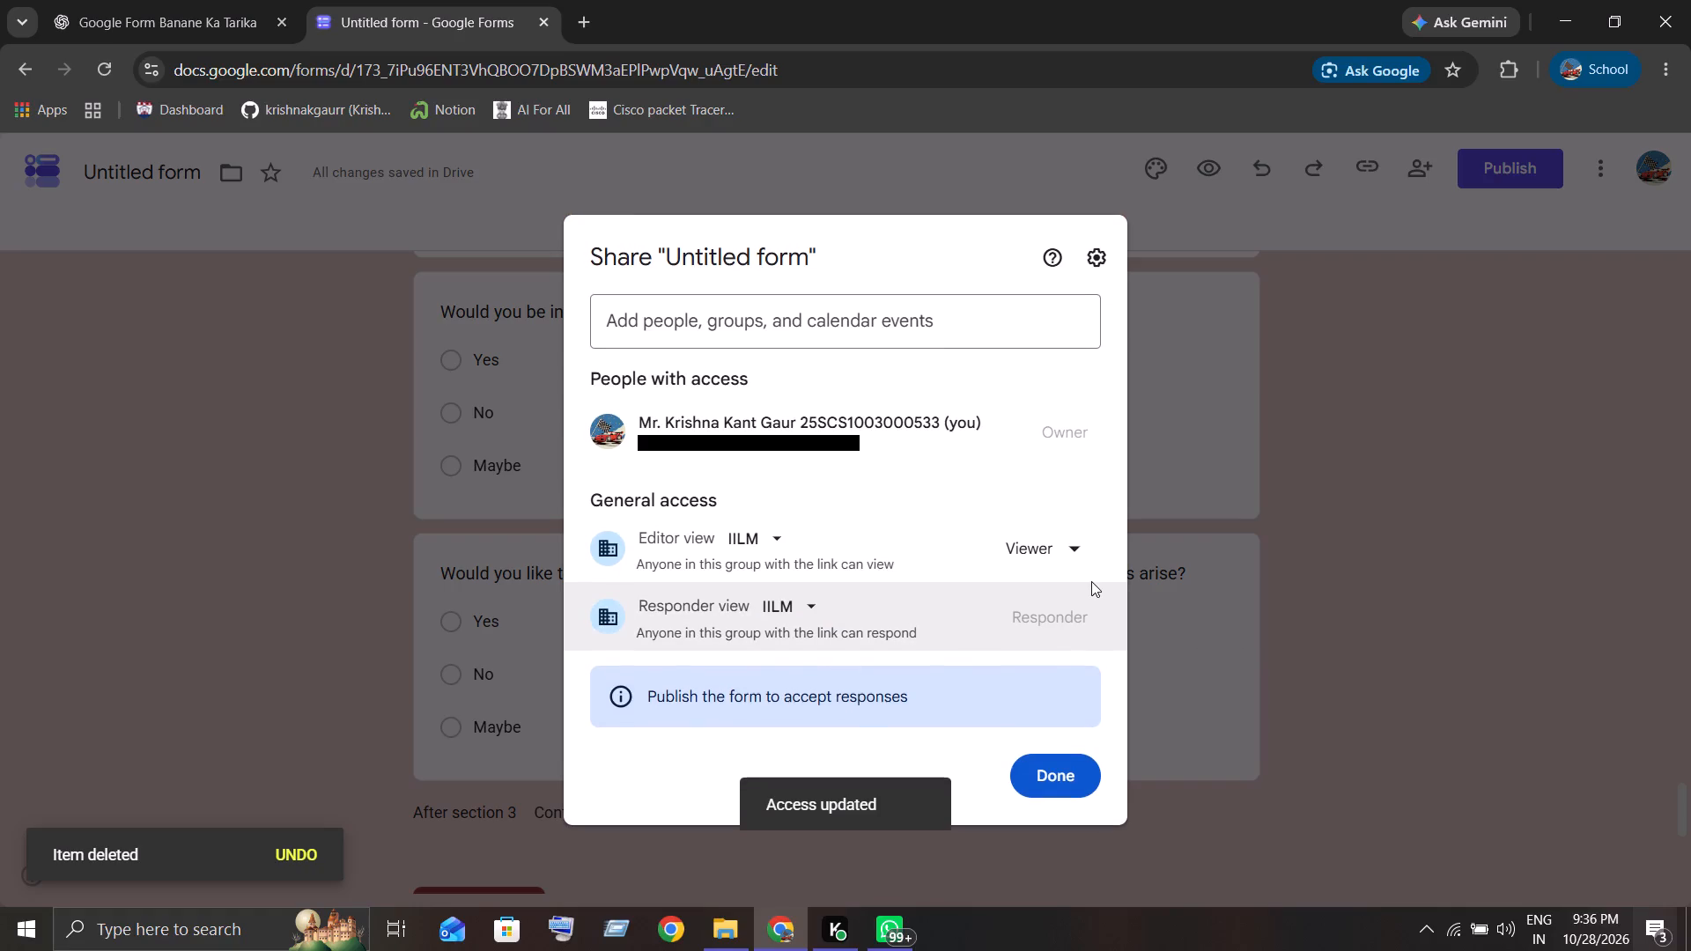
scroll(845, 618, "down", 1)
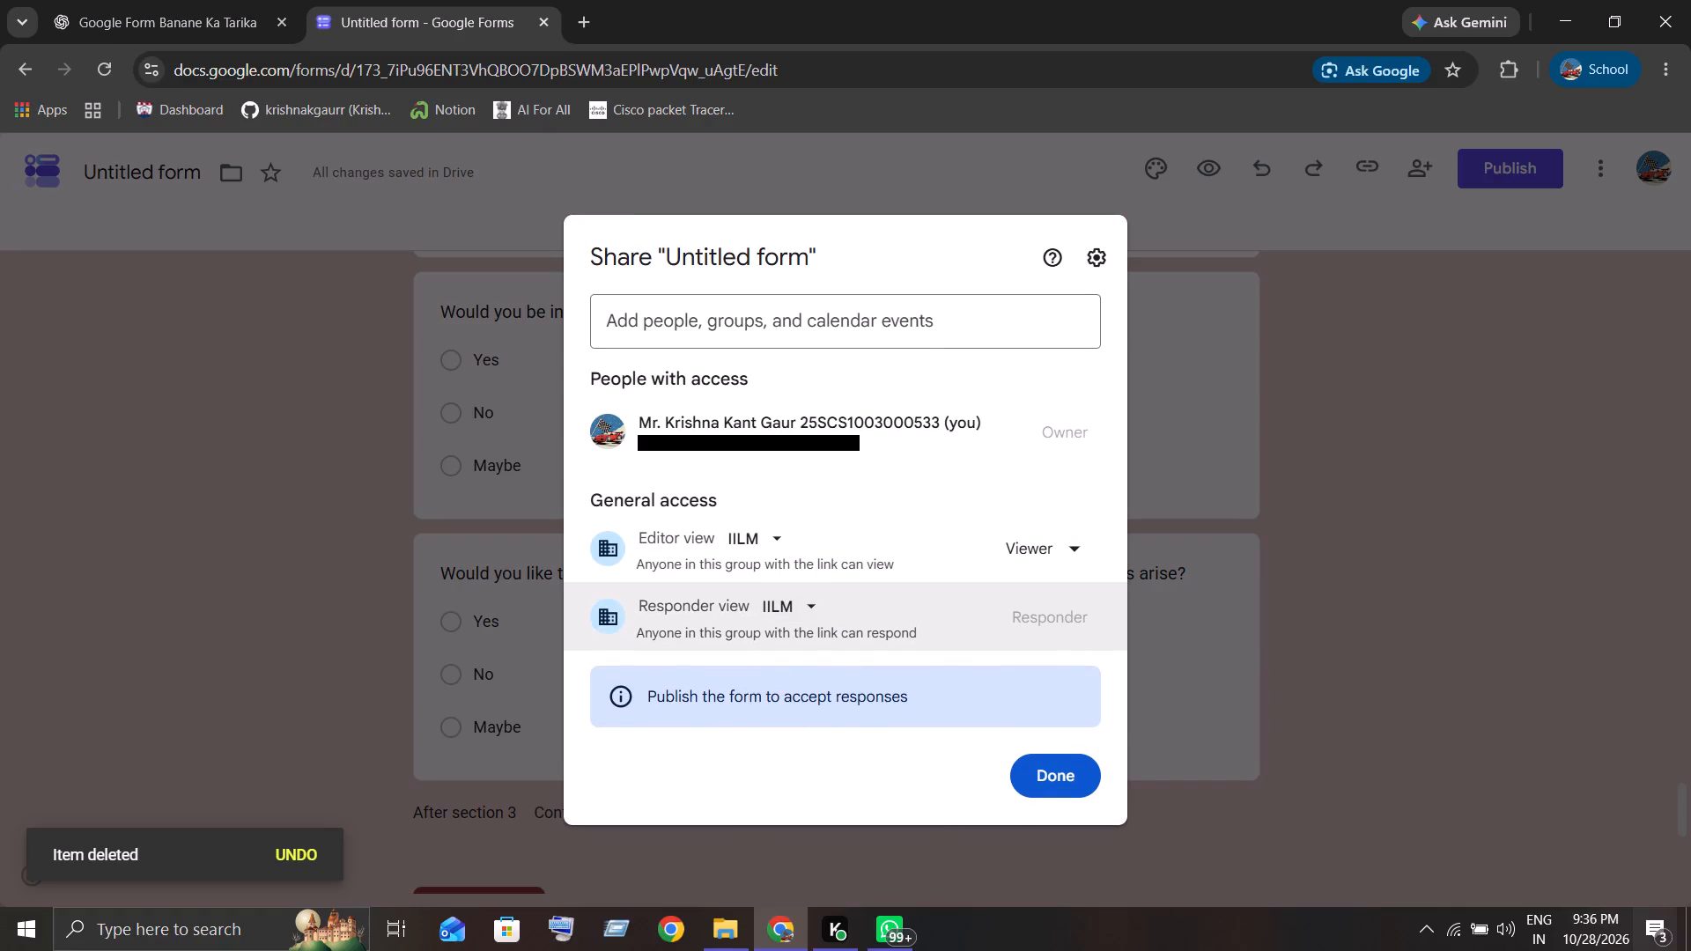
left_click(637, 697)
left_click(1060, 764)
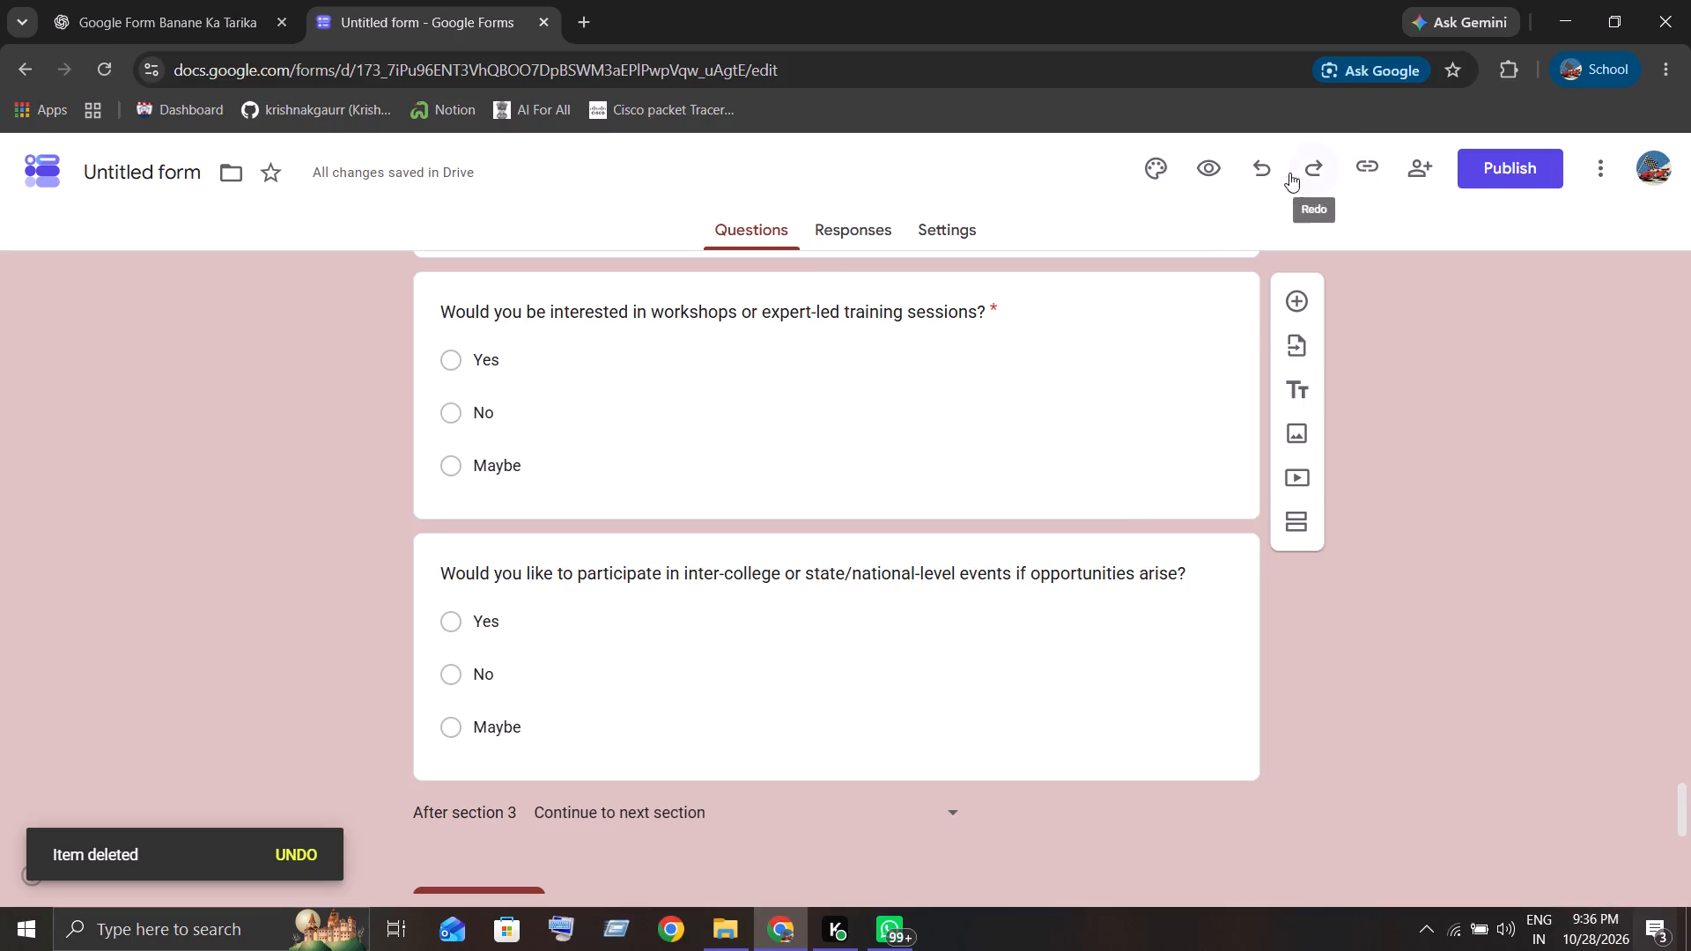
Switch to the ChatGPT conversation and reread the Step 10 instructions on Google Forms settings.
left_click(1599, 153)
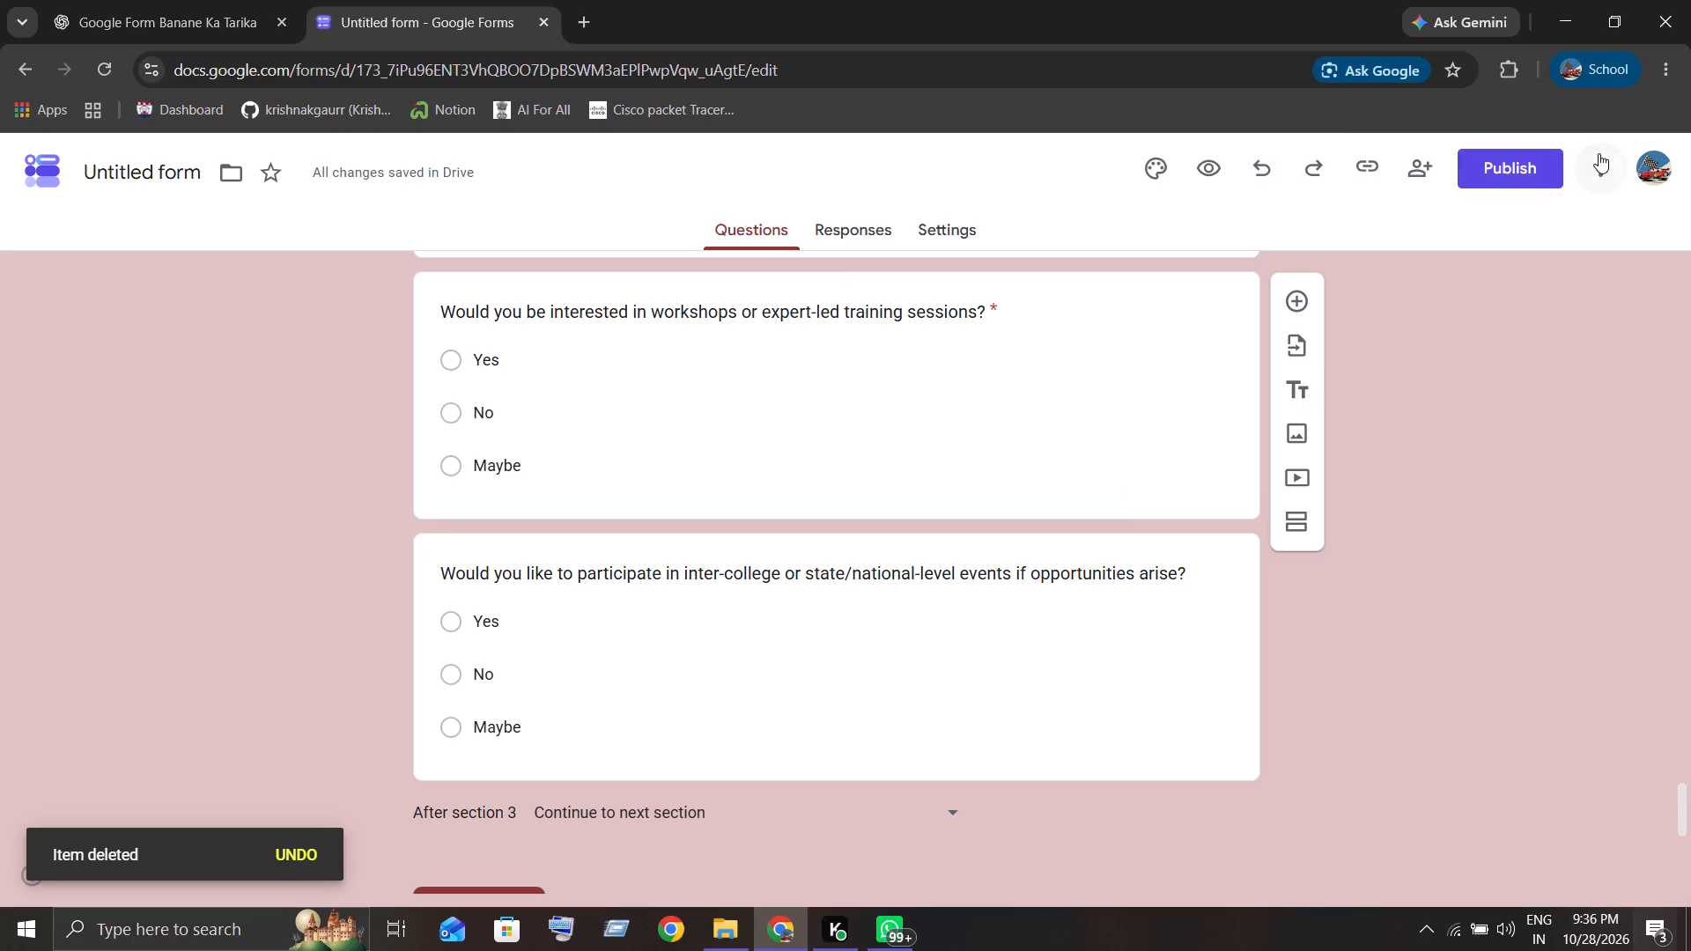
left_click(1602, 160)
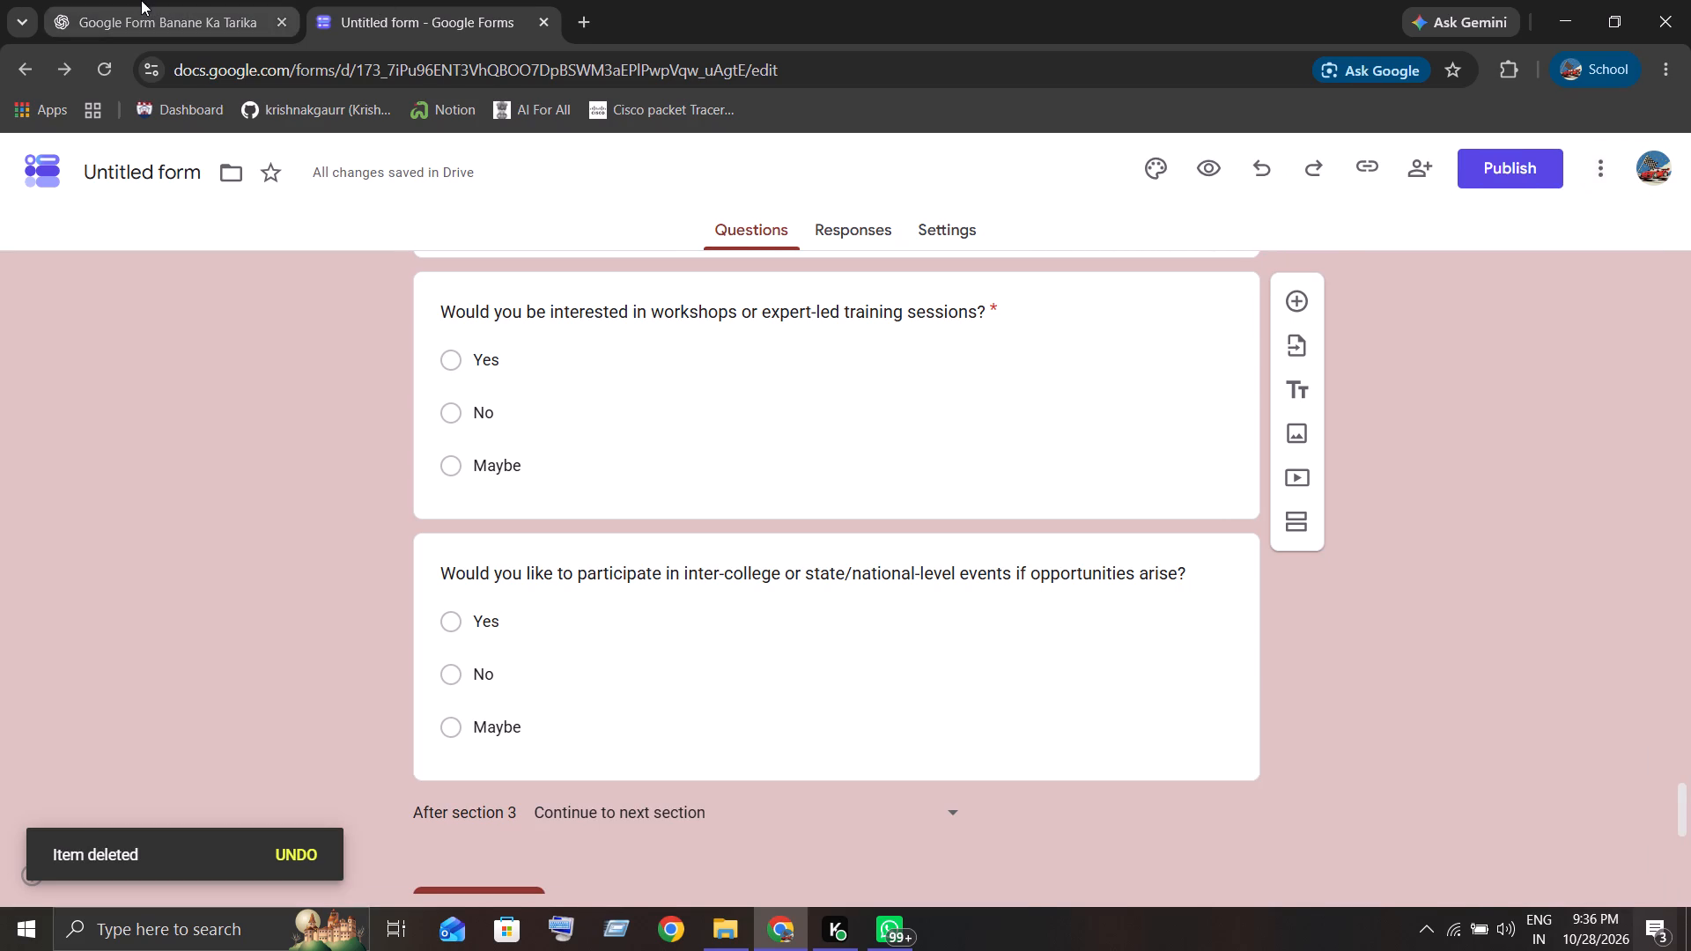
left_click(141, 0)
scroll(754, 491, "down", 1)
scroll(785, 454, "up", 2)
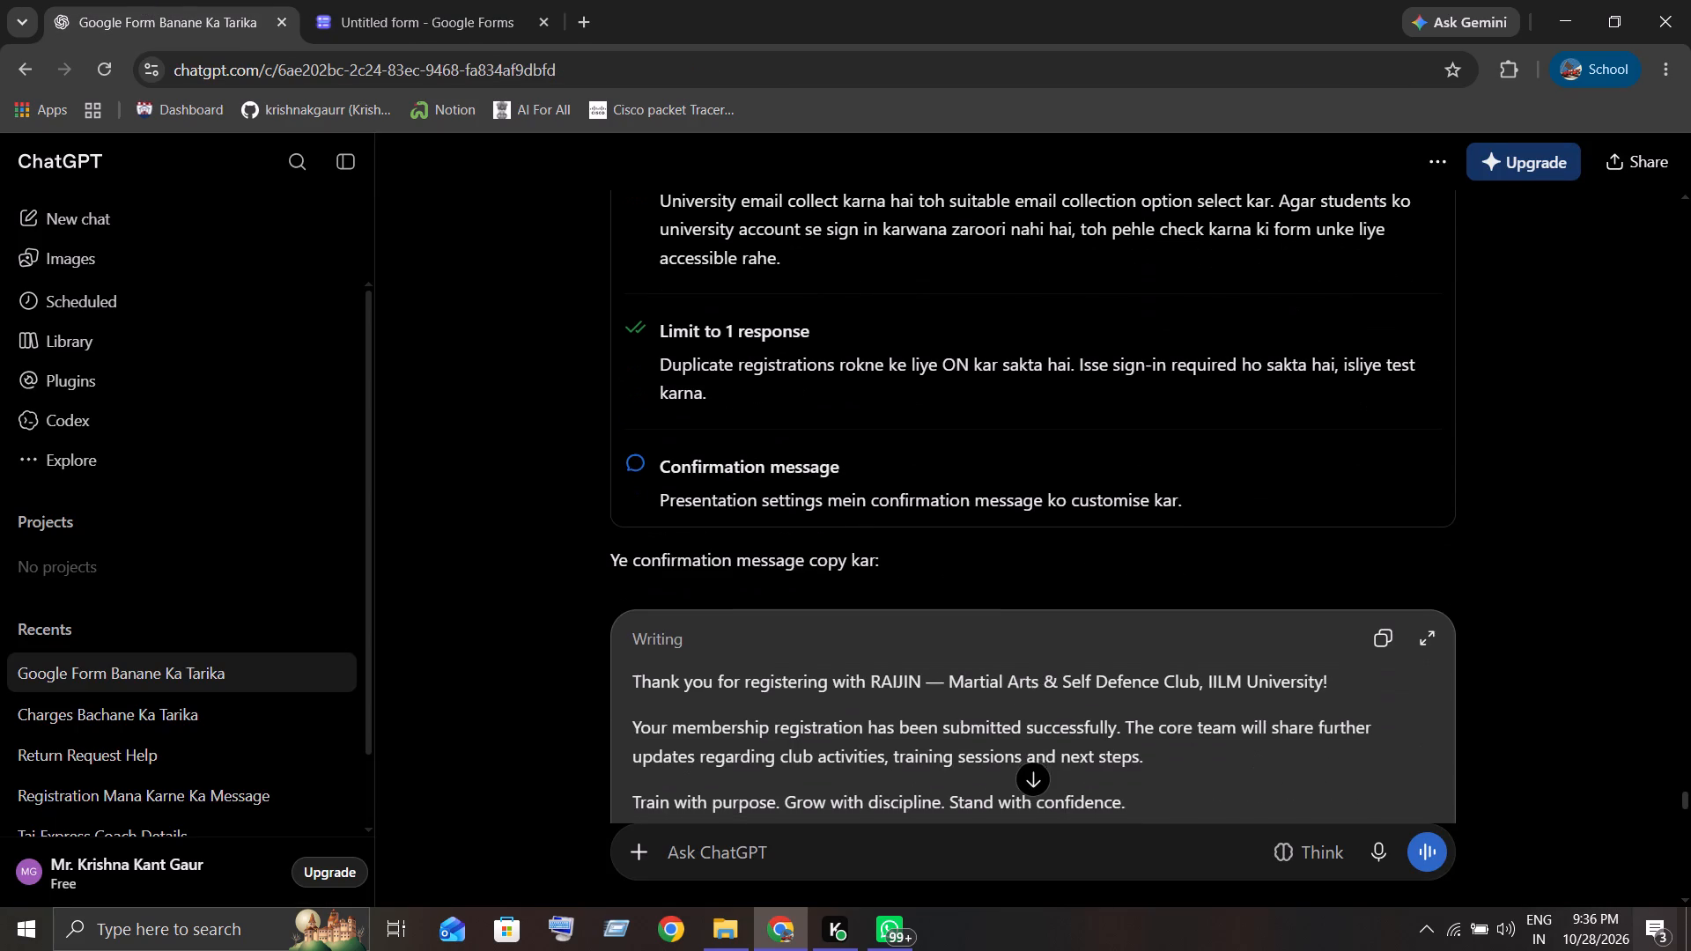
scroll(785, 454, "up", 1)
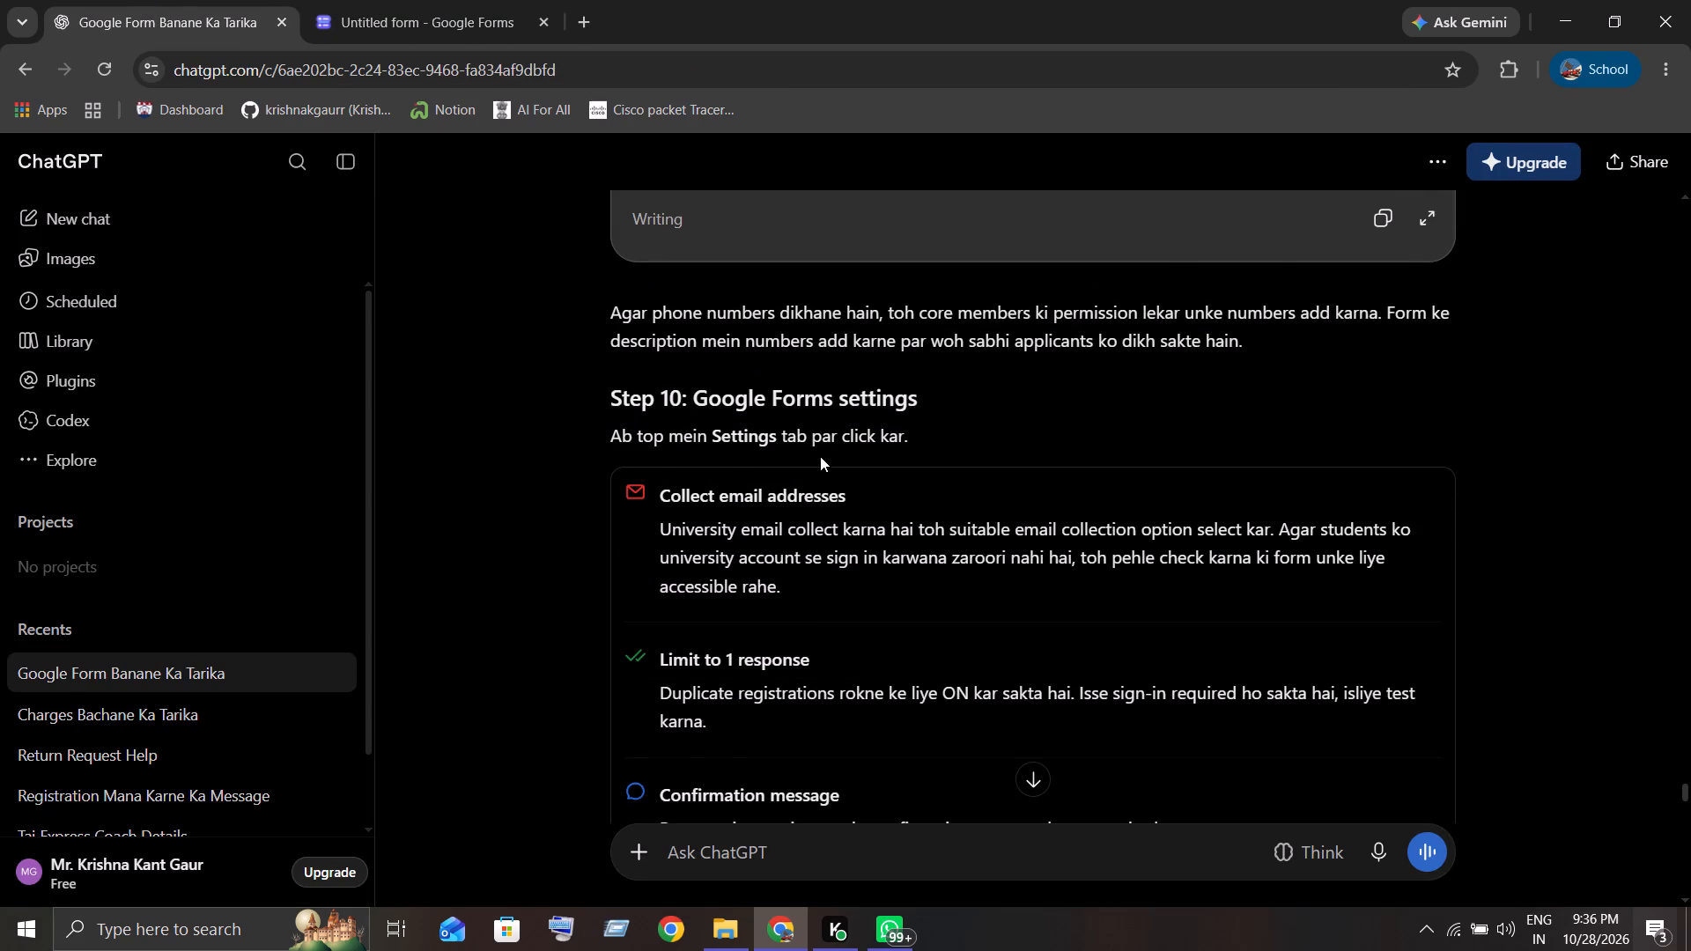
Return to the form in Google Forms and look through its additional form options.
left_click(453, 0)
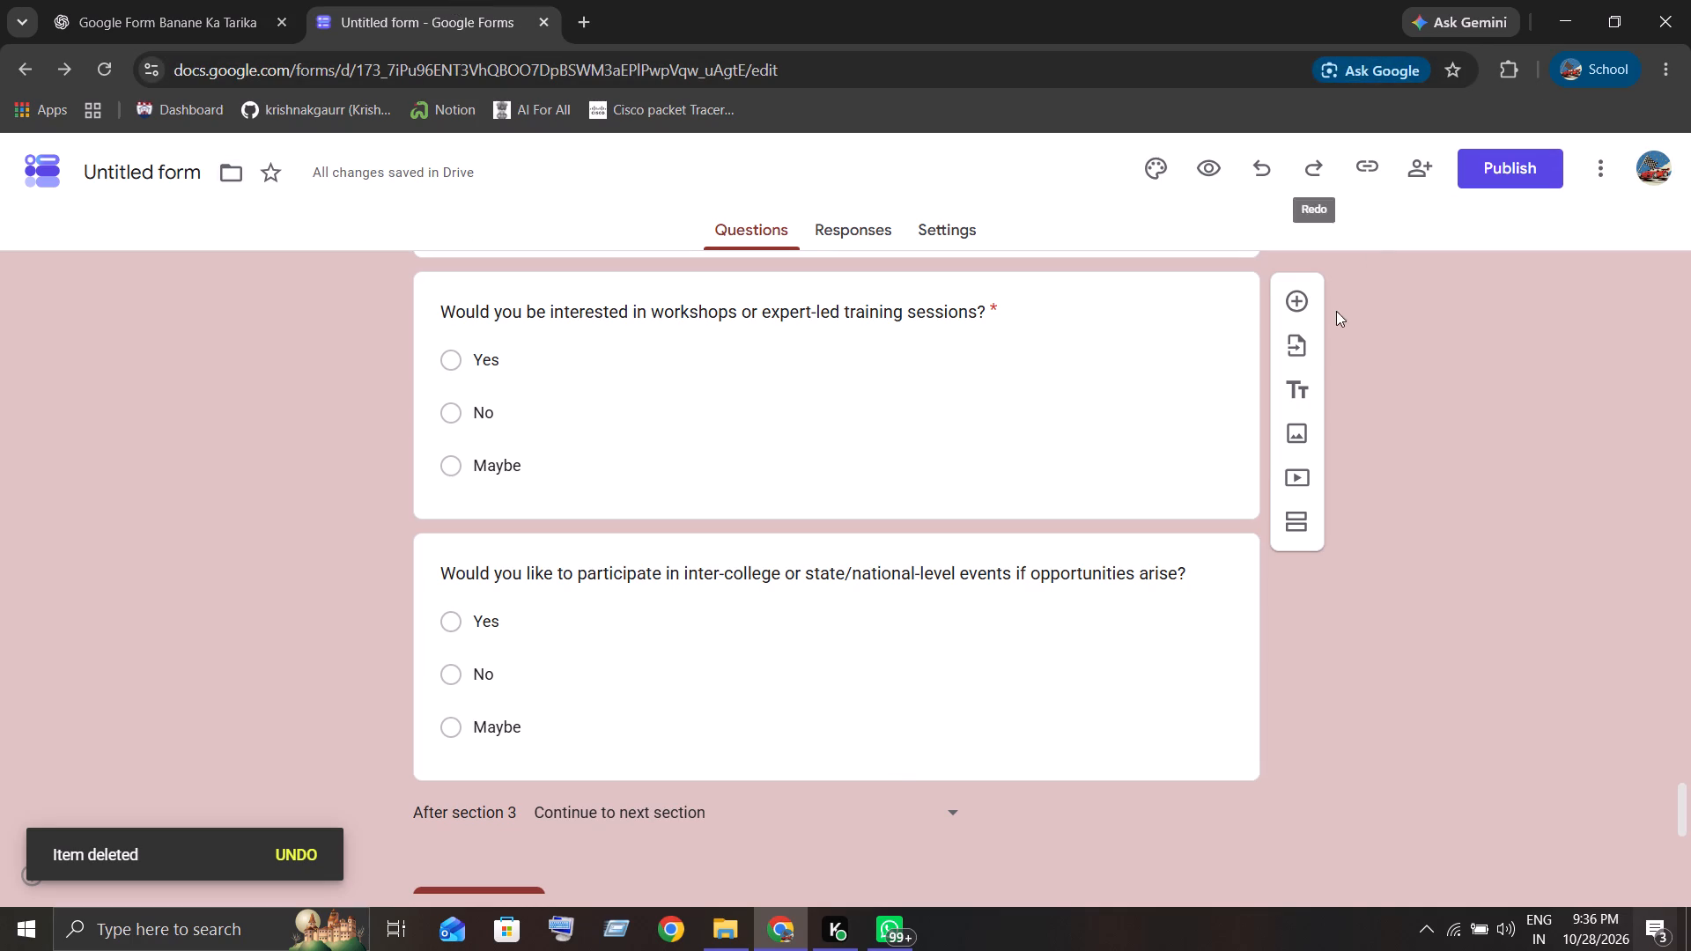
scroll(862, 792, "down", 3)
scroll(486, 651, "down", 3)
scroll(768, 588, "up", 5)
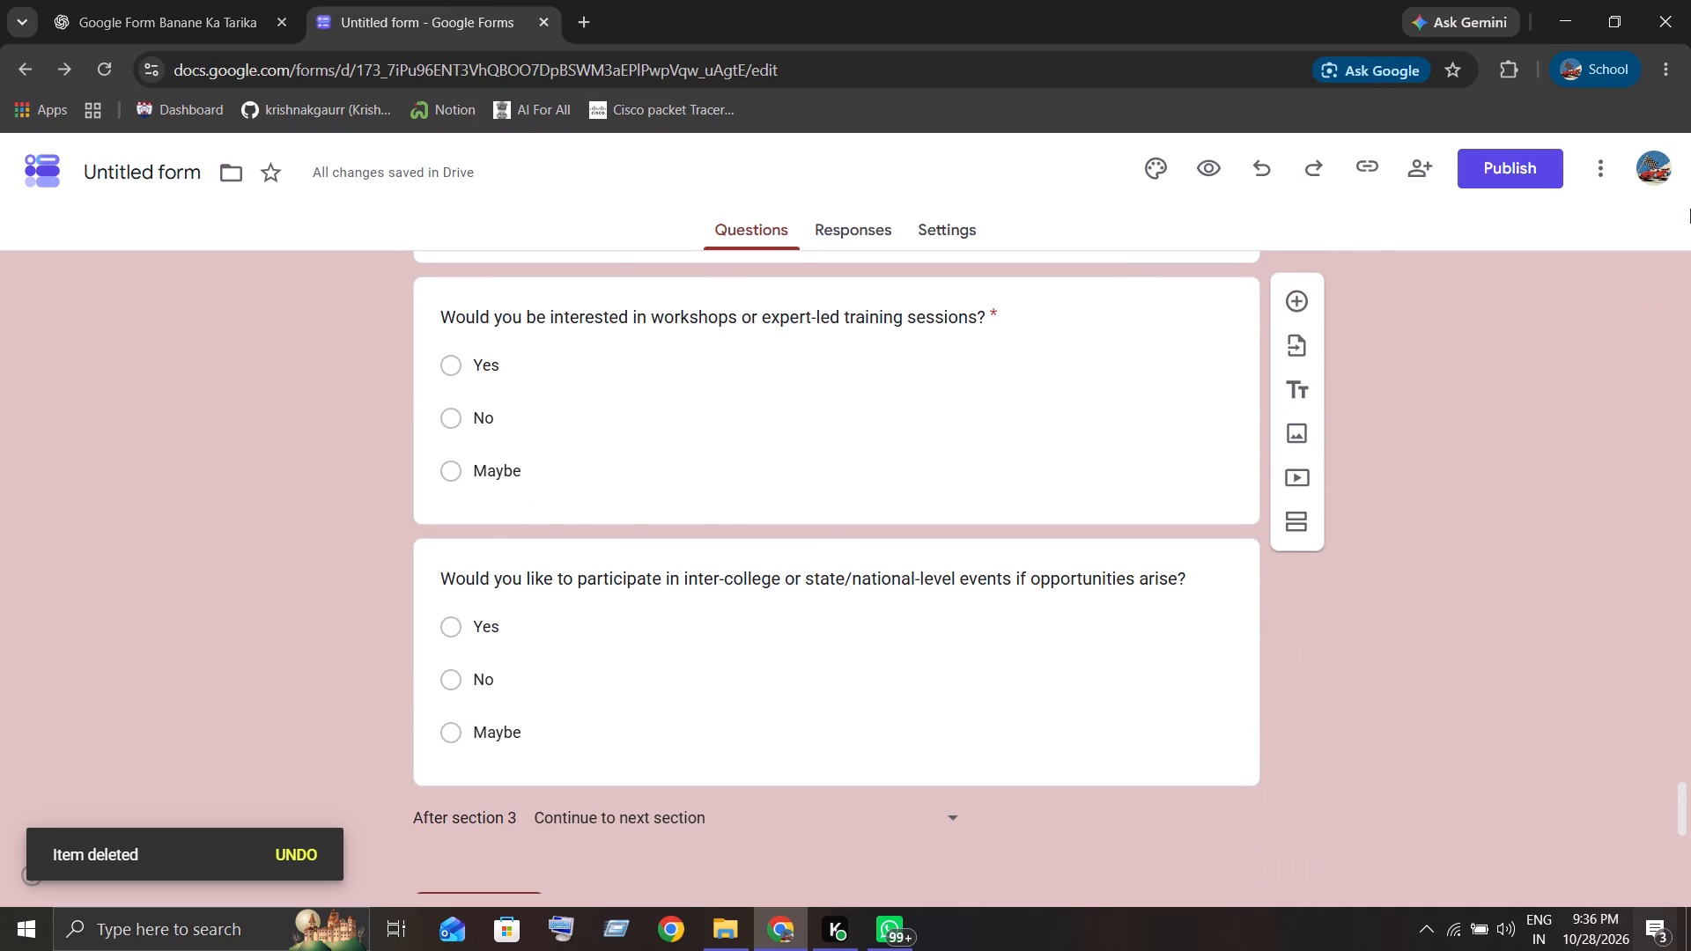
left_click(1608, 173)
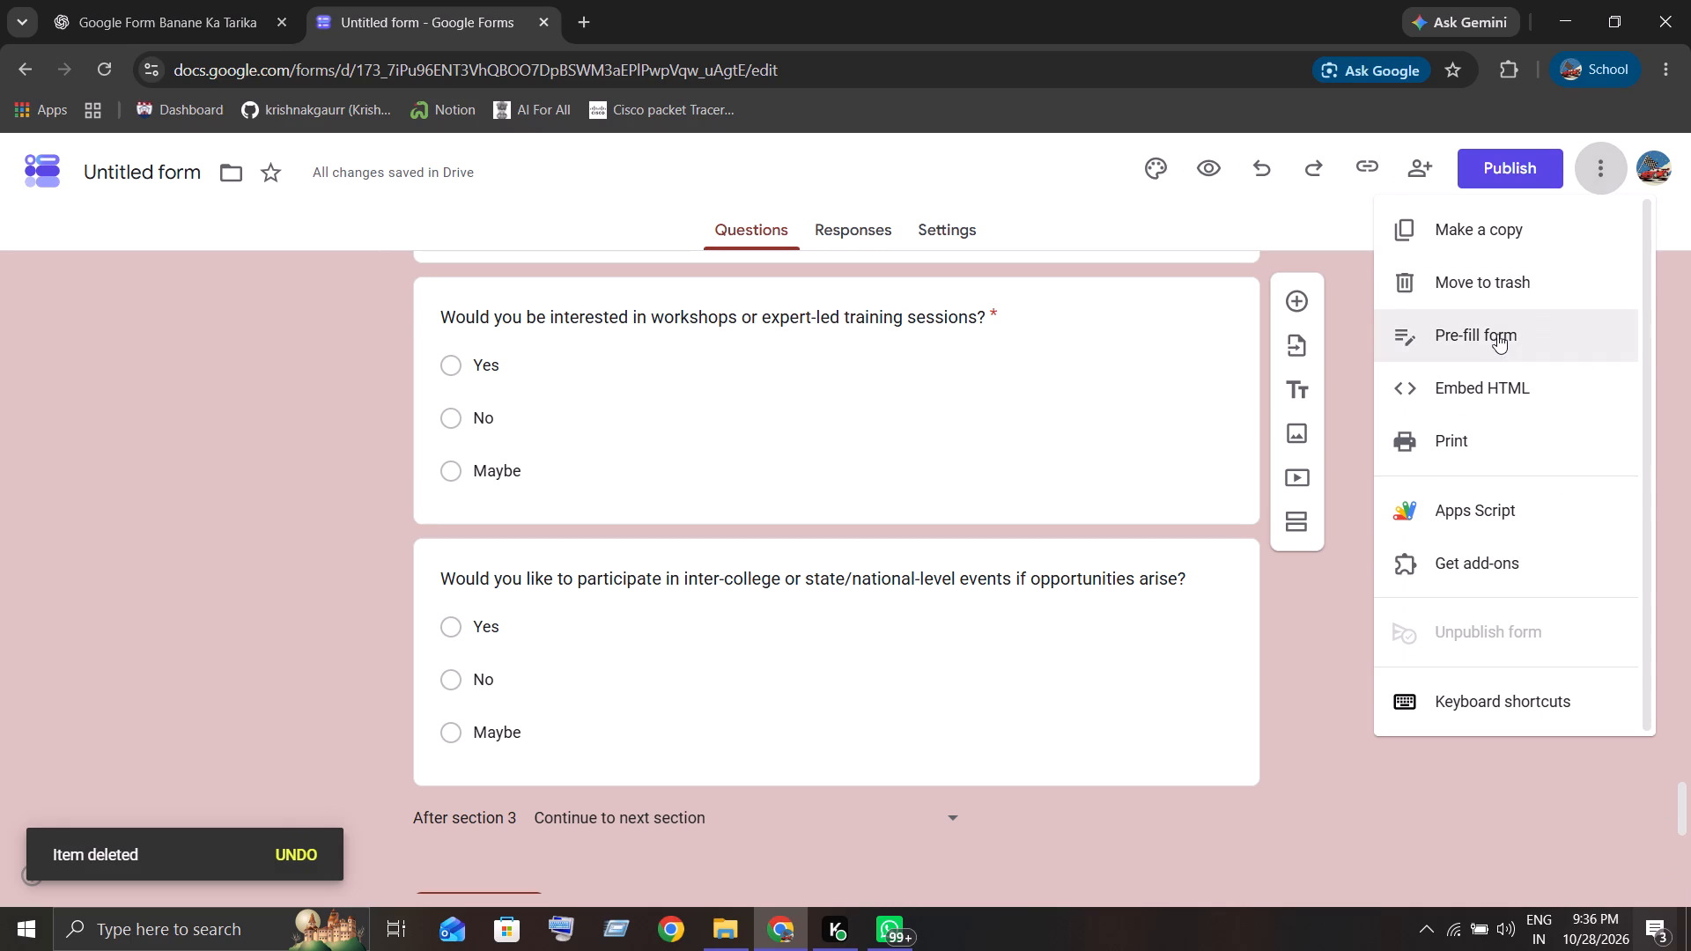
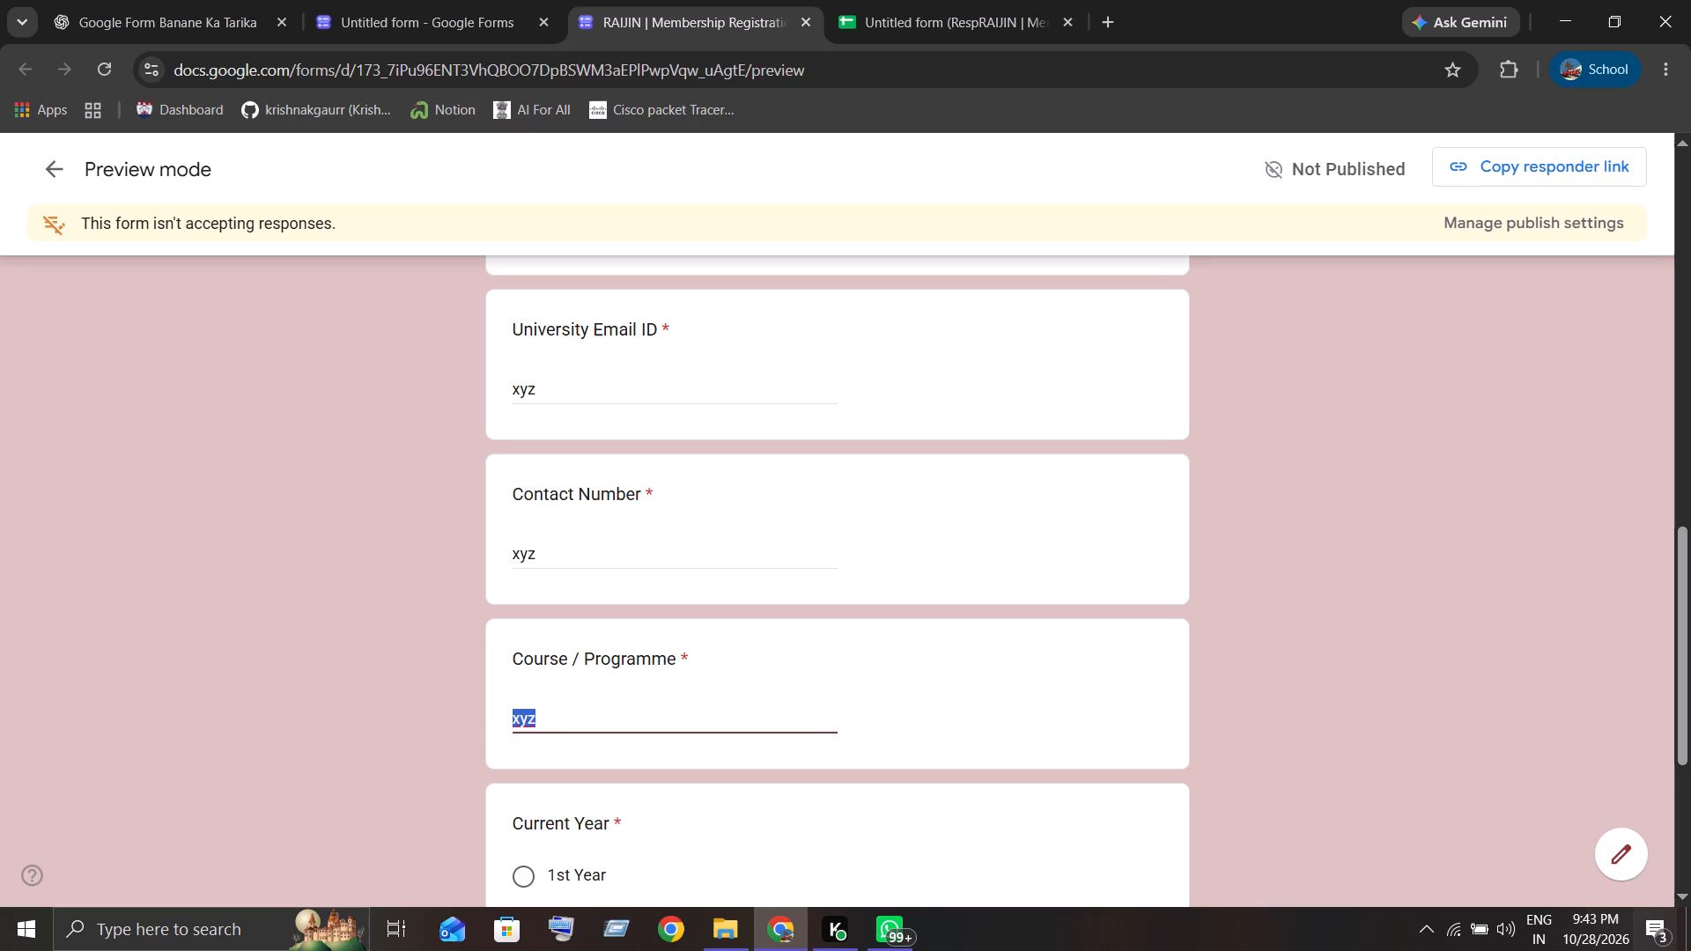
scroll(526, 826, "down", 2)
left_click(525, 693)
scroll(525, 693, "down", 1)
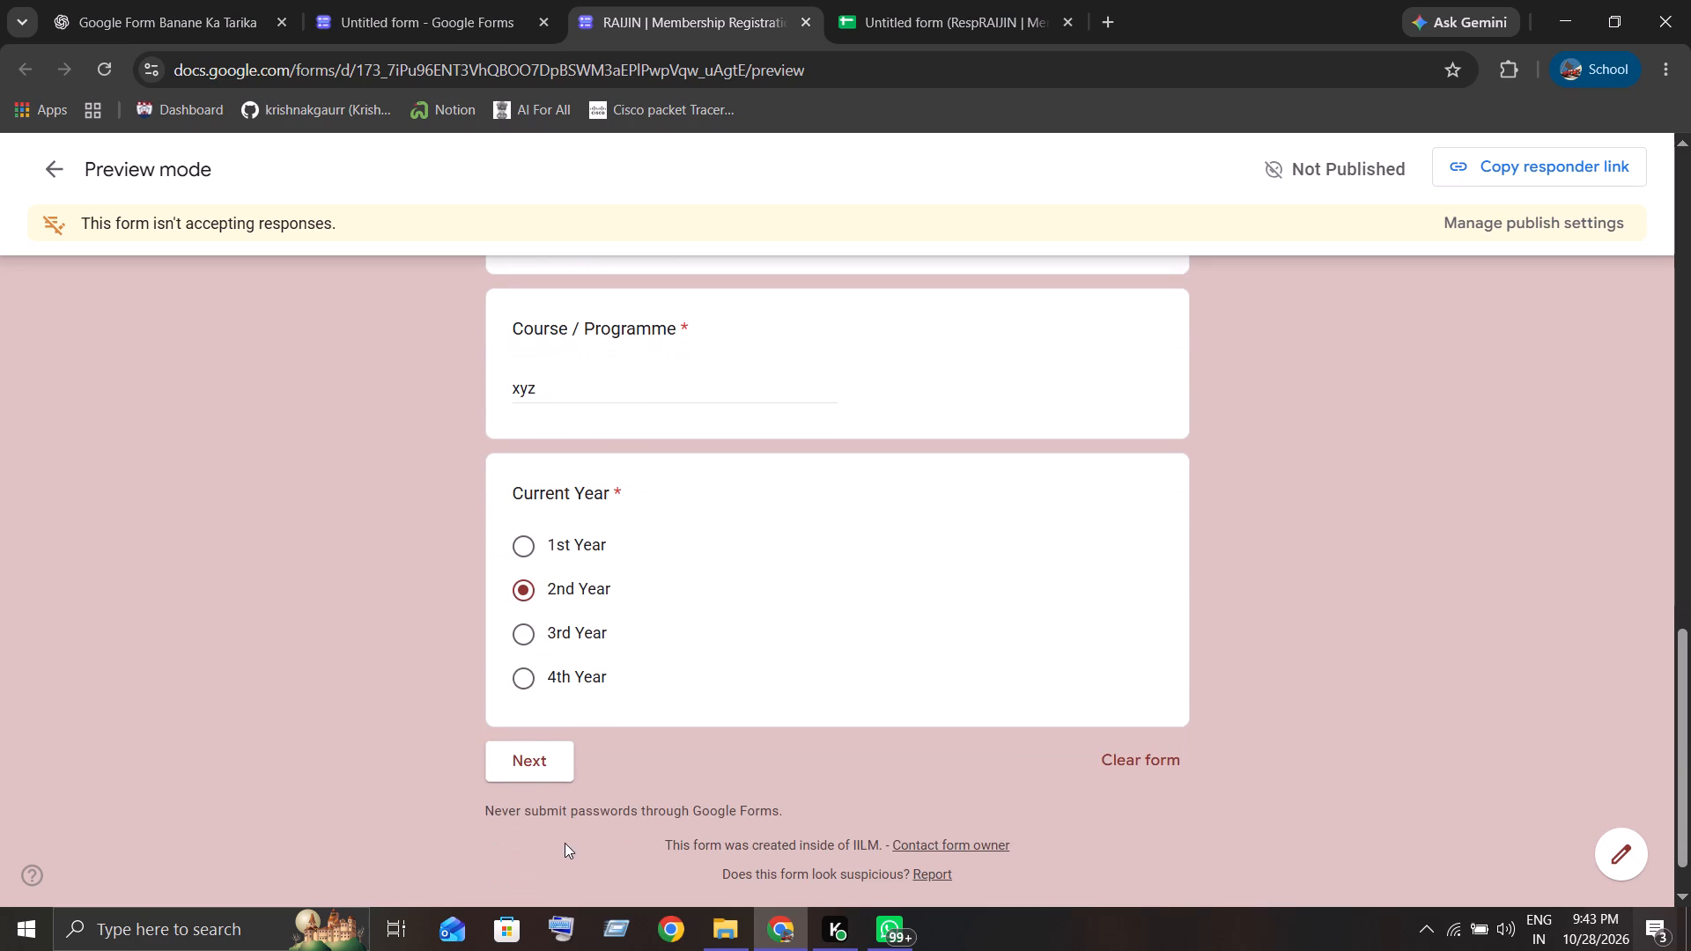
left_click(539, 766)
In Section B, answer No to having practised a martial art before and choose Other as the martial art practised.
scroll(557, 638, "down", 2)
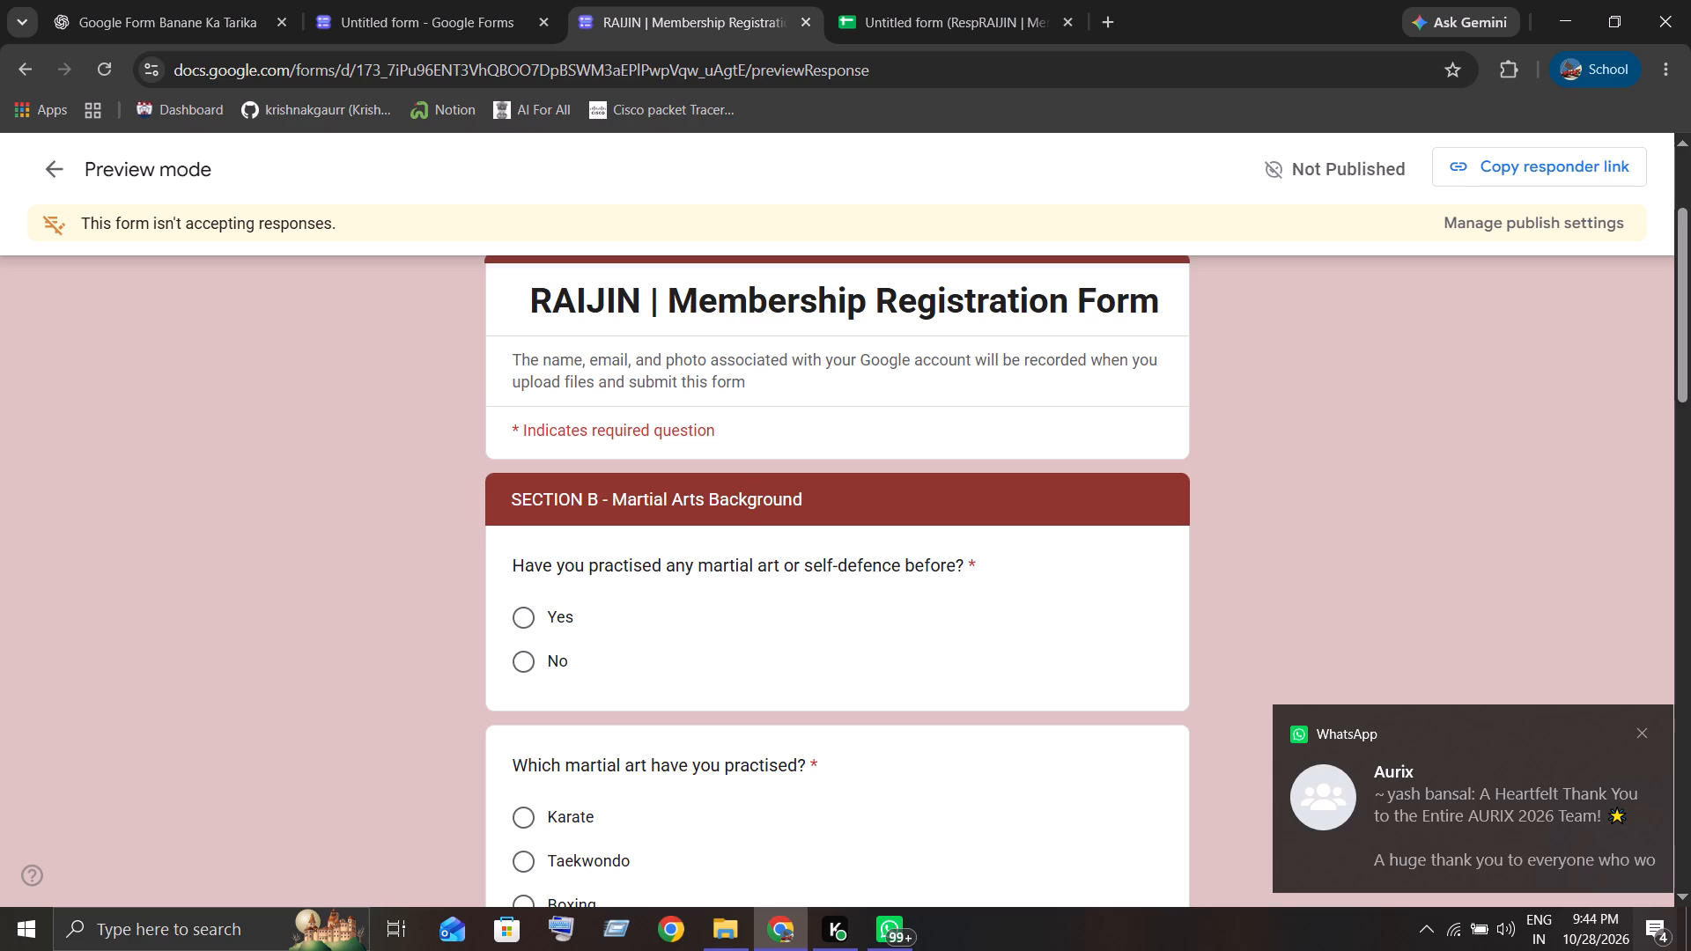
scroll(587, 564, "down", 1)
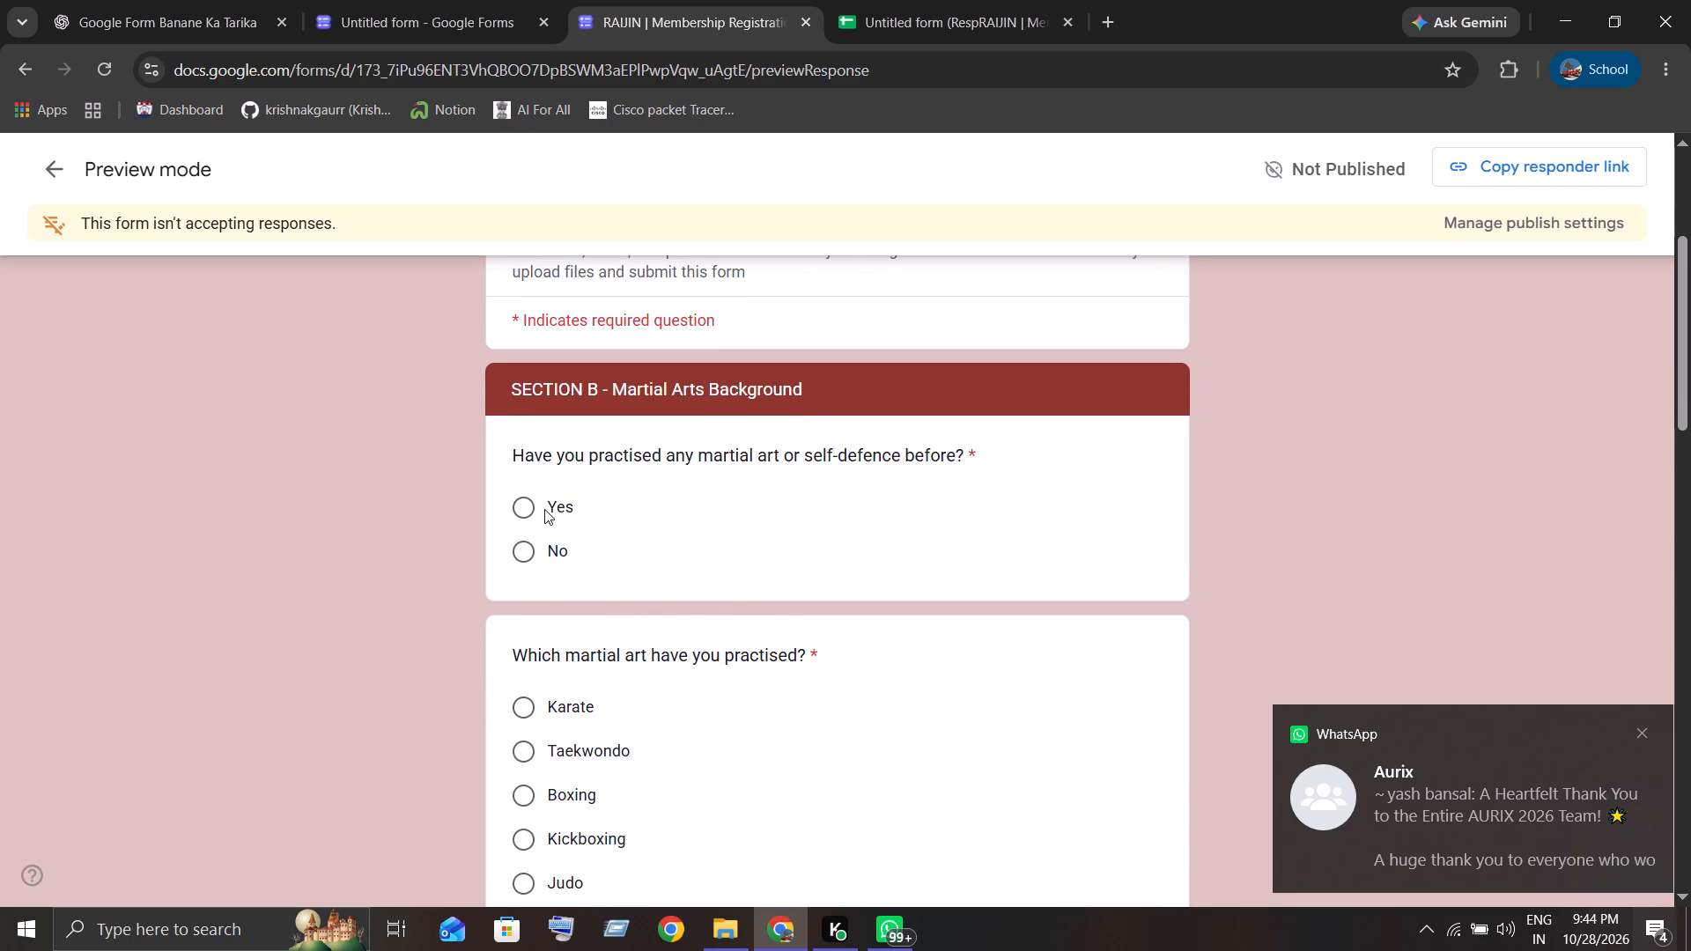
left_click(524, 542)
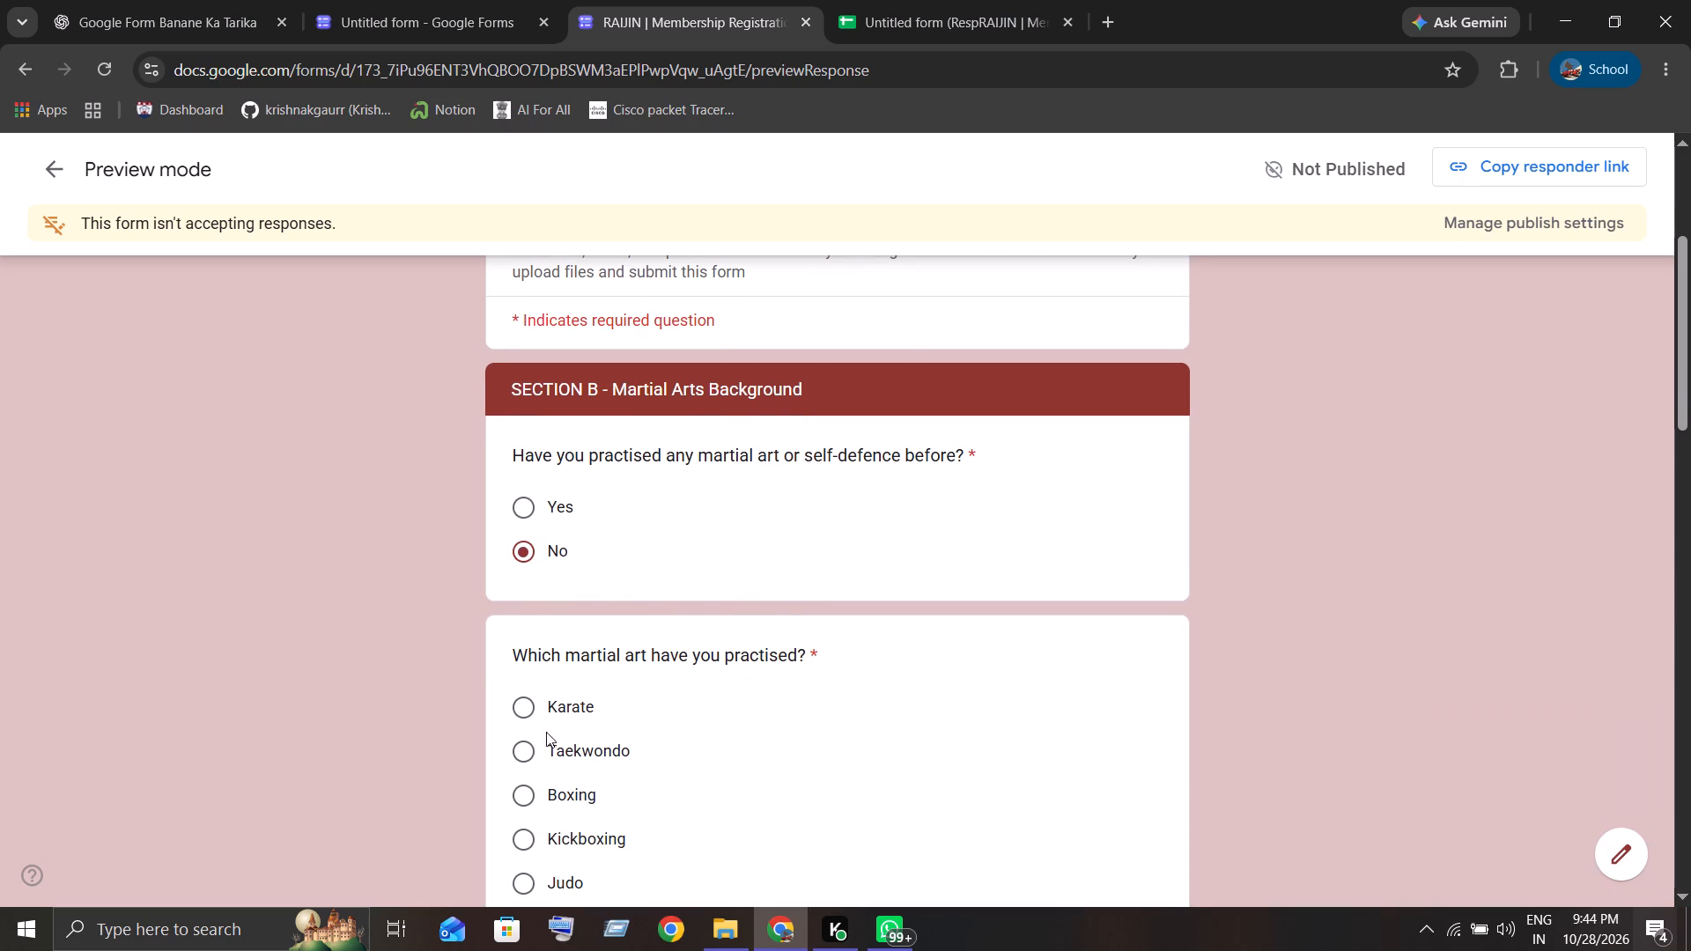
scroll(554, 695, "down", 3)
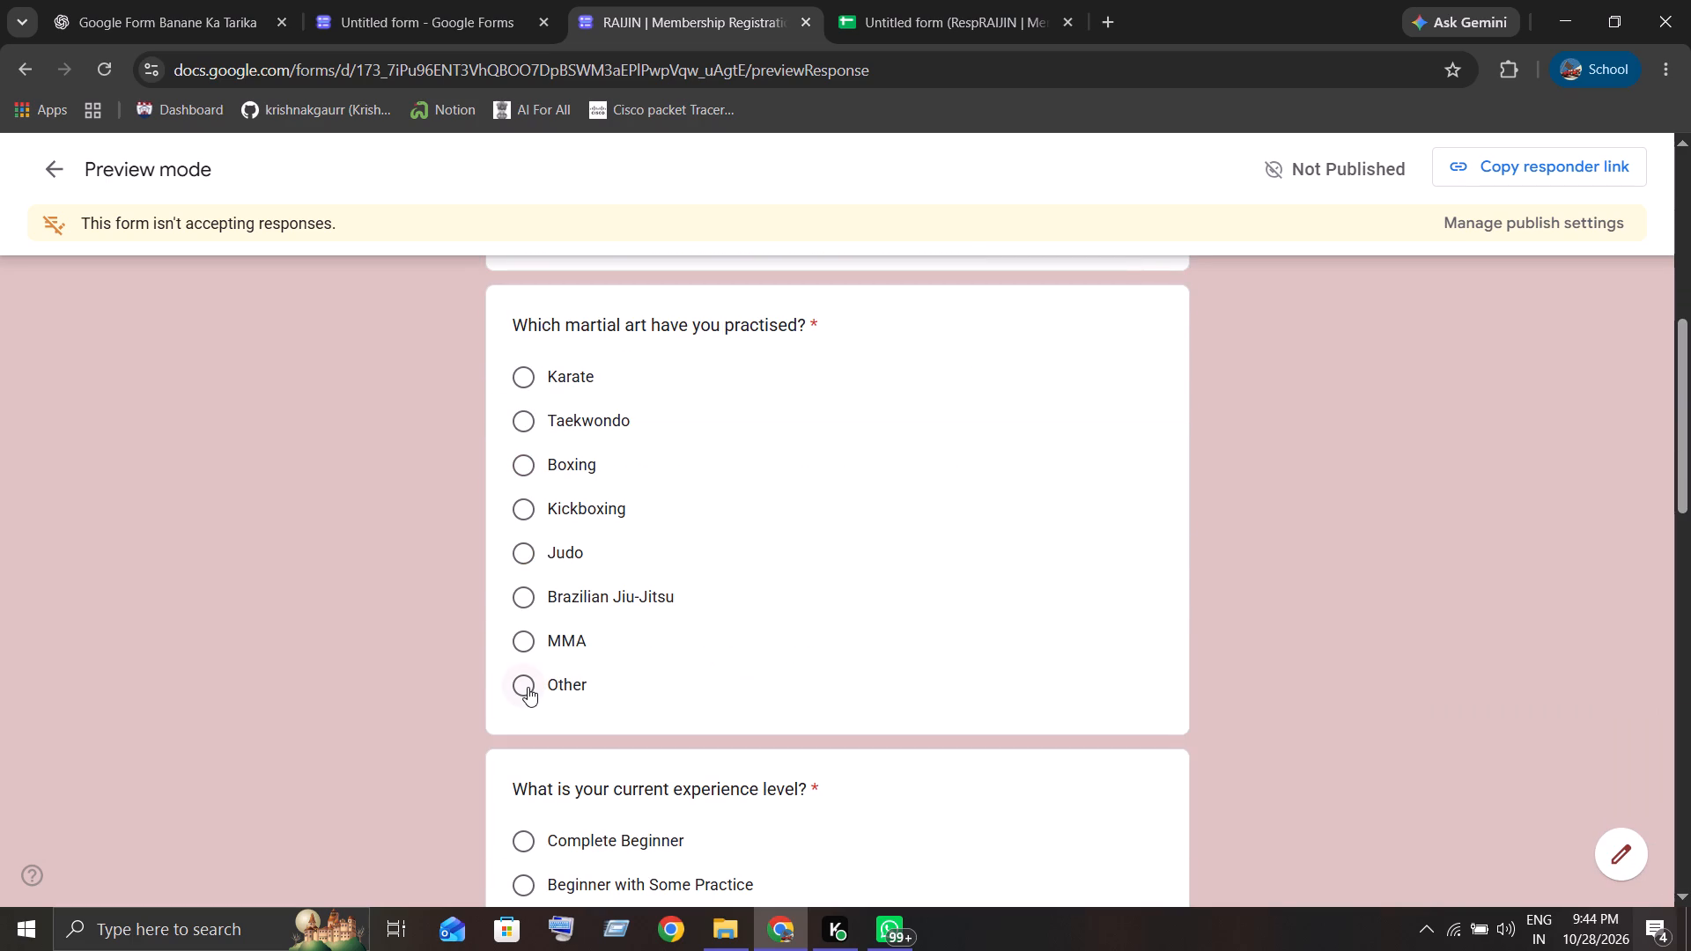
scroll(528, 687, "up", 2)
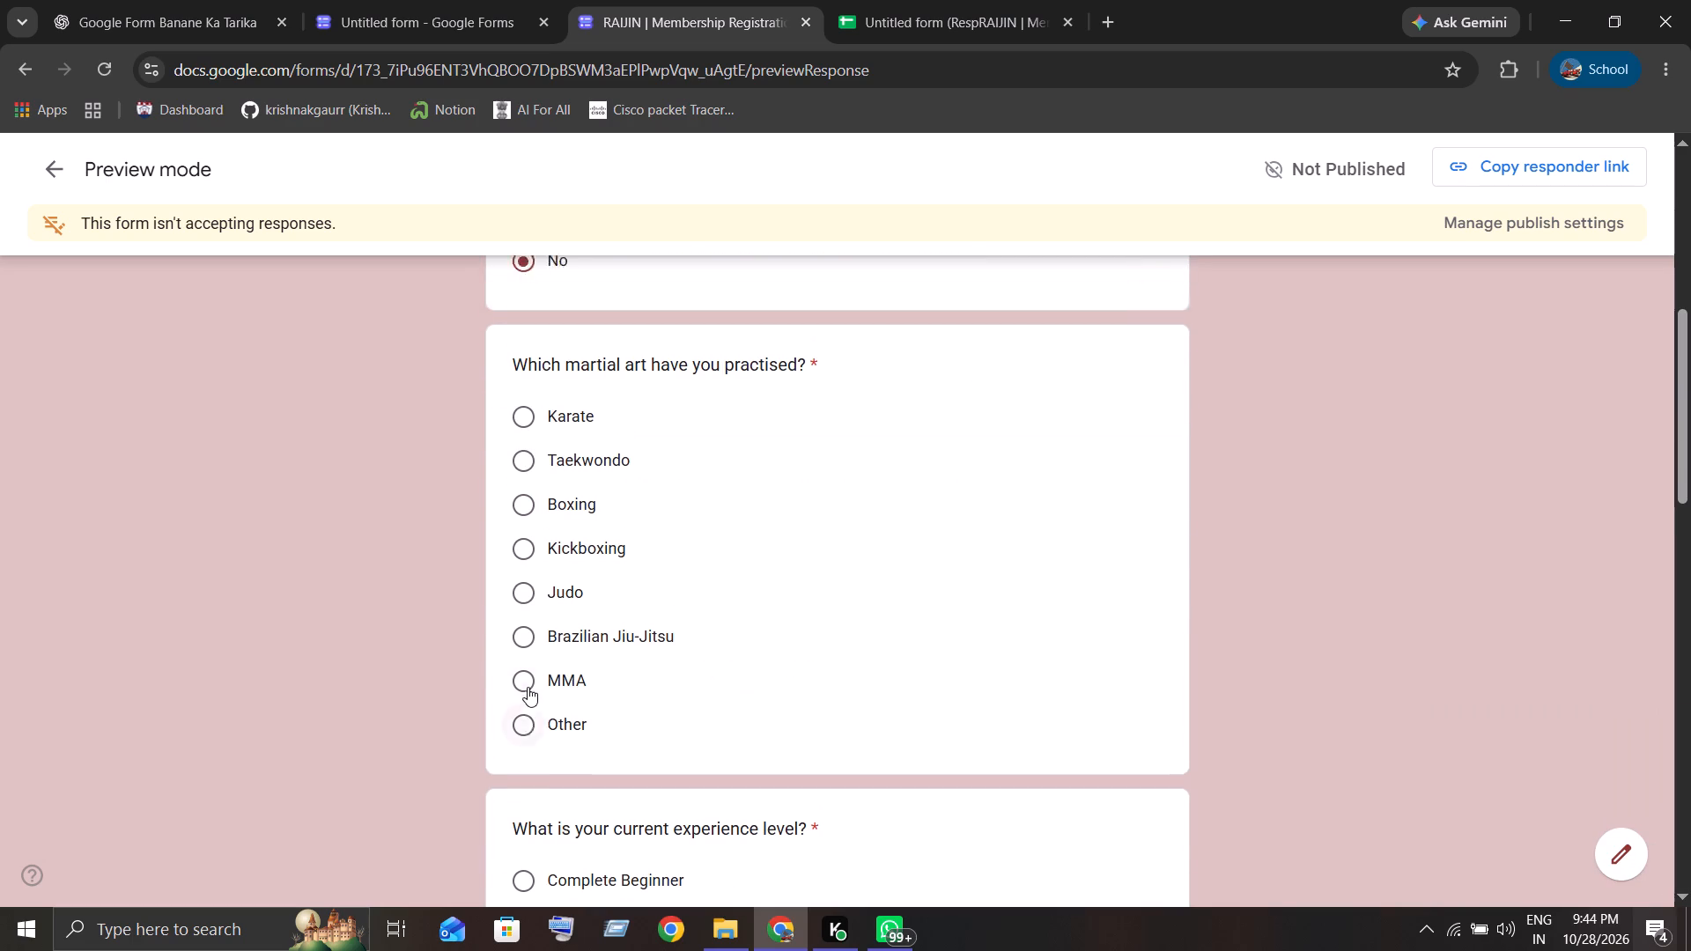
scroll(528, 687, "down", 2)
left_click(528, 687)
scroll(531, 696, "down", 3)
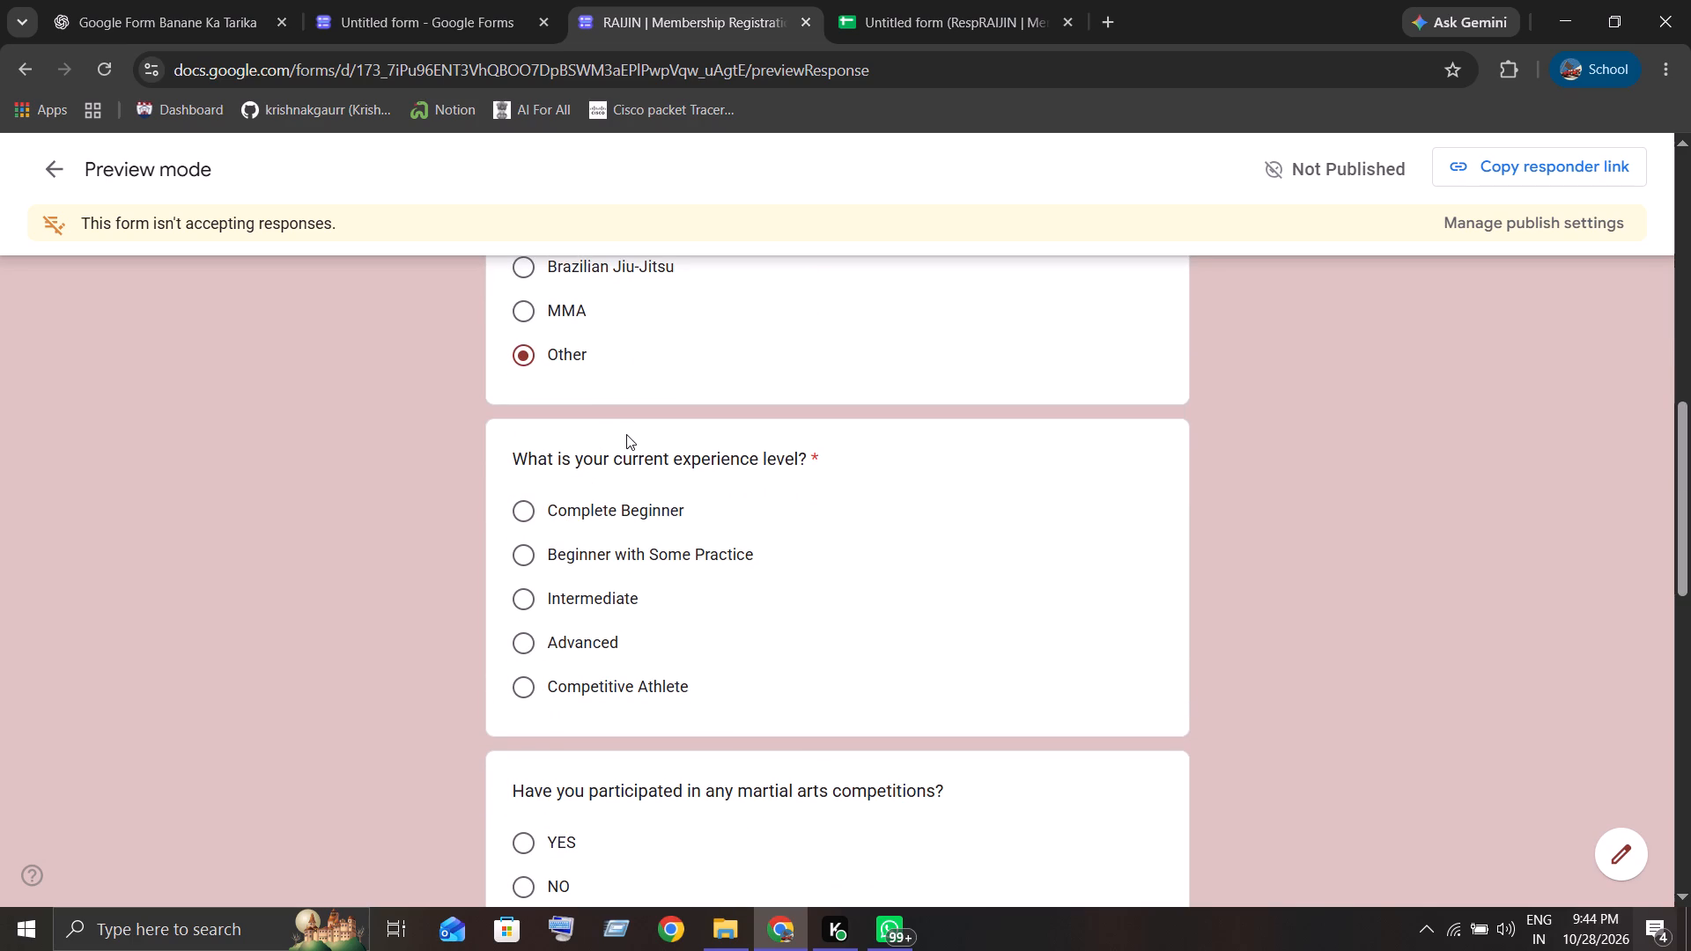
scroll(627, 435, "up", 5)
scroll(628, 436, "down", 2)
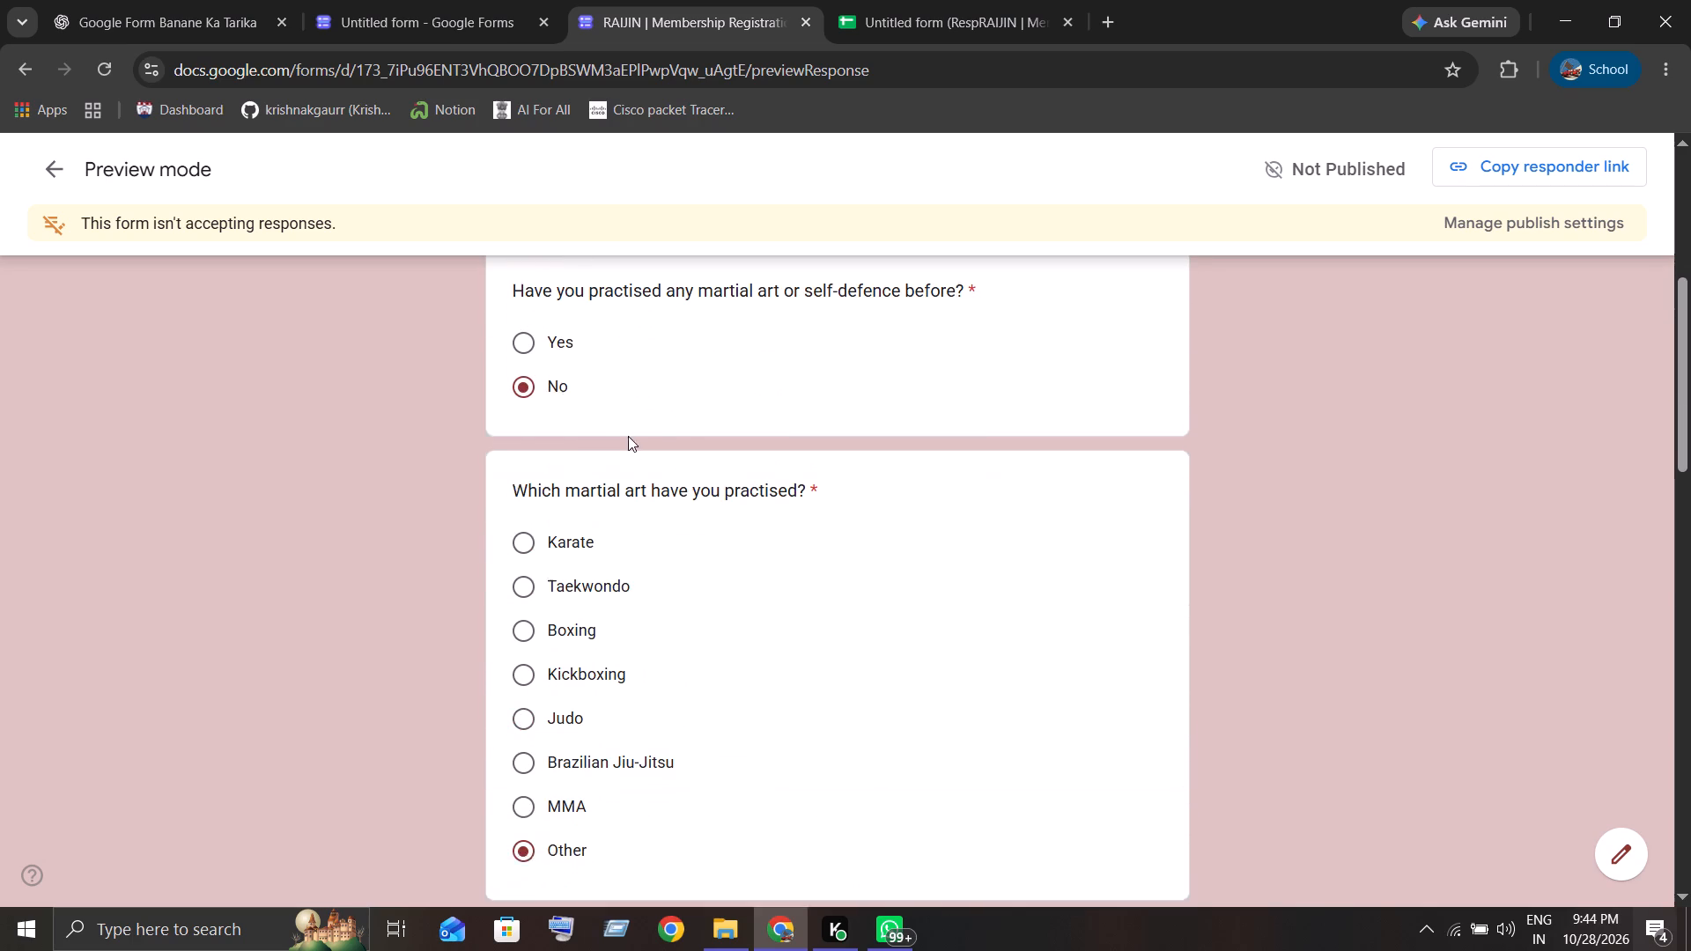
In Section B, choose Complete Beginner as the current experience level and answer NO to having participated in martial arts competitions.
scroll(628, 436, "down", 4)
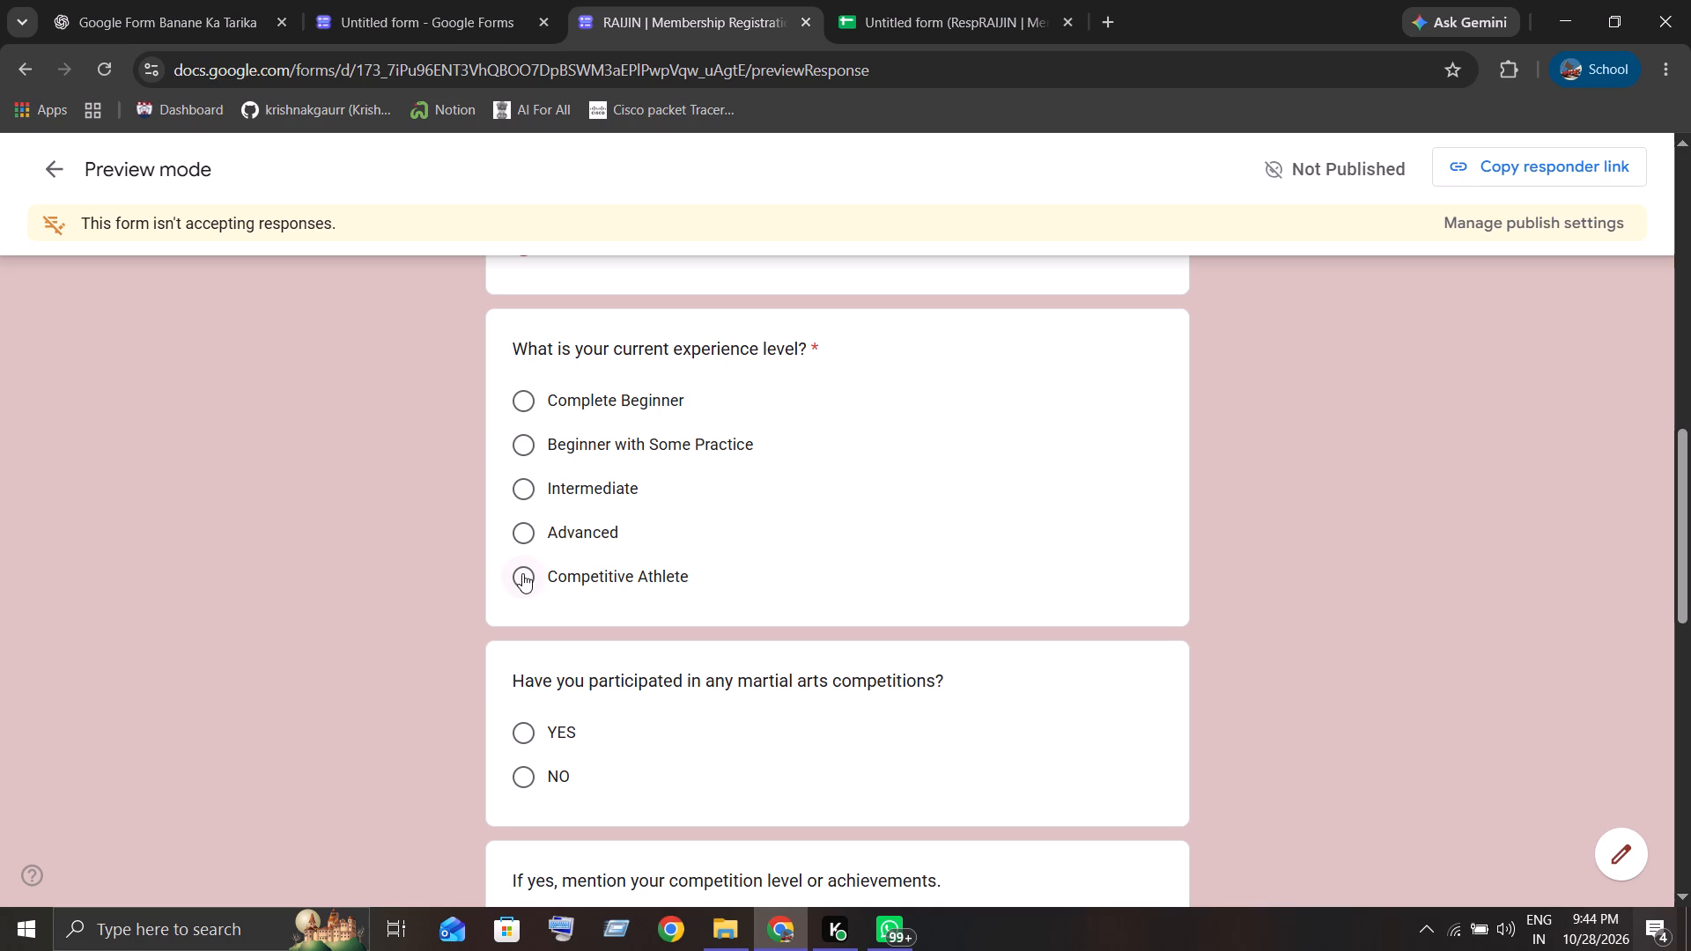
scroll(535, 385, "up", 6)
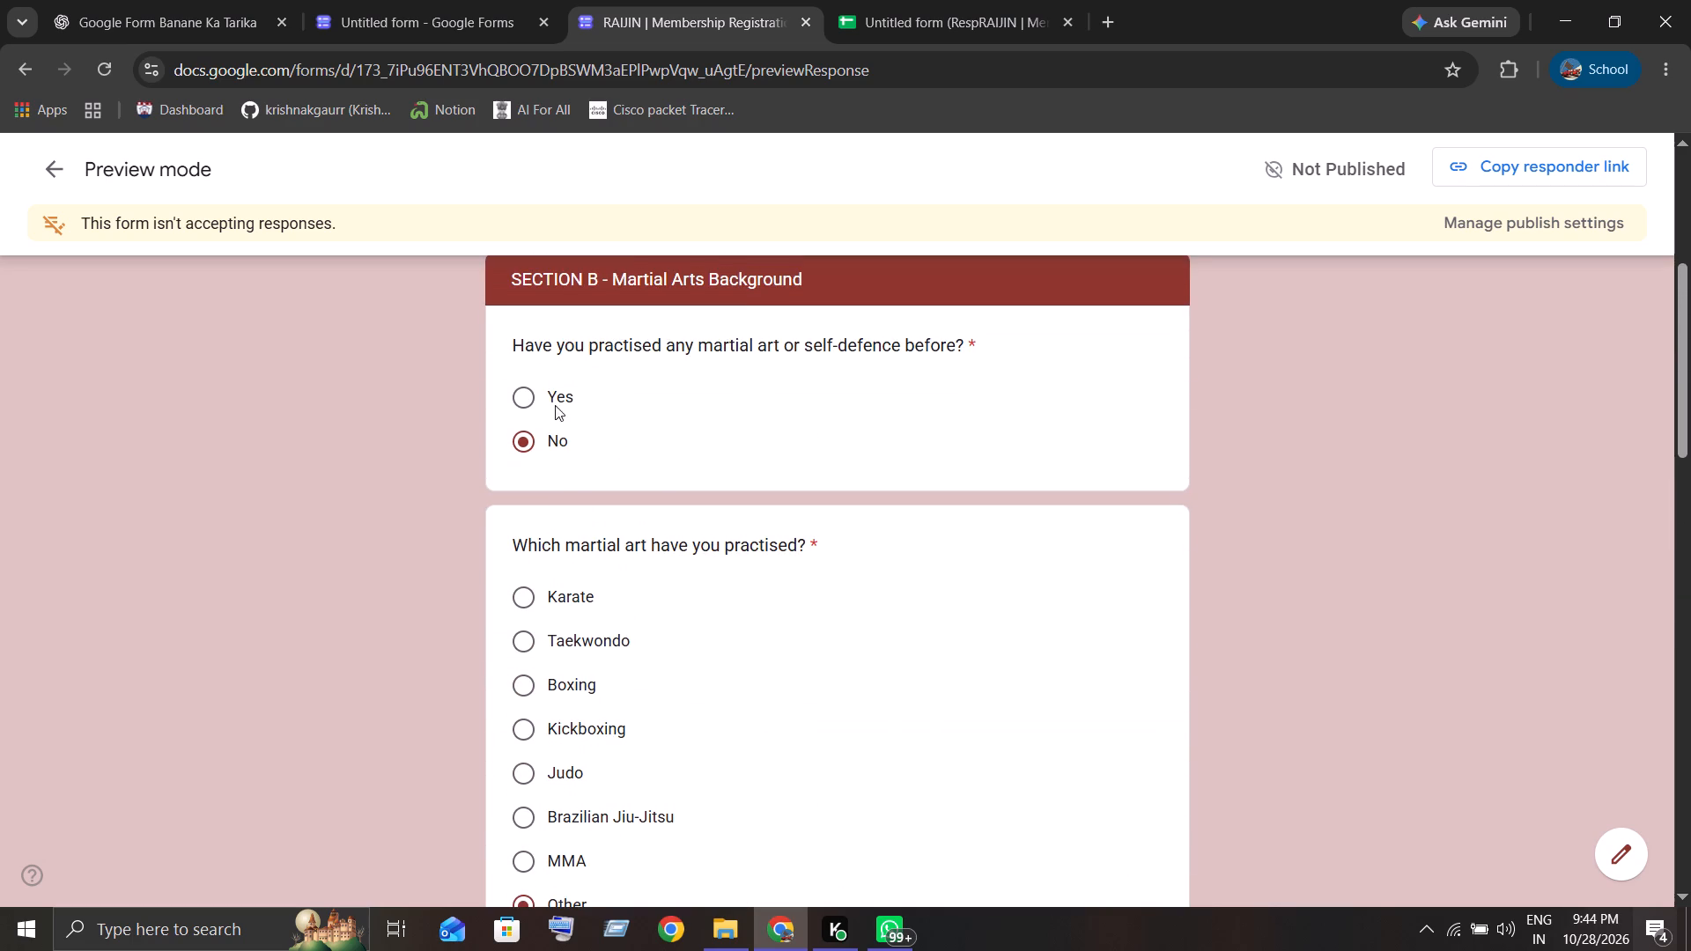
scroll(607, 465, "down", 6)
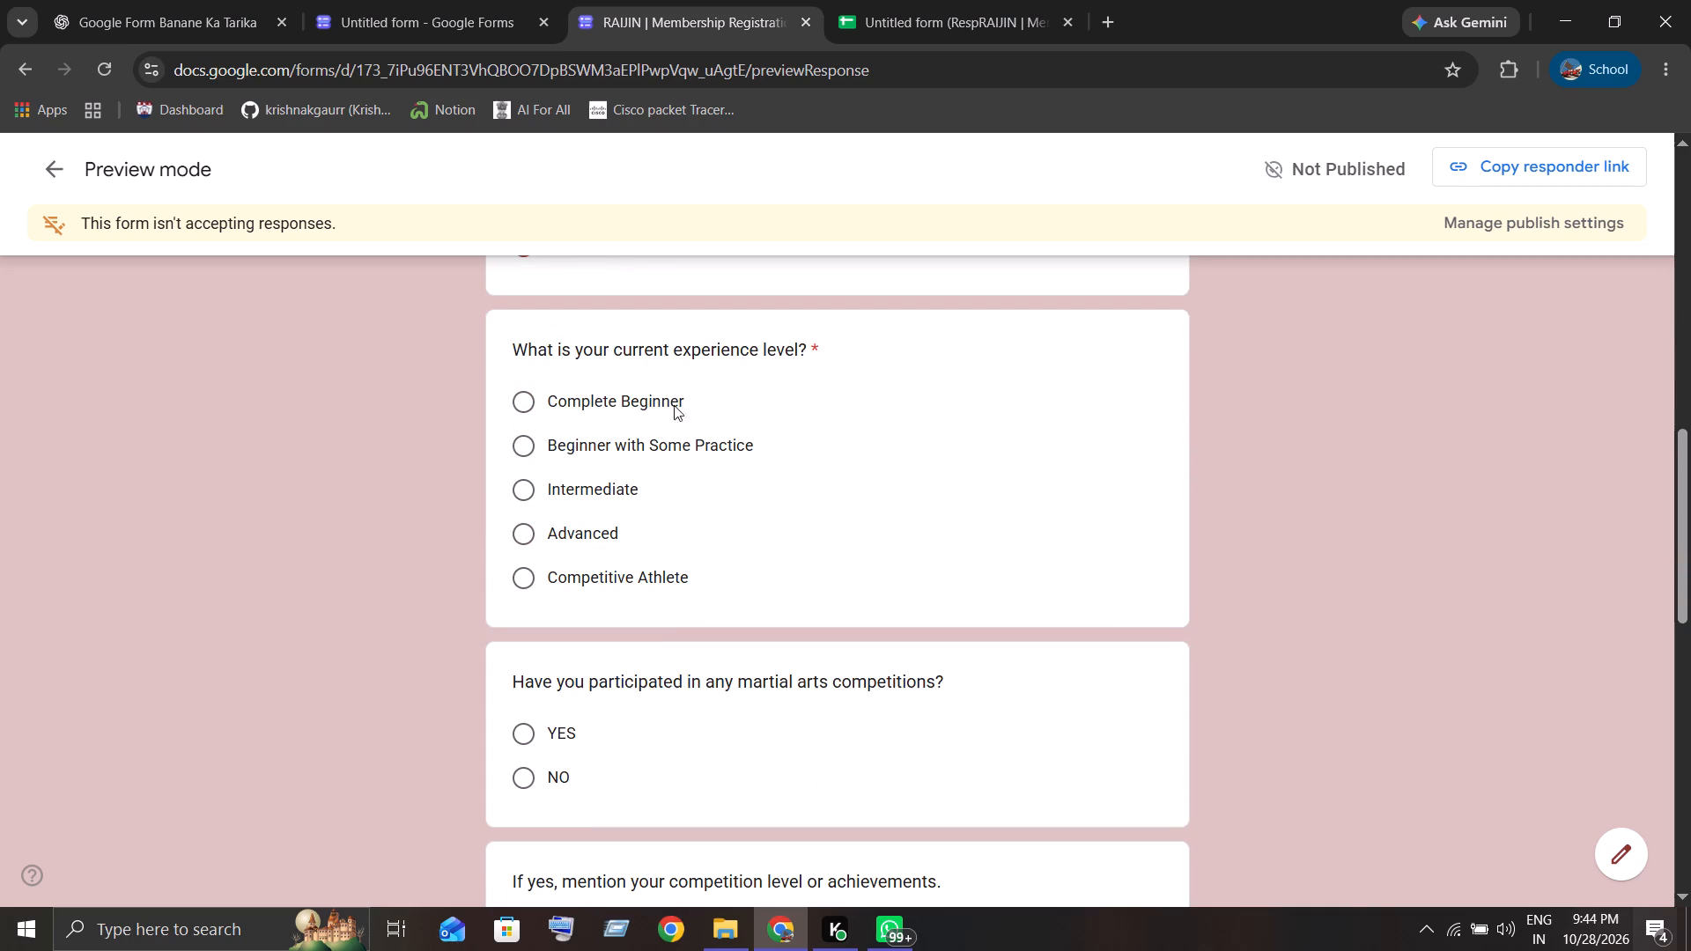
left_click(524, 401)
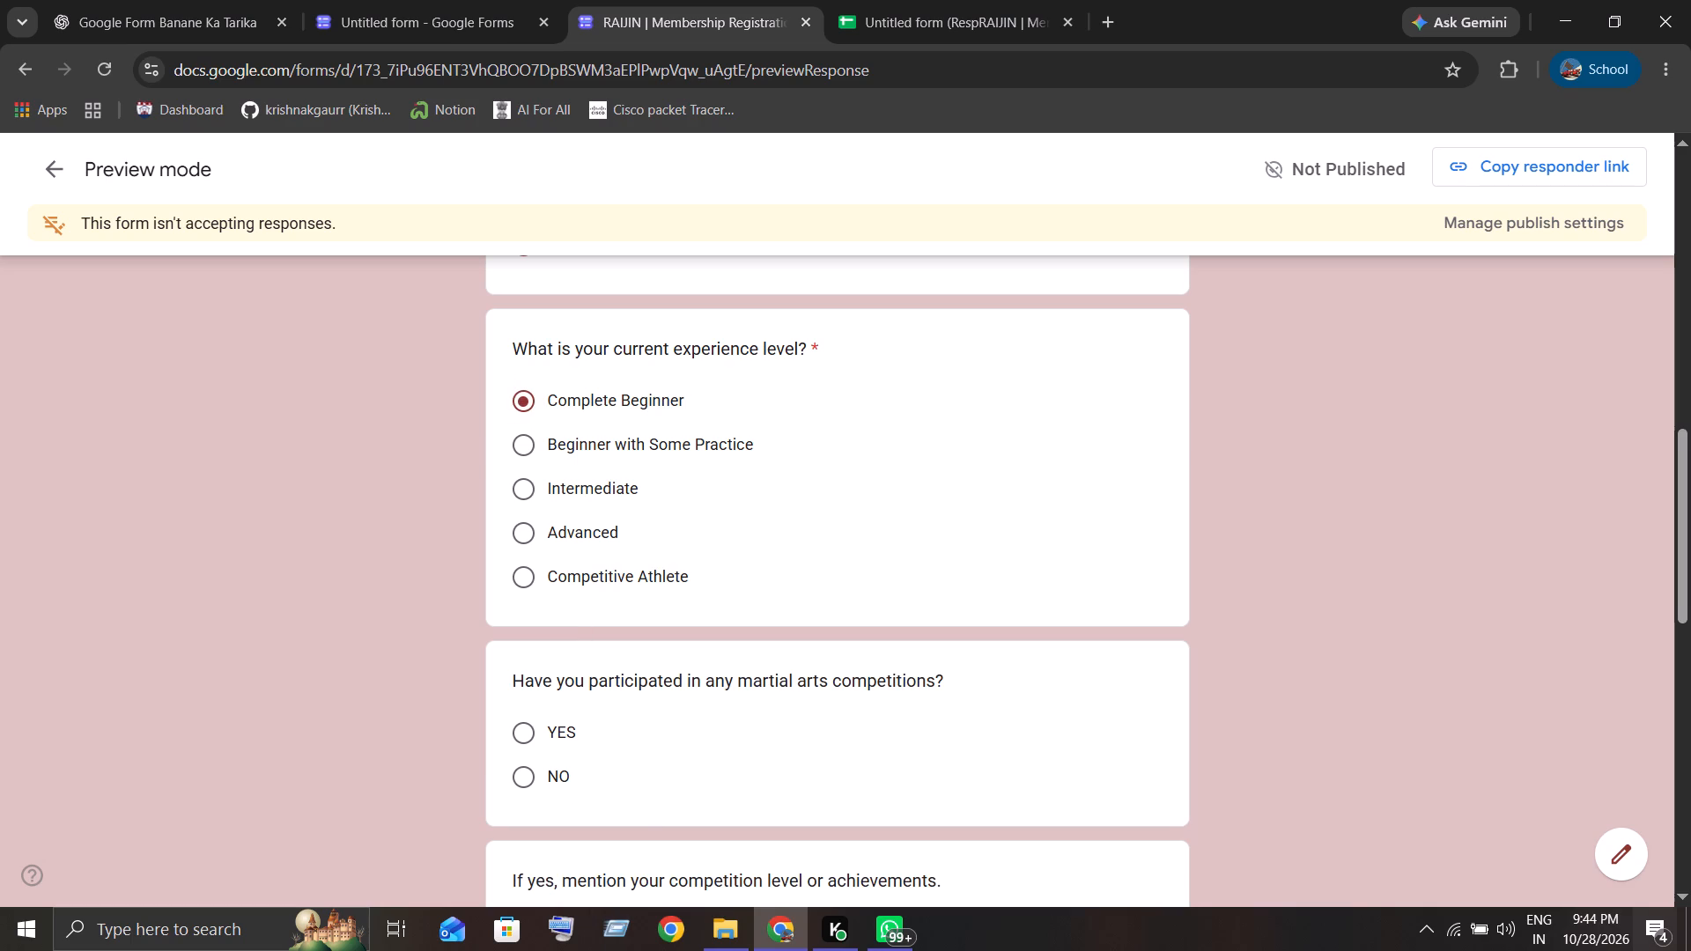
scroll(664, 683, "up", 3)
scroll(664, 683, "down", 5)
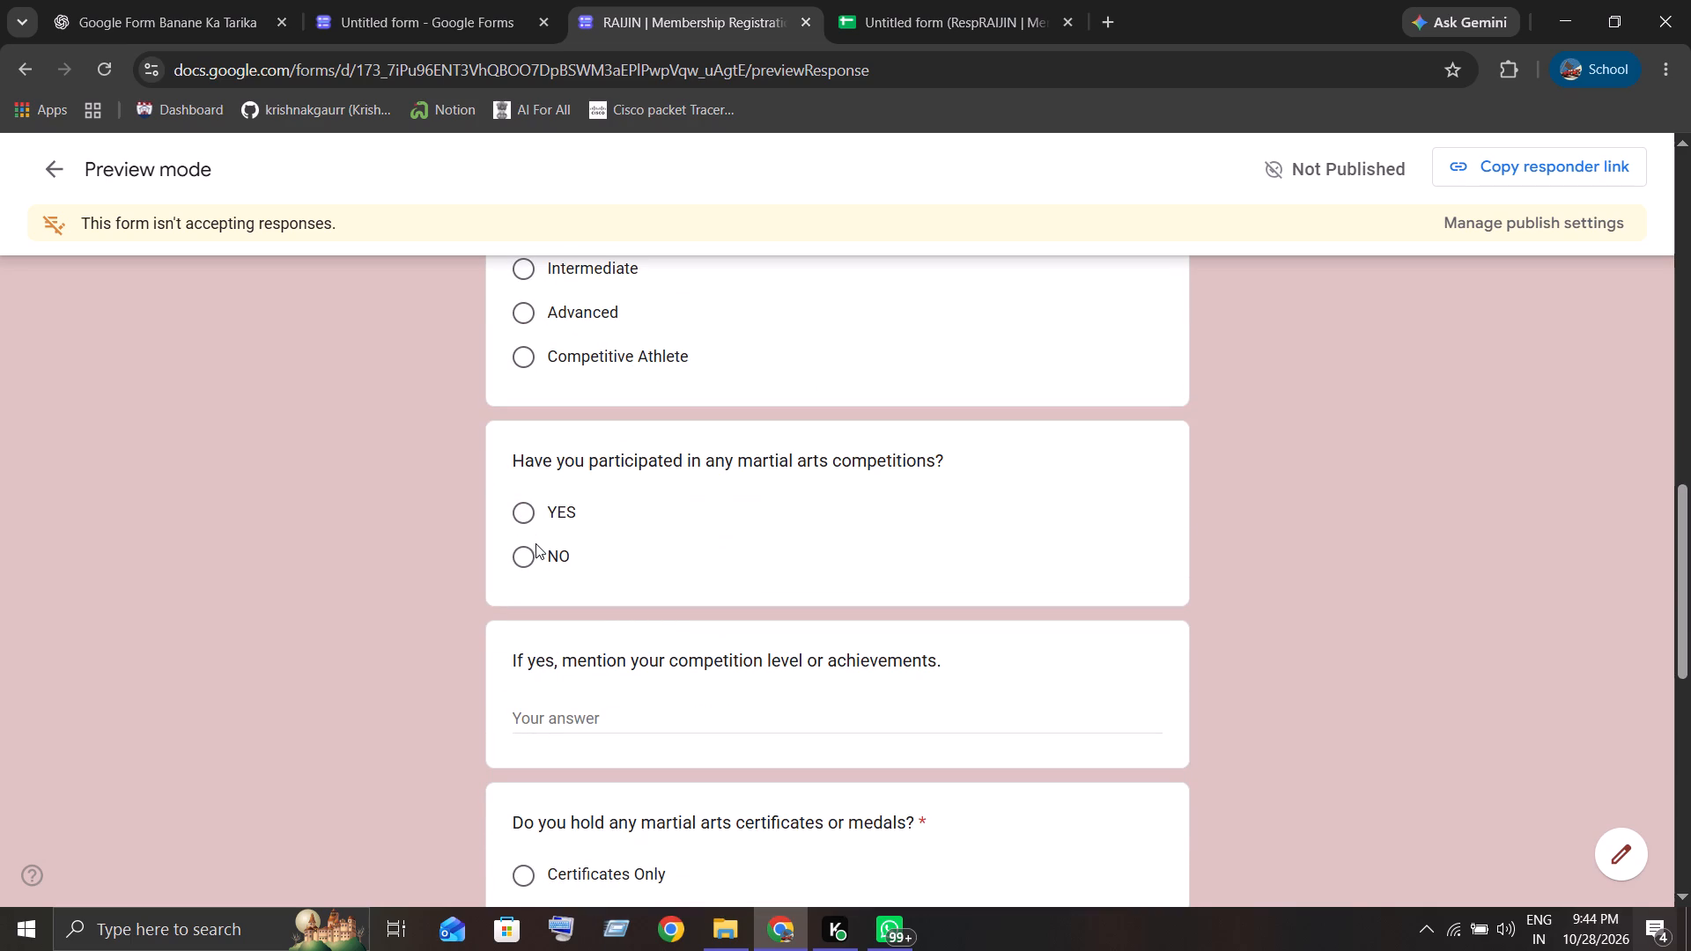
left_click(527, 549)
Enter xyz as the answer about competition level or achievements.
scroll(545, 575, "down", 2)
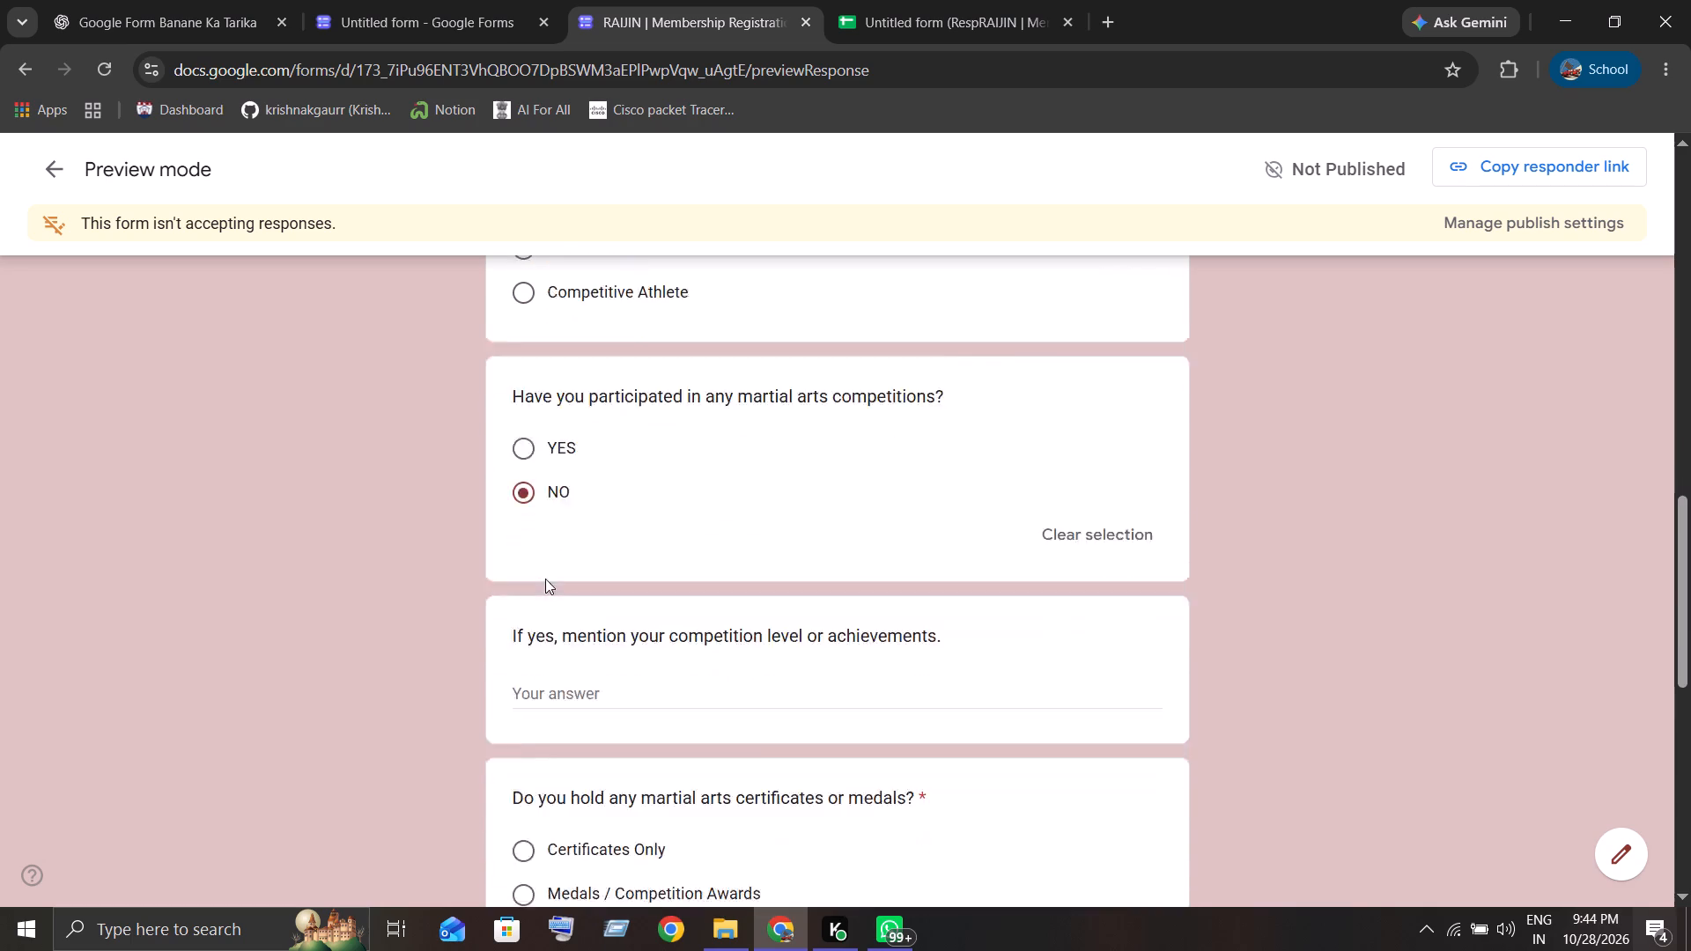
left_click(550, 536)
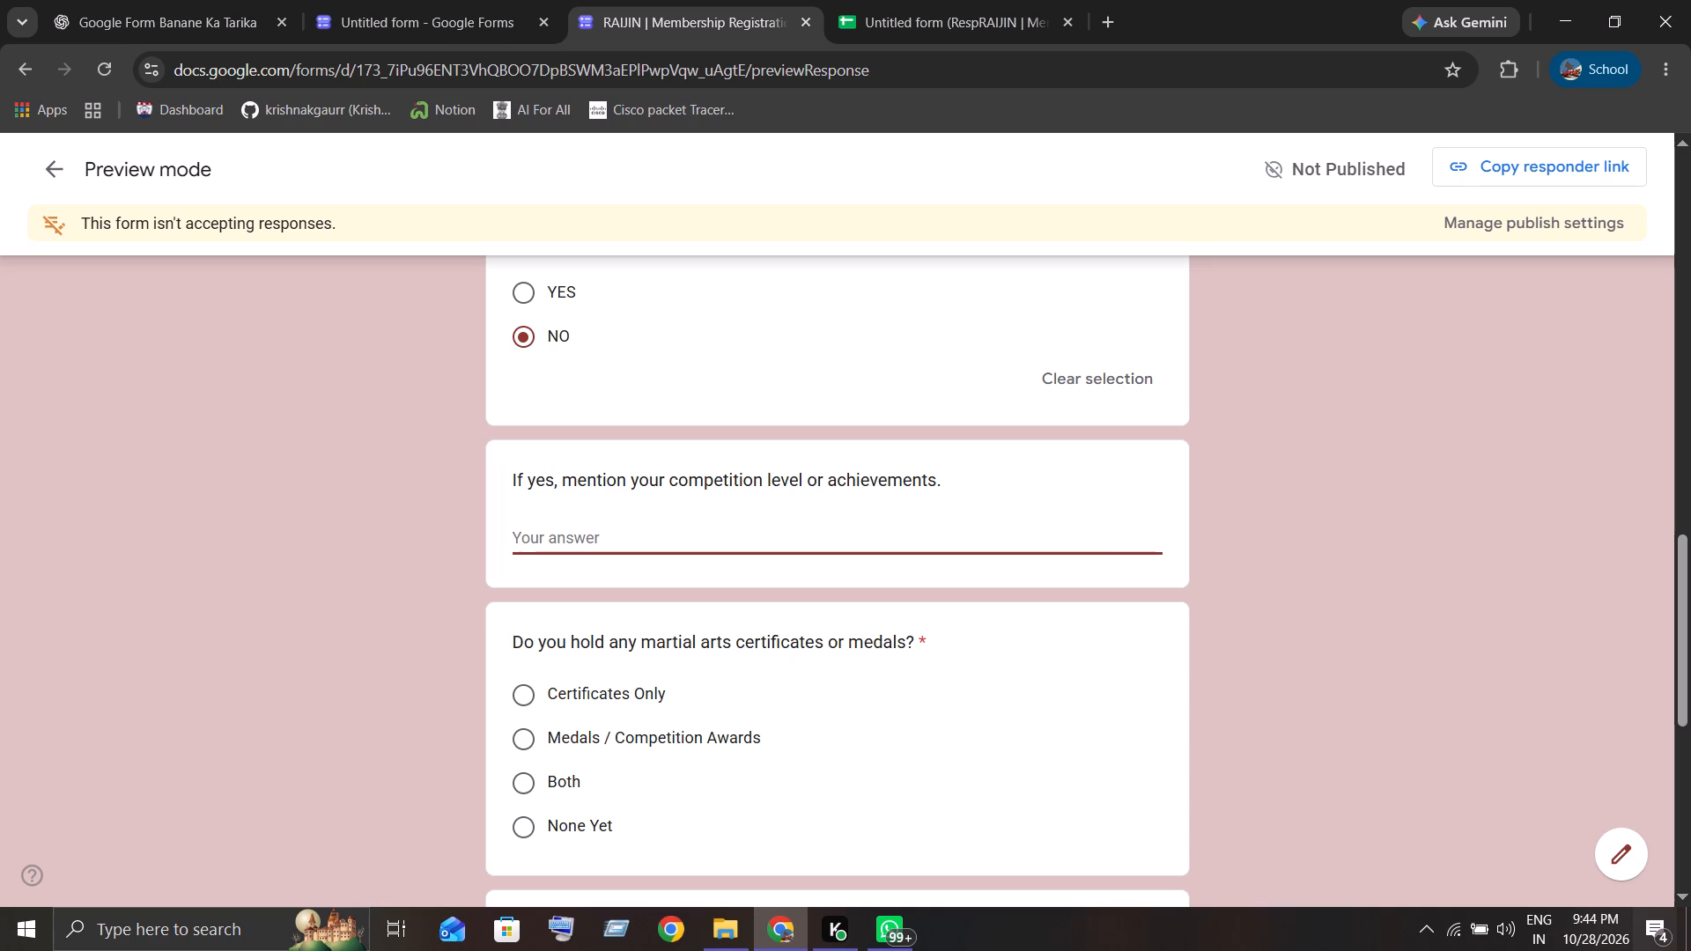
key("shift+n")
key("BackSpace")
key("ctrl+v")
Choose None Yet for martial arts certificates or medals and continue to the following section.
scroll(572, 579, "up", 6)
scroll(572, 579, "down", 11)
scroll(575, 582, "up", 1)
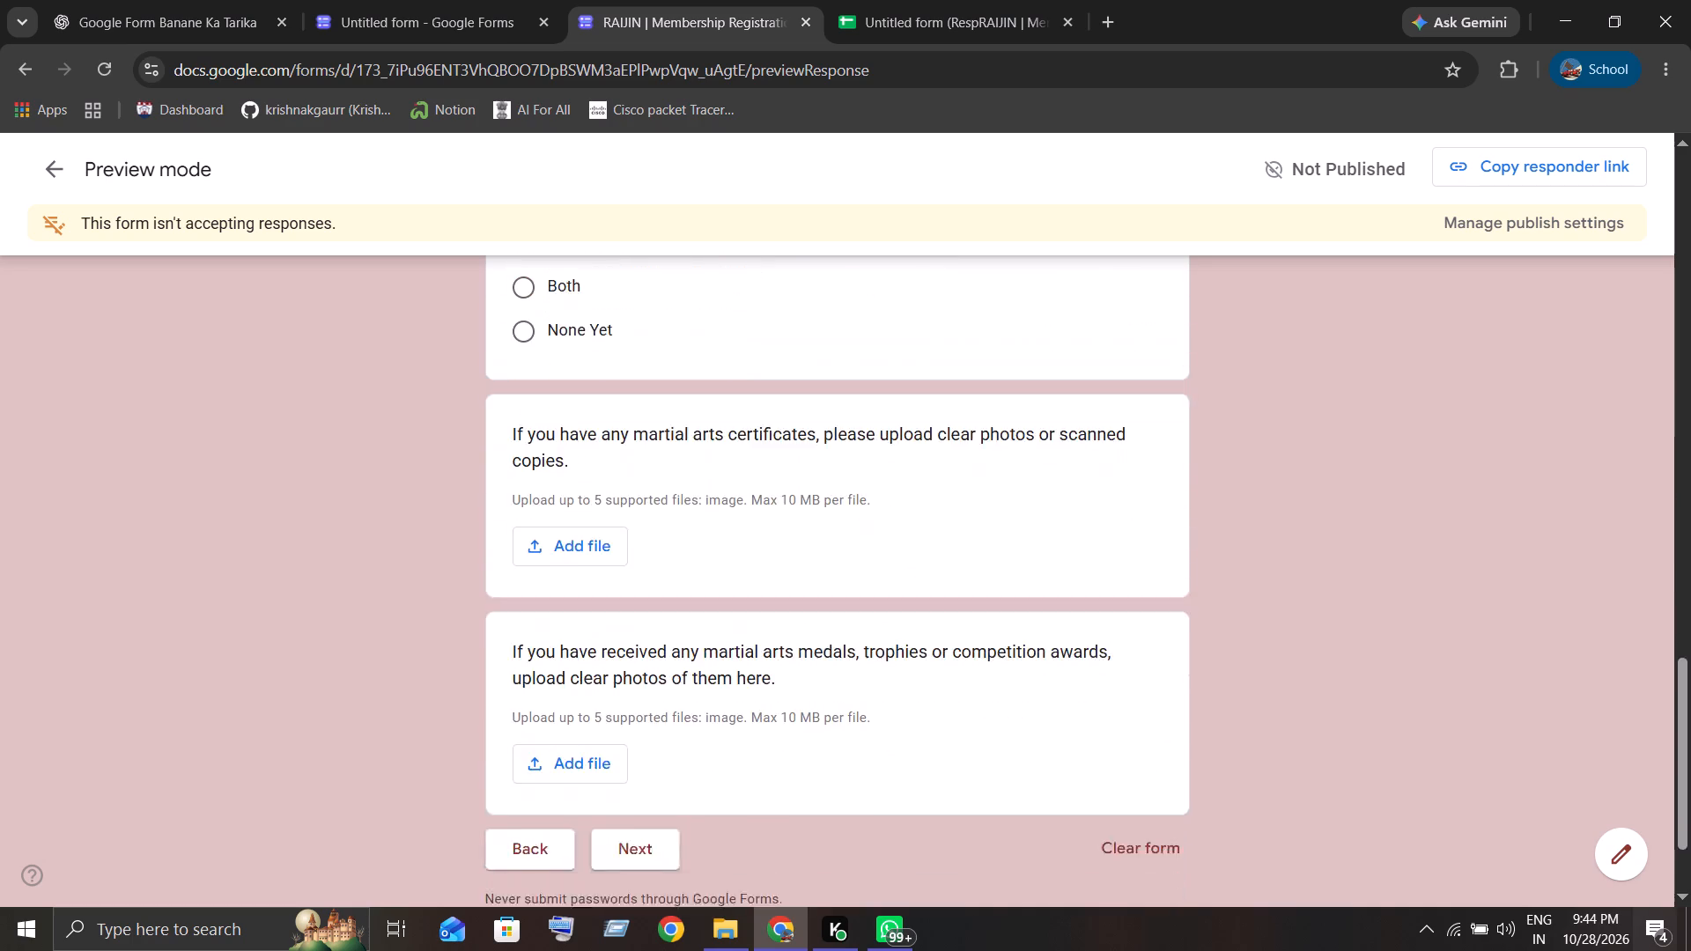
scroll(575, 582, "up", 2)
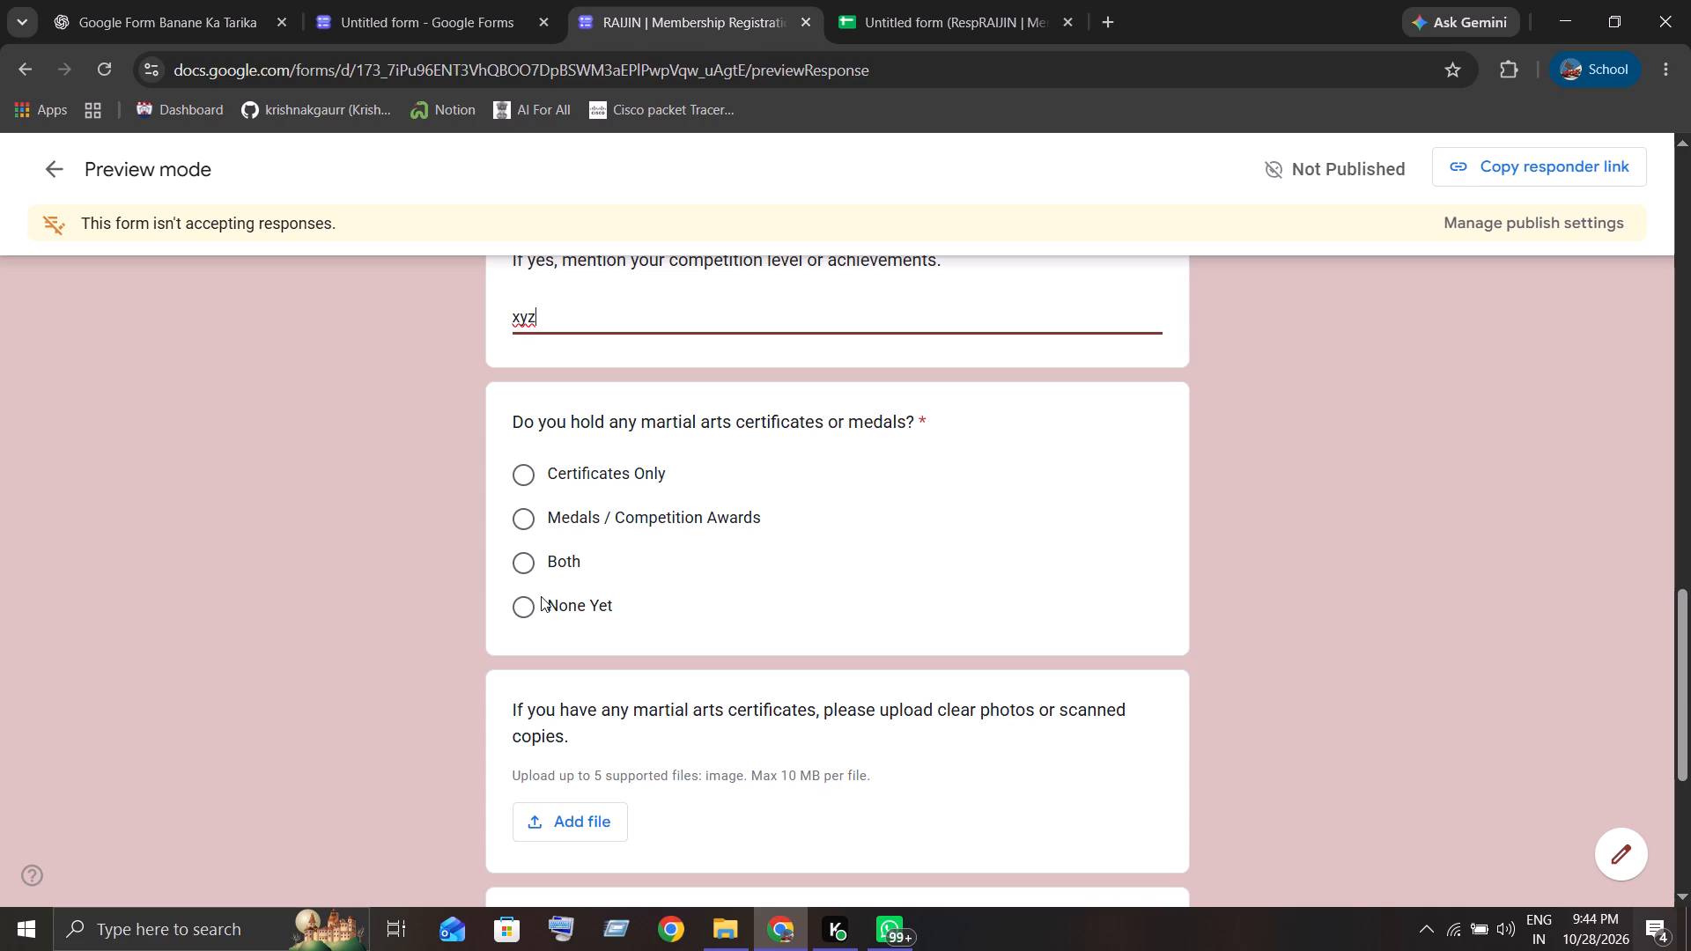
scroll(541, 596, "down", 3)
scroll(541, 600, "up", 3)
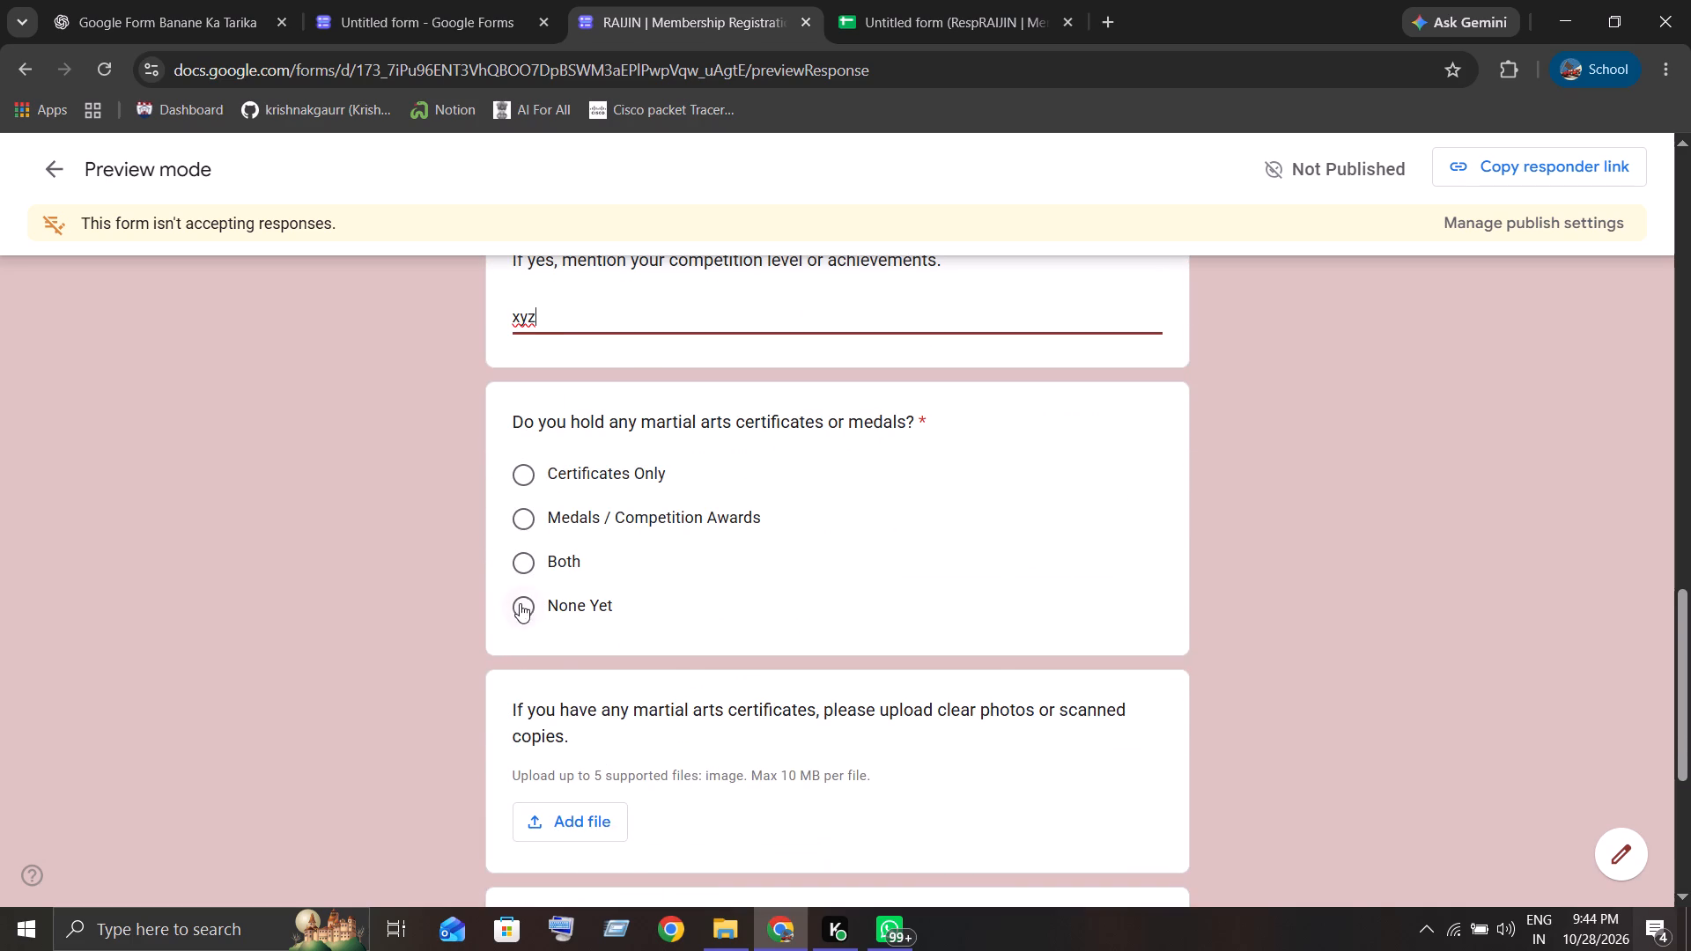
left_click(521, 603)
scroll(539, 607, "down", 6)
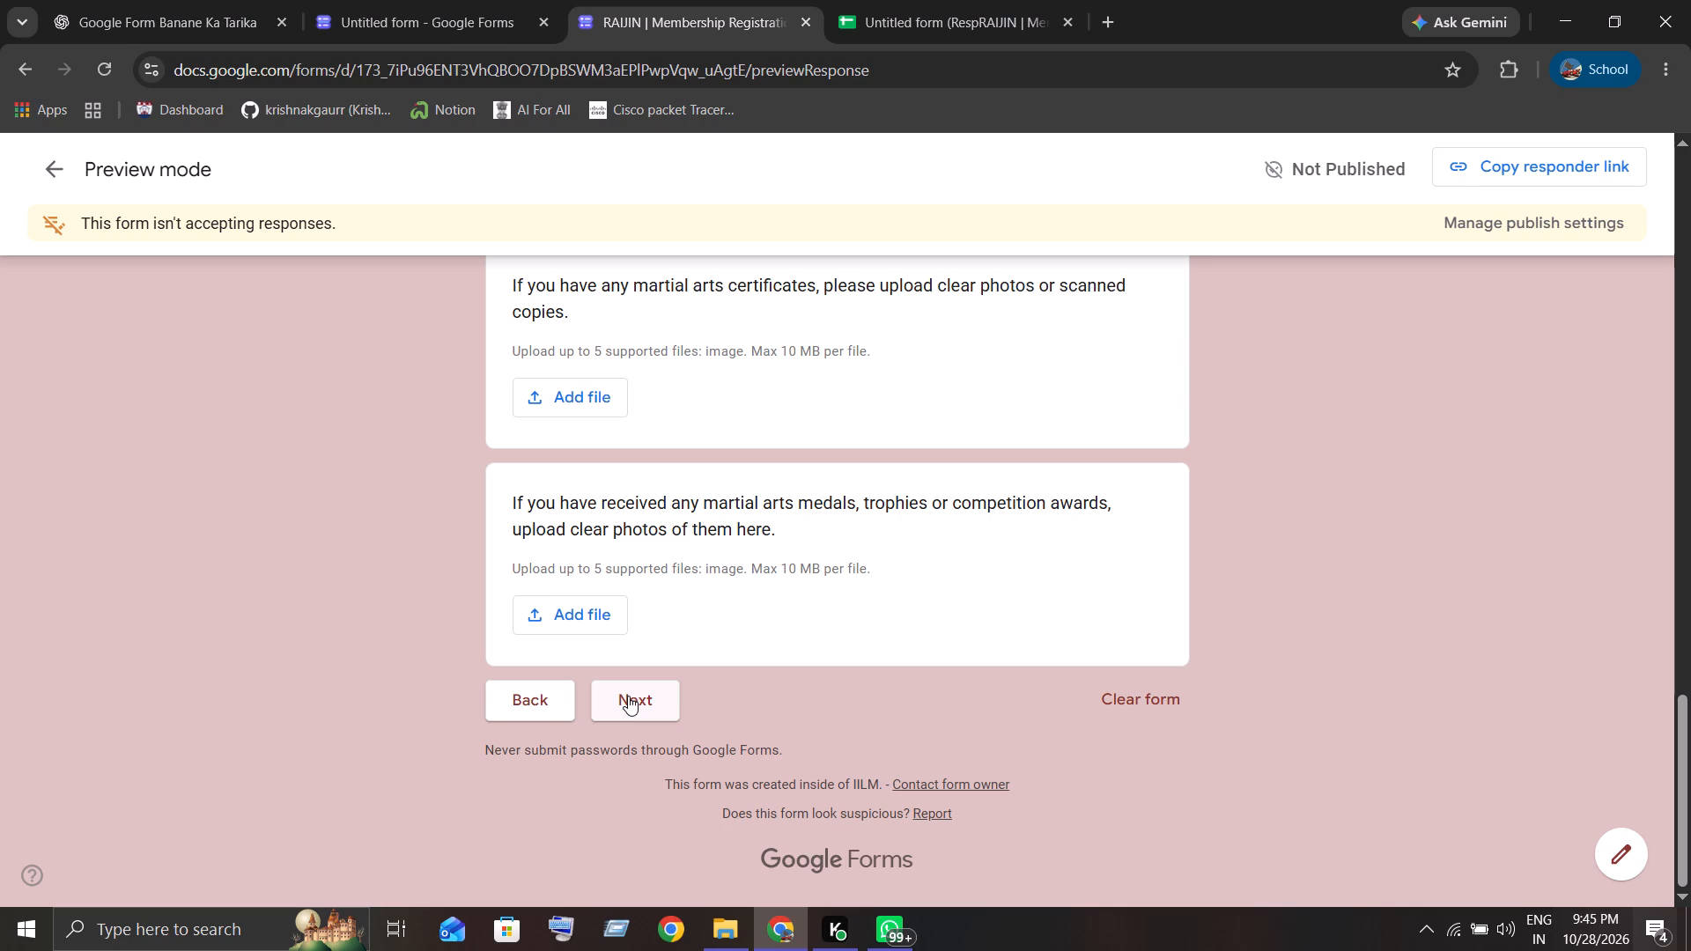
left_click(628, 696)
In Section C, enter xyz as the reason for wanting to join RAIJIN.
scroll(715, 474, "down", 2)
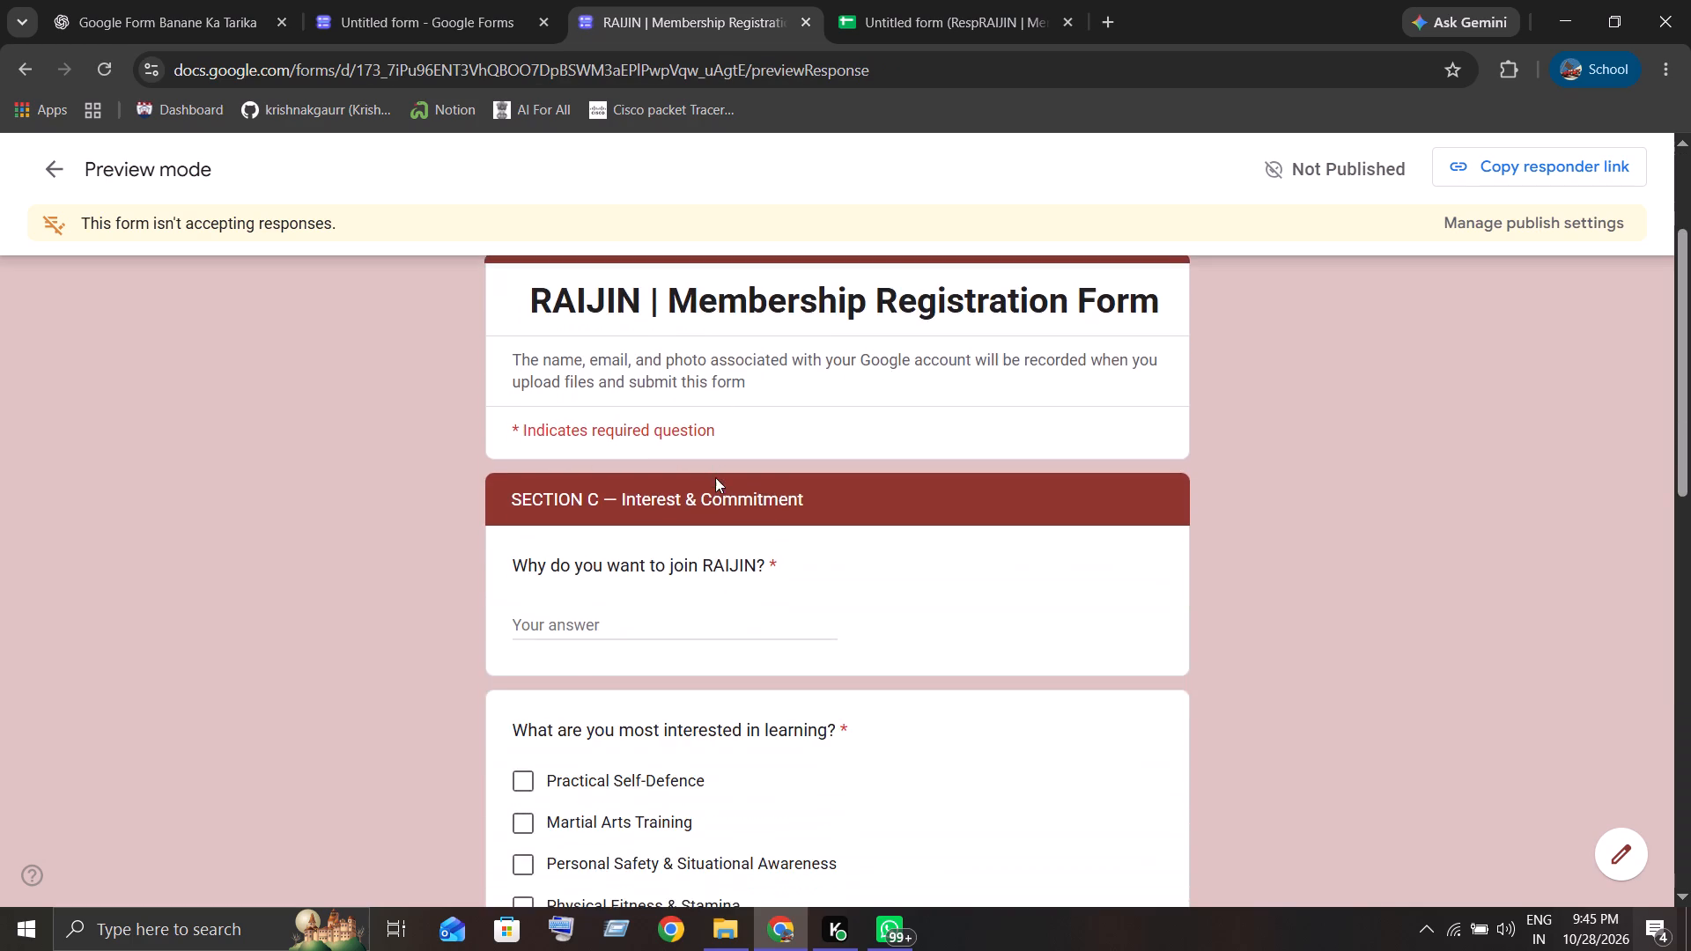
scroll(714, 477, "down", 3)
scroll(630, 348, "up", 2)
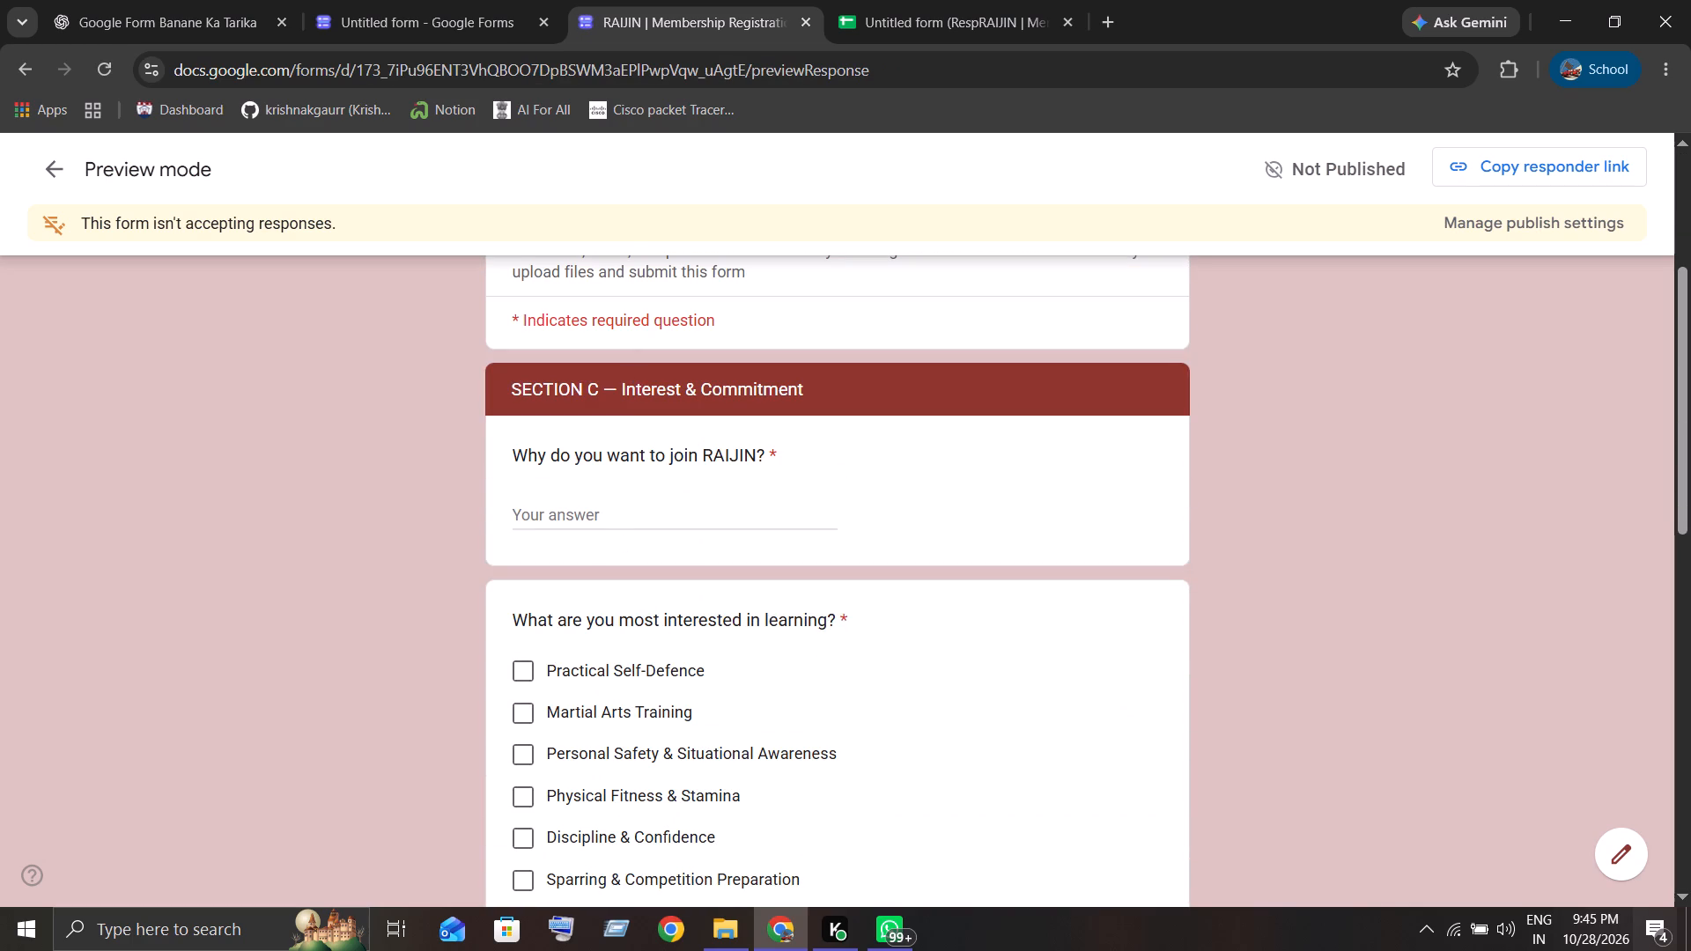
left_click(582, 515)
key("ctrl+v")
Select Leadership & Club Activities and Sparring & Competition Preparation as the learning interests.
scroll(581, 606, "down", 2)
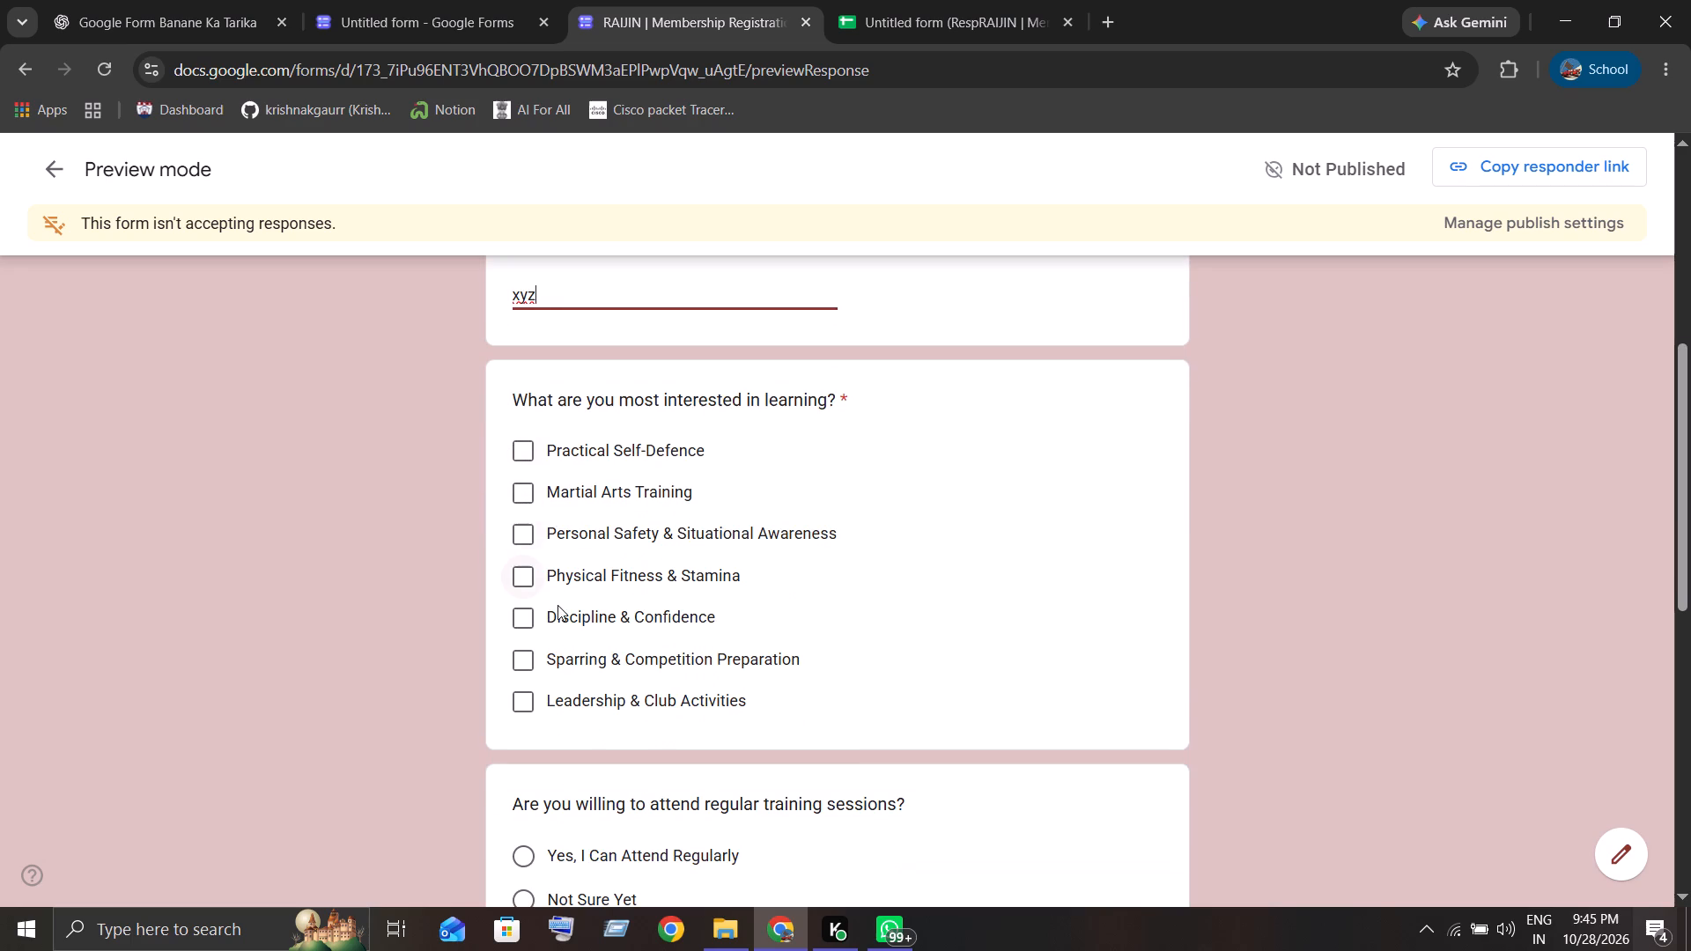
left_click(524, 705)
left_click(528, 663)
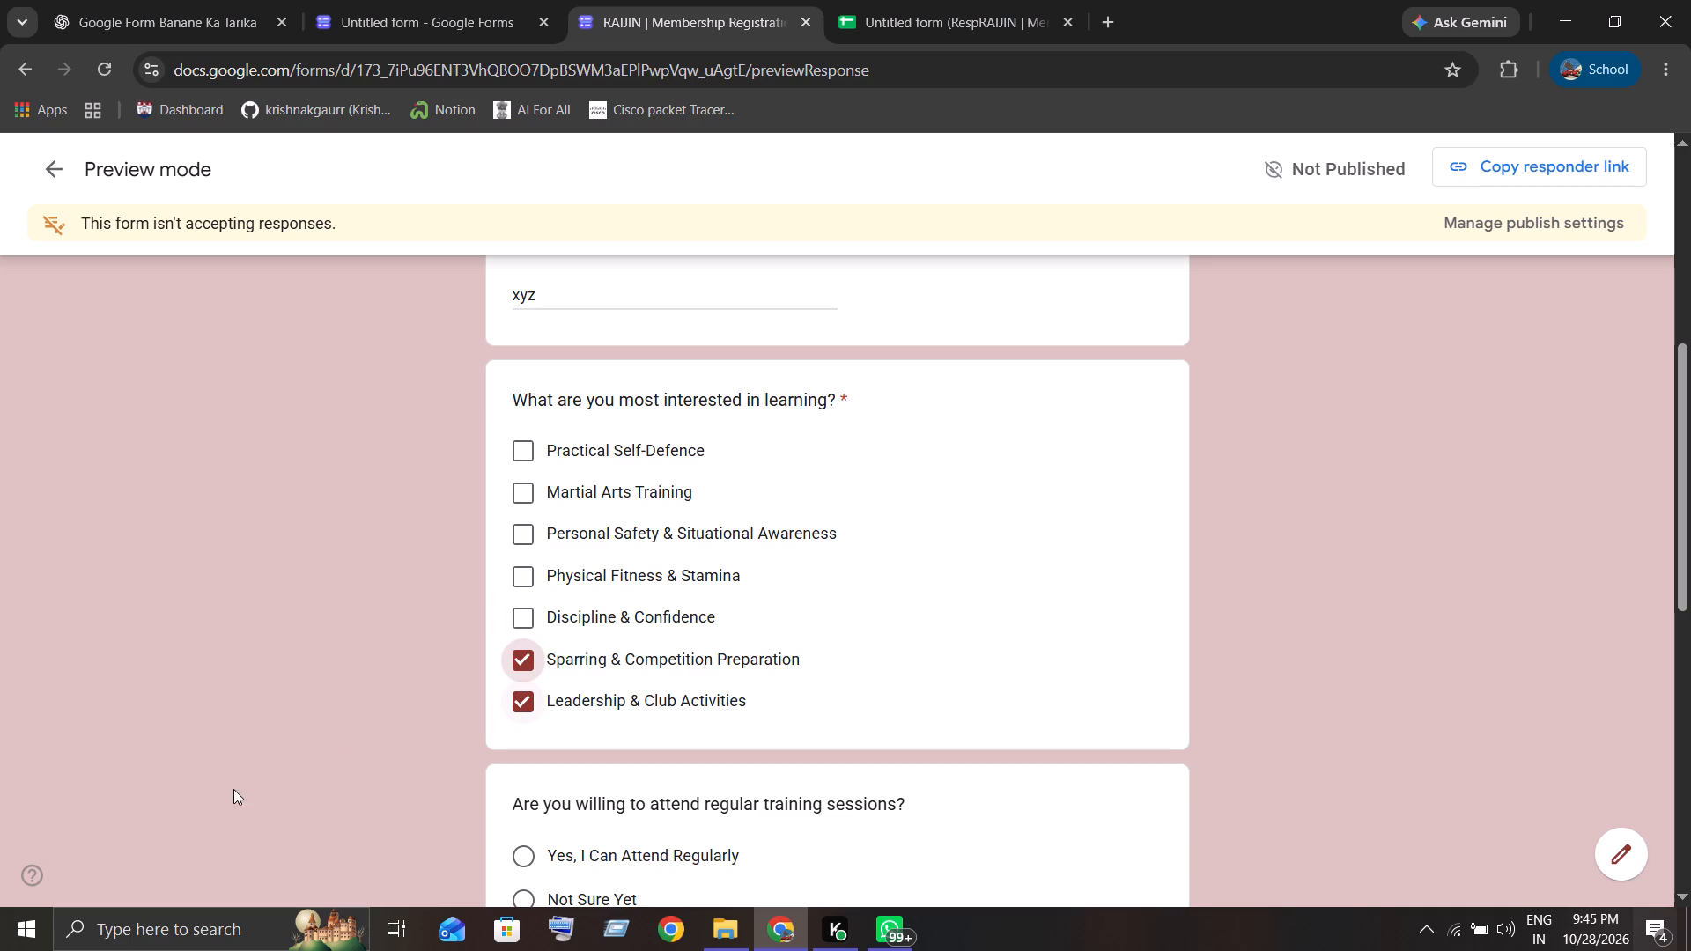
Answer Yes, I Can Attend Regularly to the question about regular training sessions.
scroll(1000, 608, "down", 3)
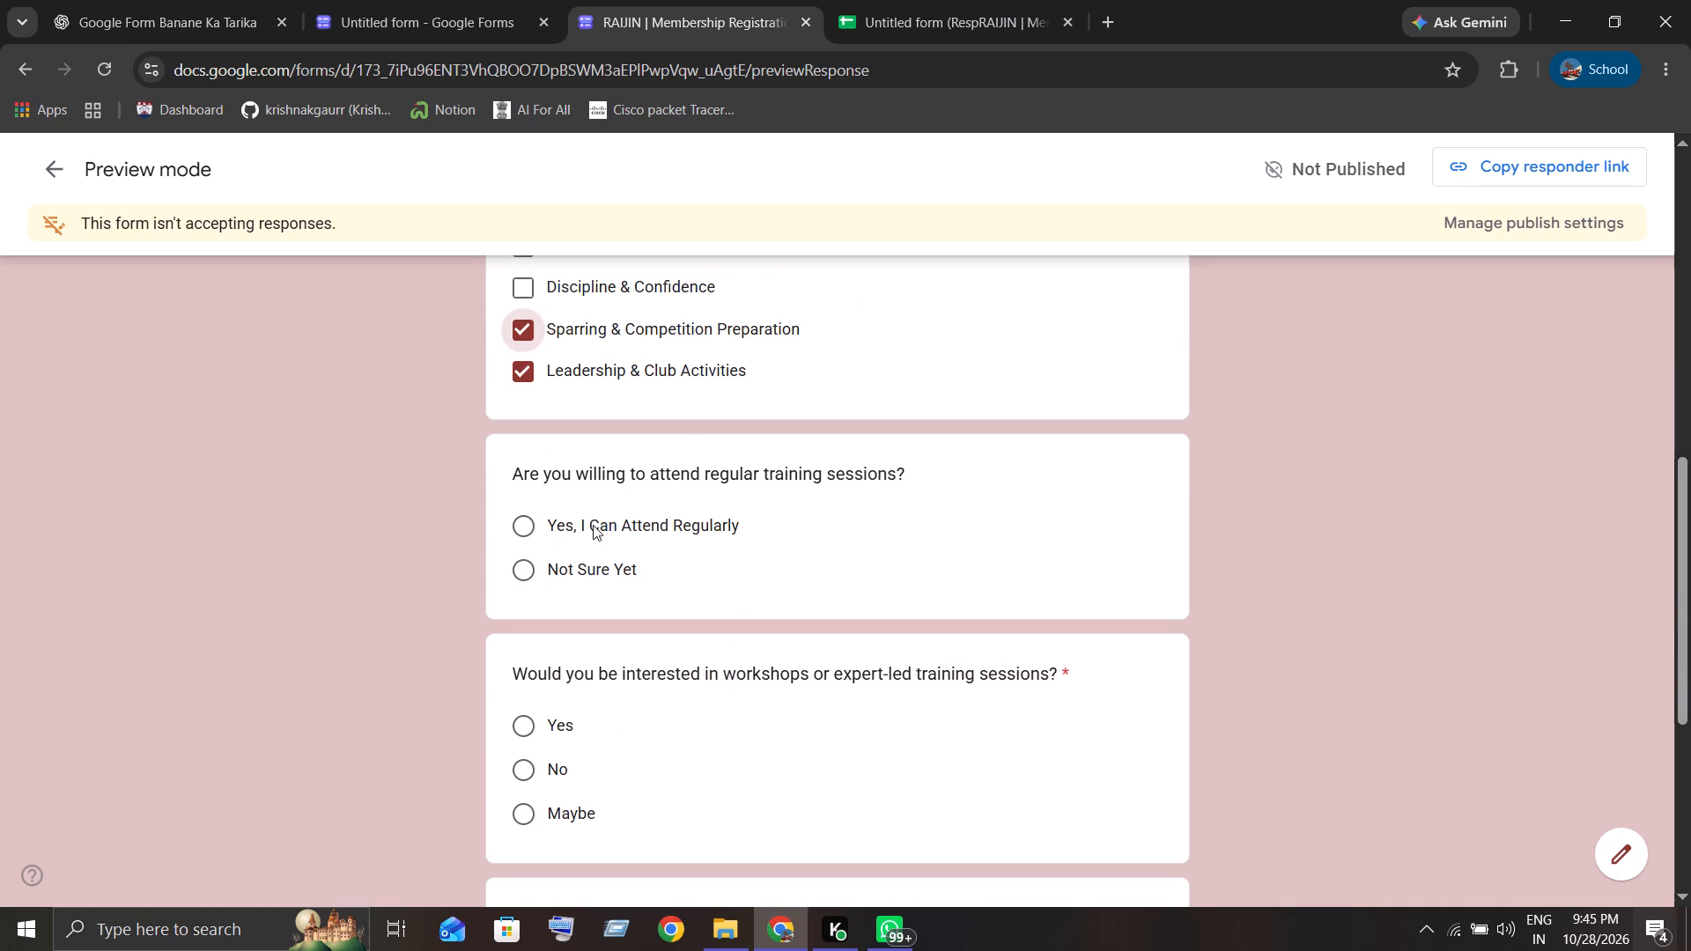
left_click(570, 518)
scroll(577, 595, "down", 1)
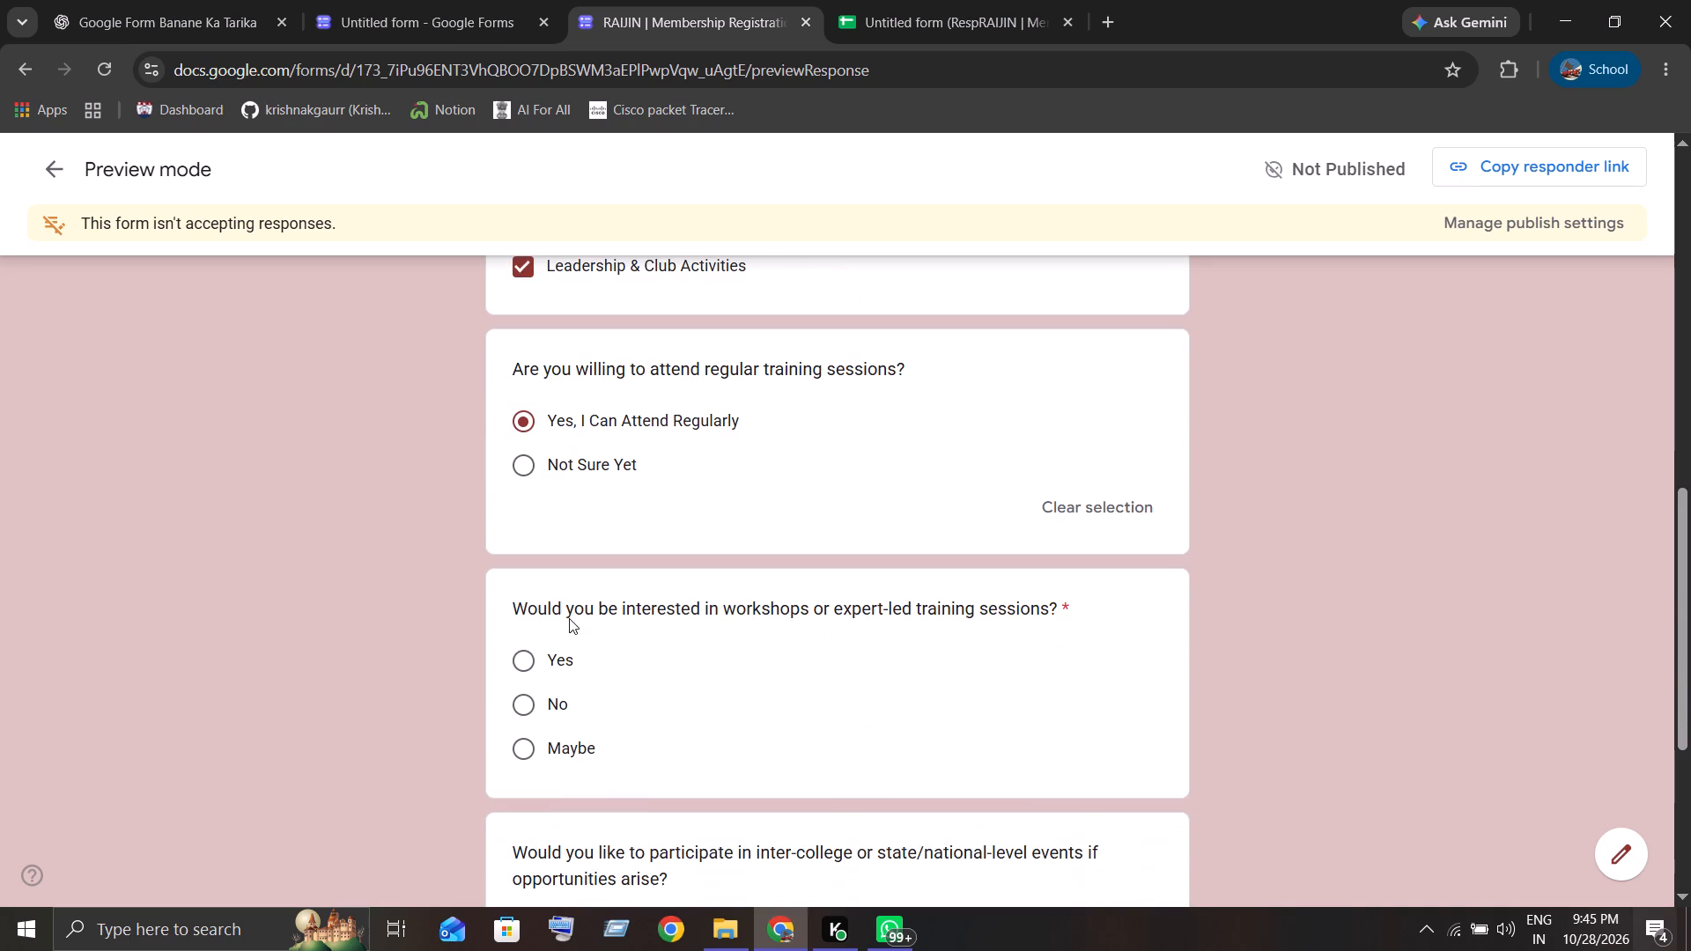
Replace the selected learning interests with Practical Self-Defence and Martial Arts Training.
scroll(547, 498, "up", 3)
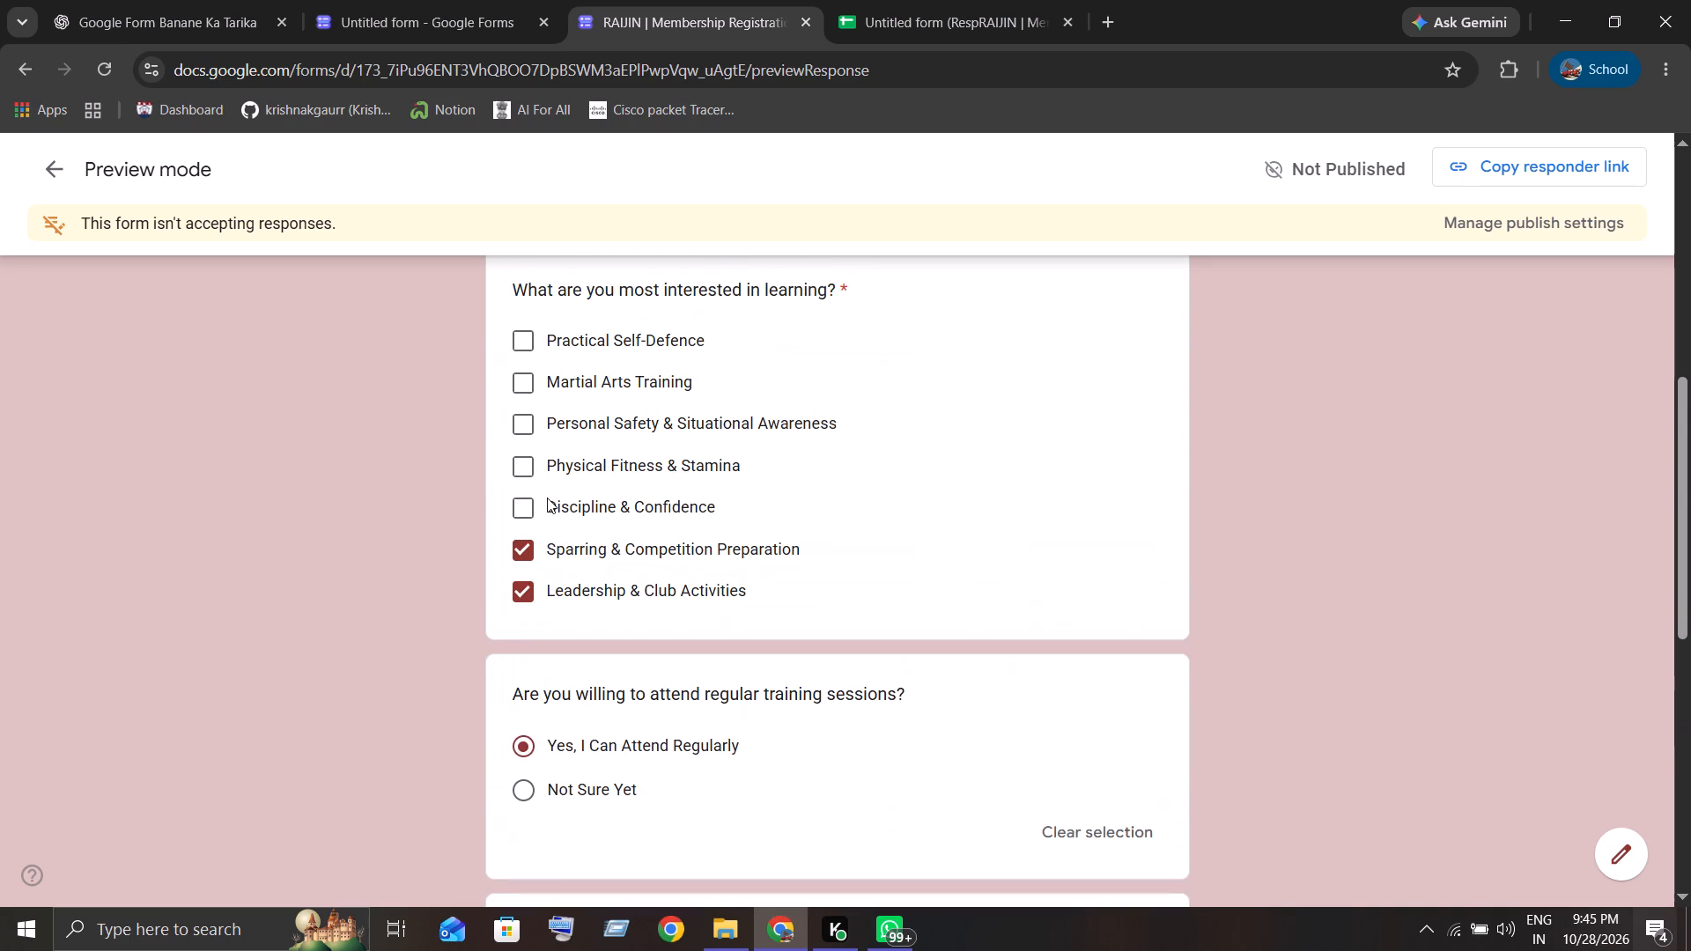
left_click(529, 551)
left_click(522, 595)
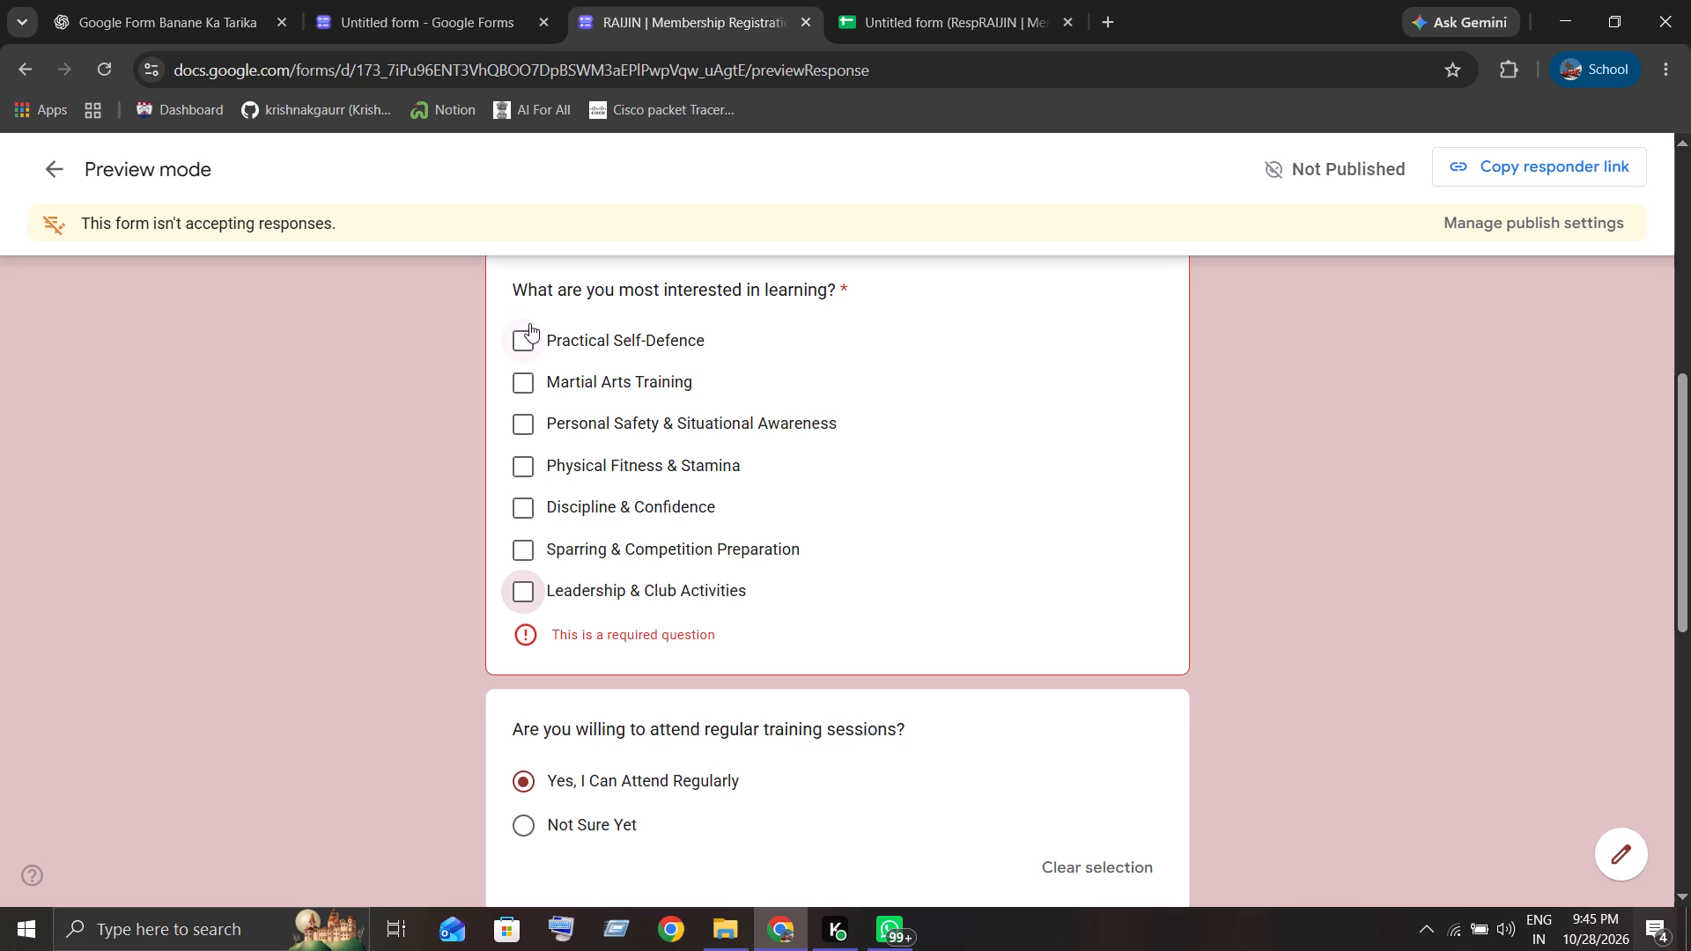
left_click(529, 323)
left_click(519, 383)
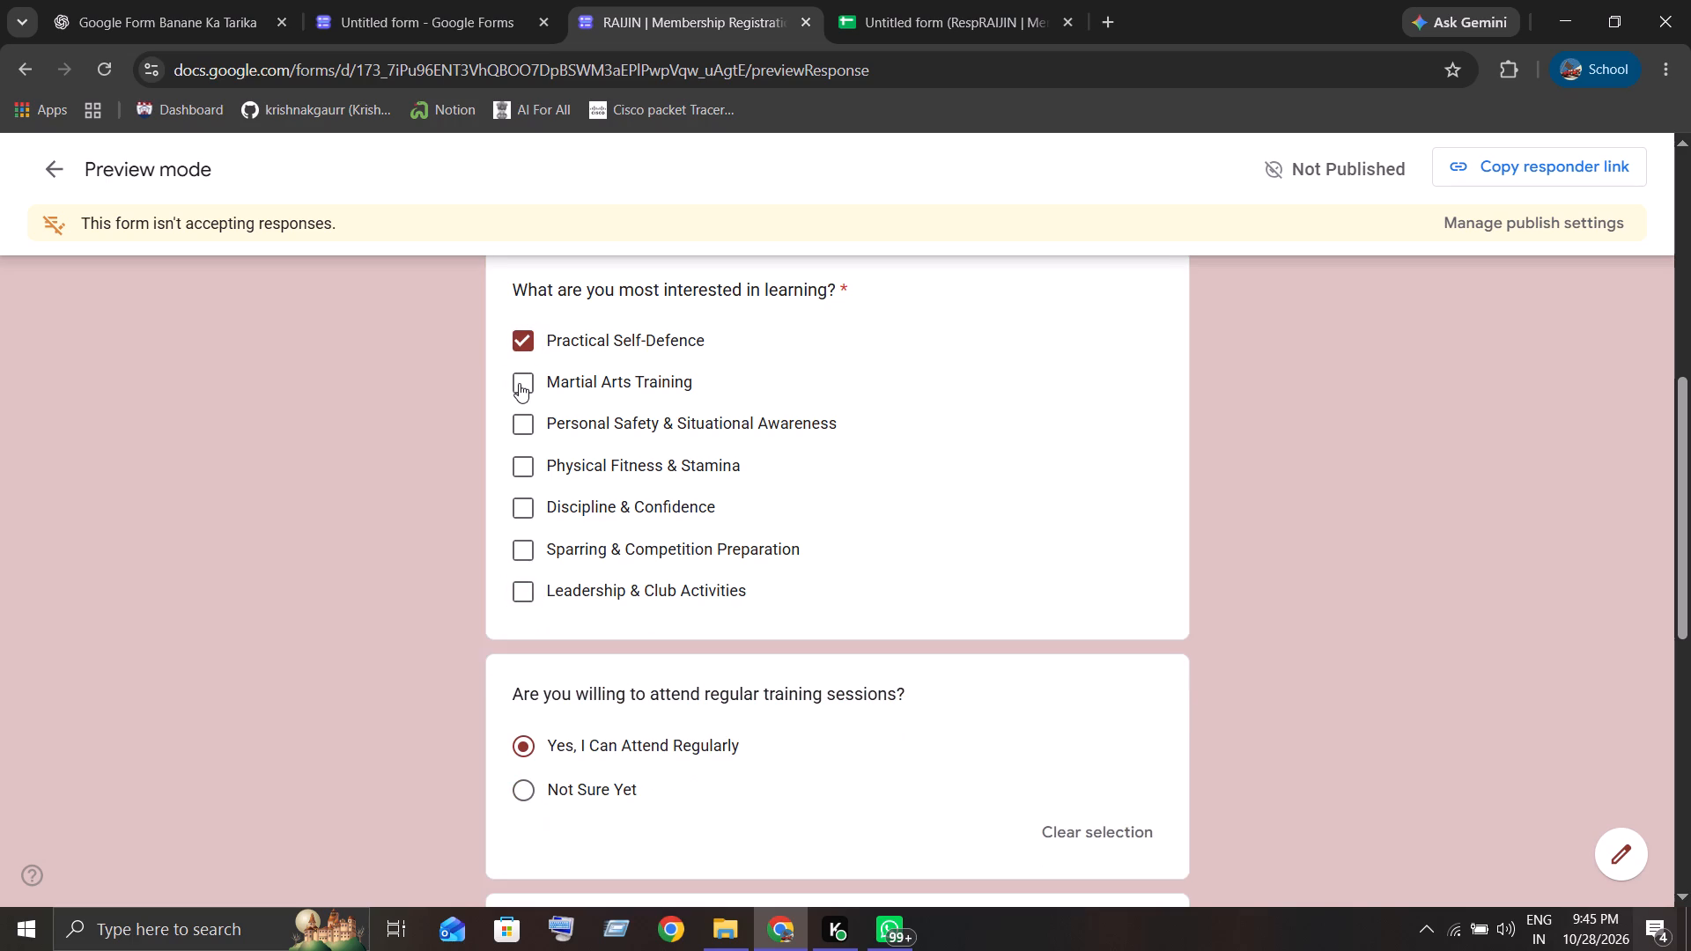
Answer Yes to both the expert-led workshops and the inter-college or state/national-level events questions, and continue to the following section.
scroll(543, 590, "down", 4)
scroll(555, 513, "down", 1)
scroll(555, 513, "up", 1)
scroll(555, 513, "down", 1)
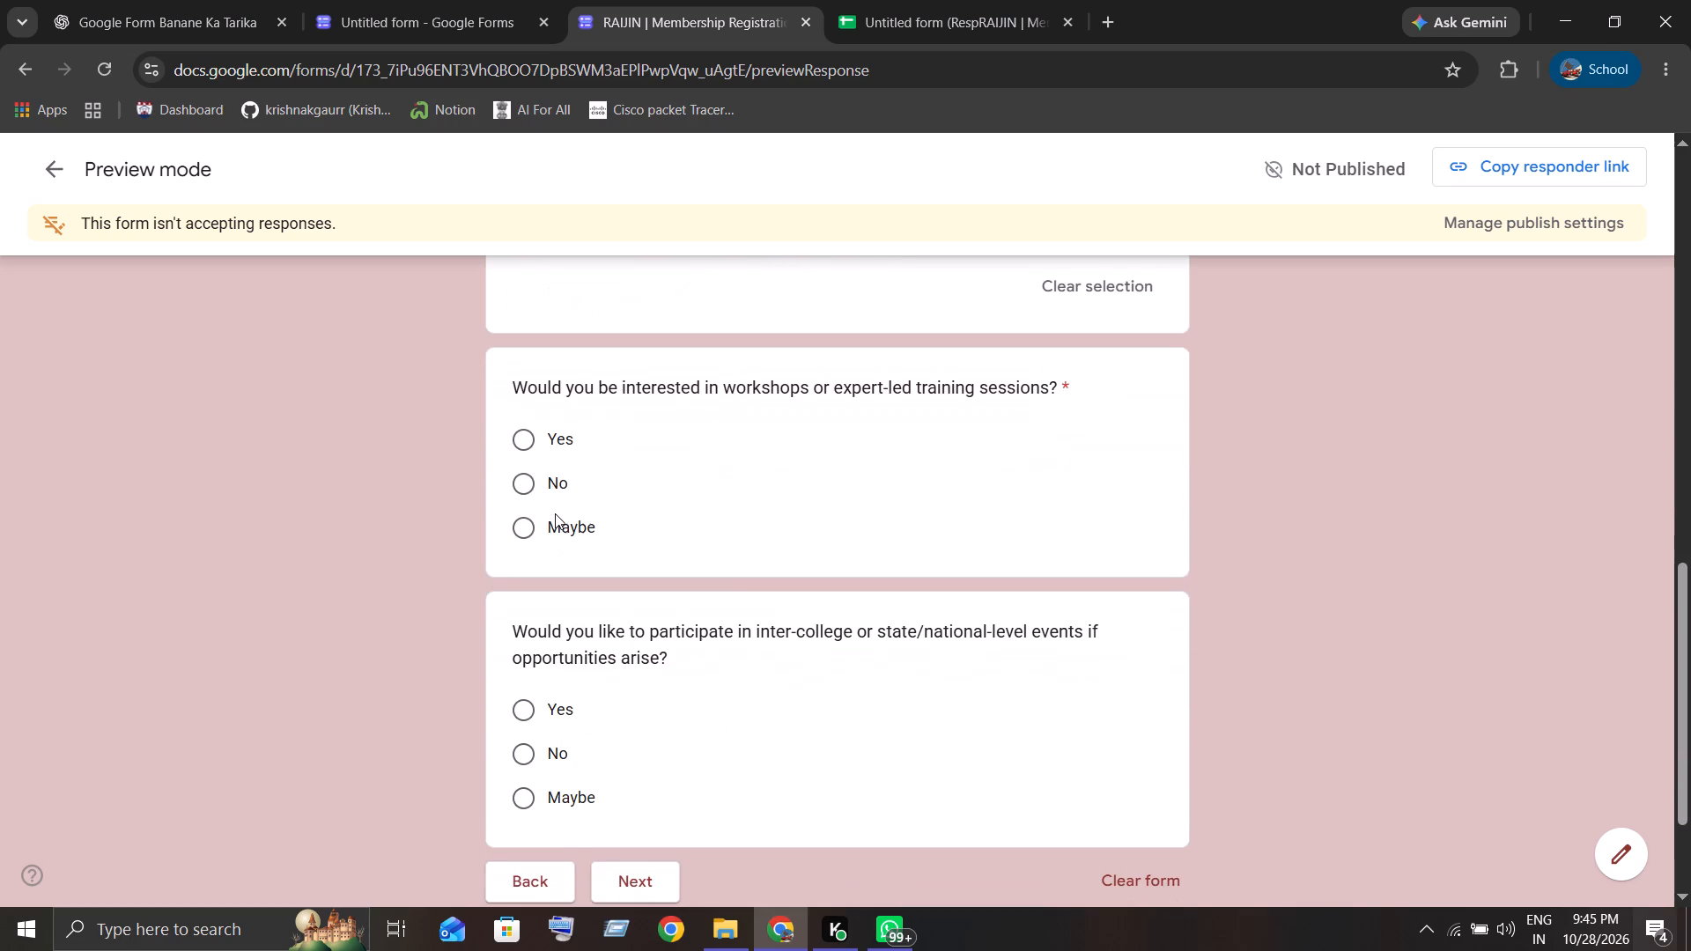
scroll(518, 435, "up", 3)
scroll(518, 461, "down", 2)
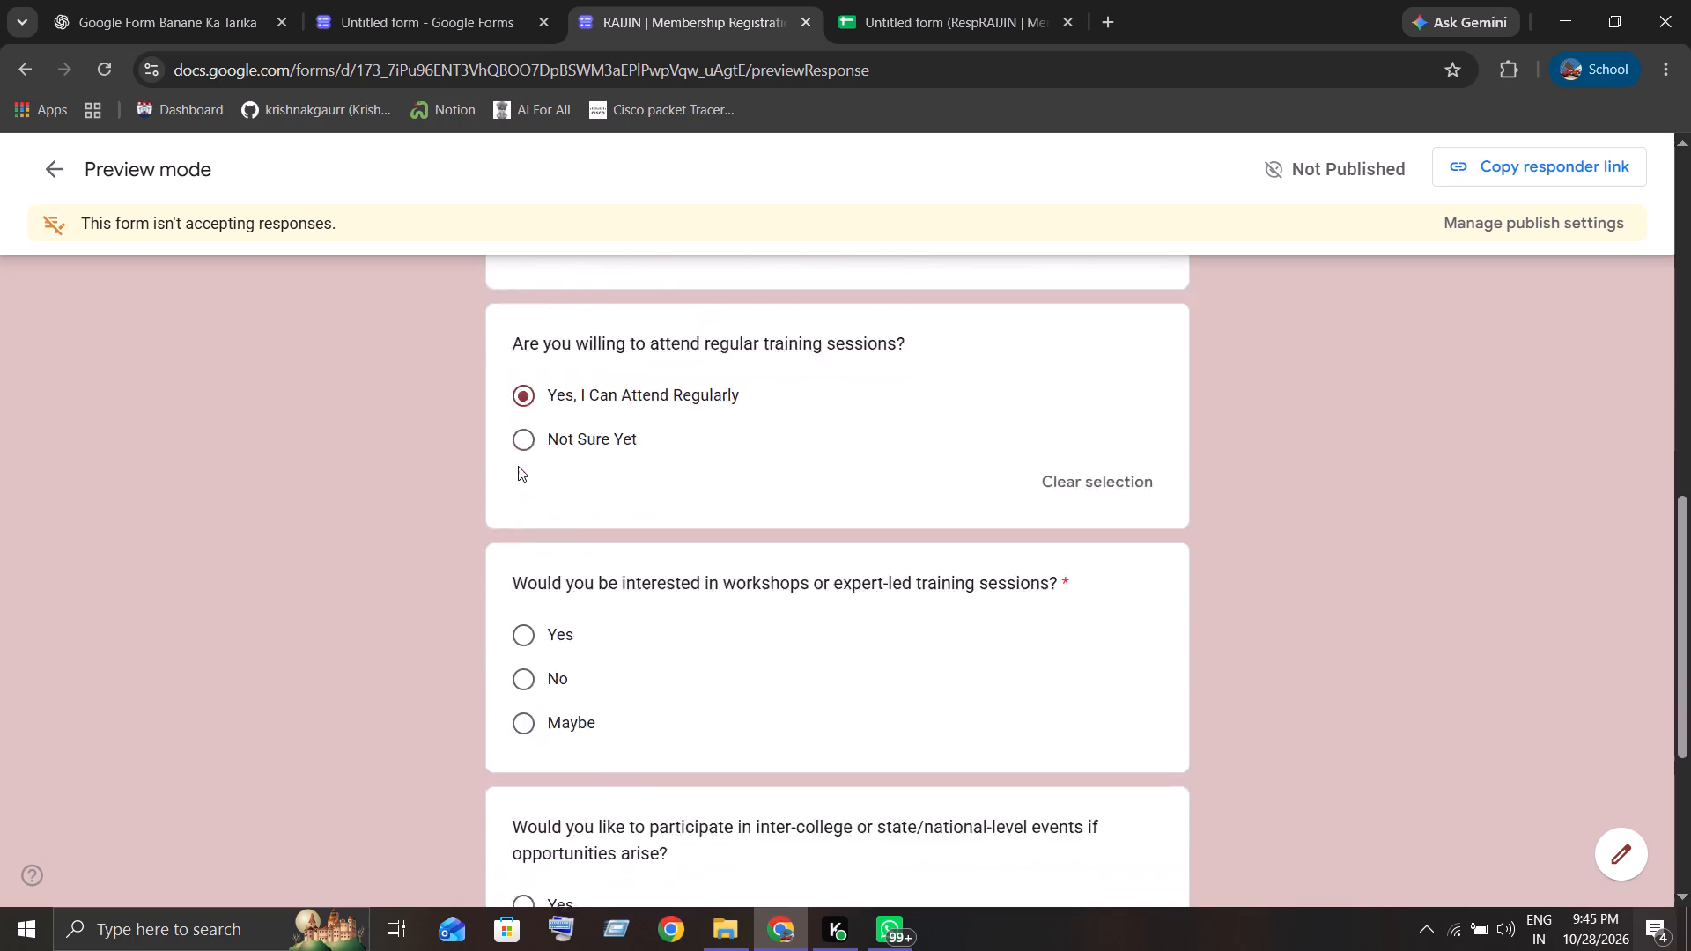
scroll(518, 466, "down", 1)
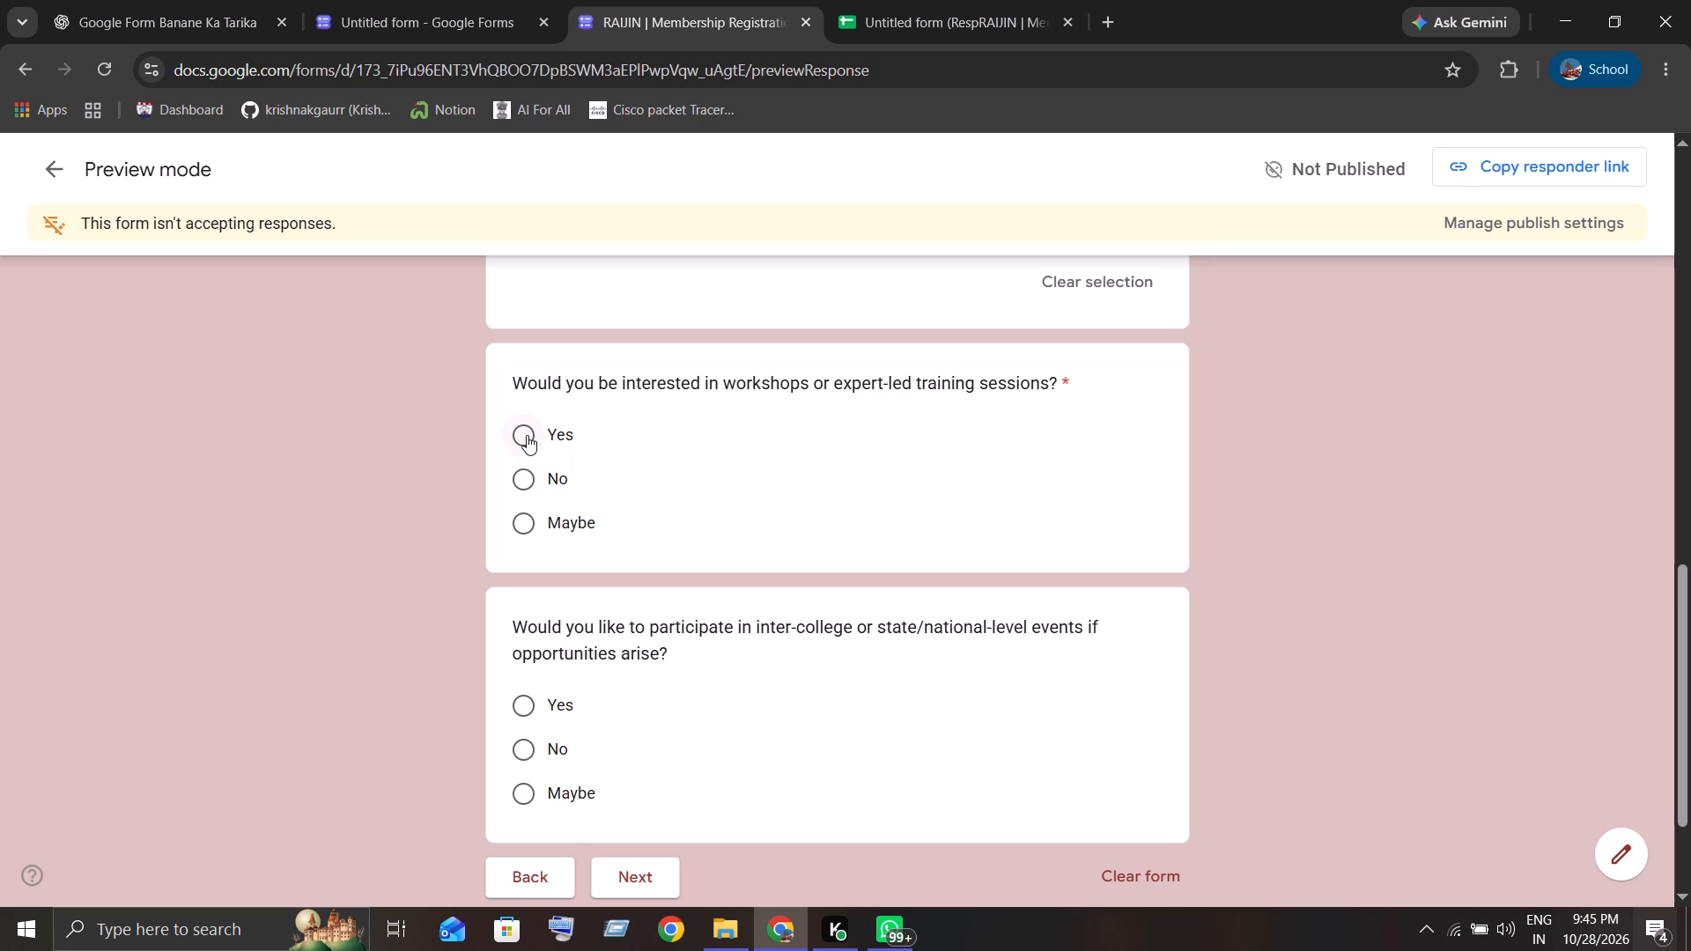
left_click(526, 434)
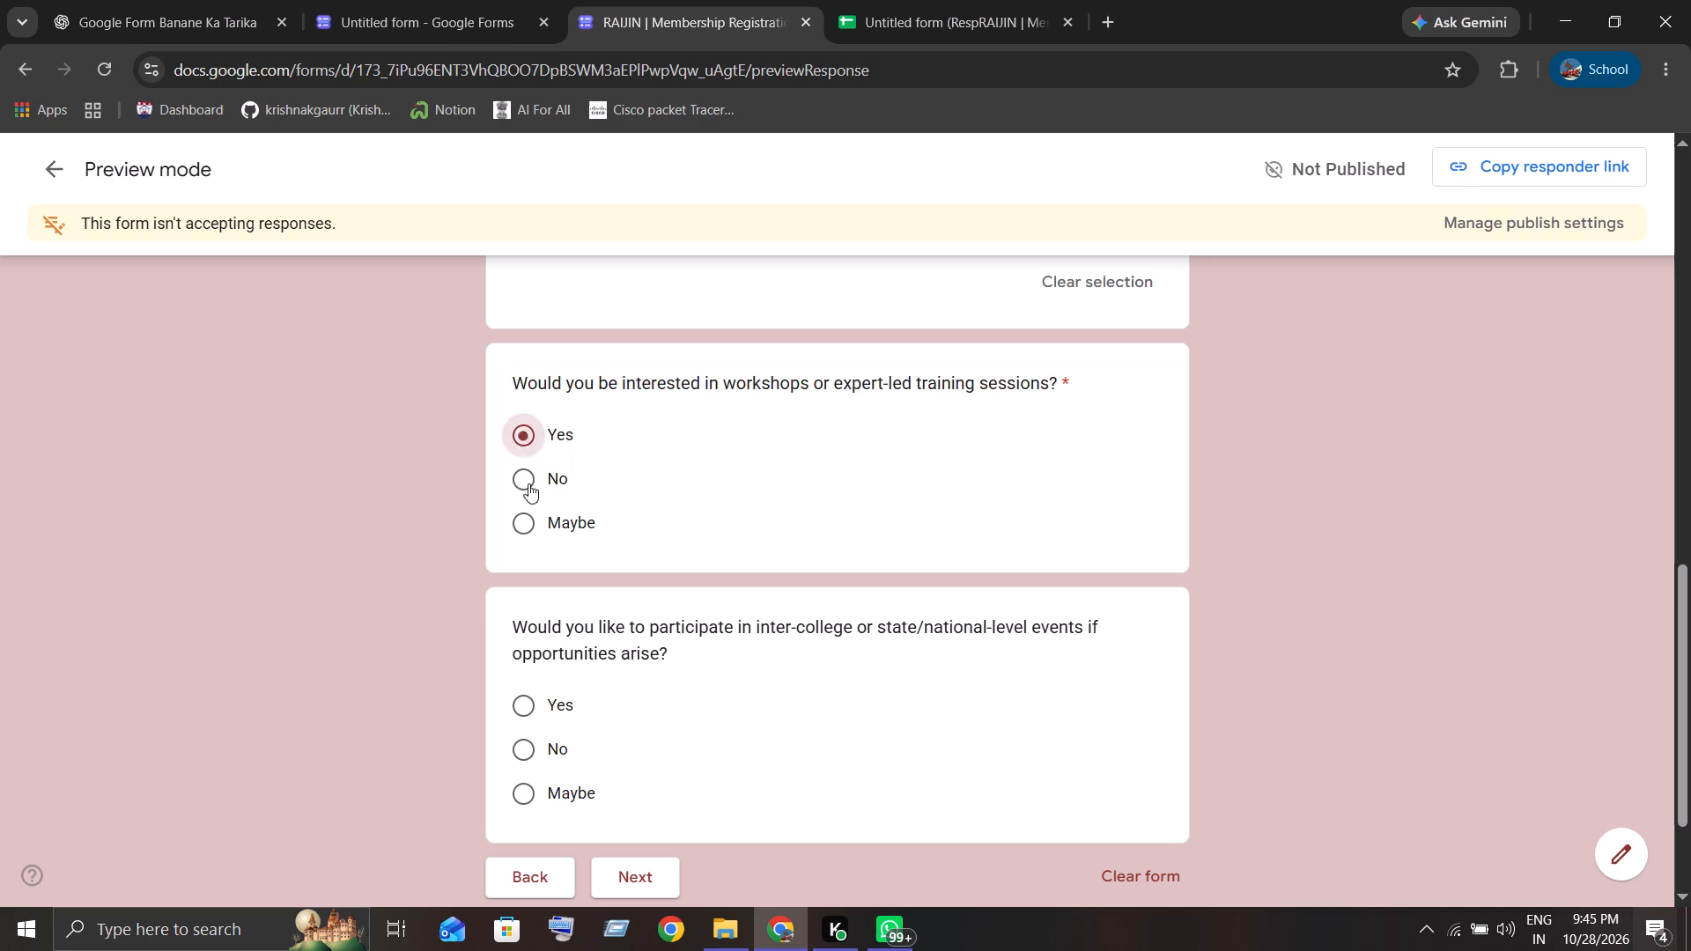
left_click(526, 715)
scroll(600, 842, "down", 4)
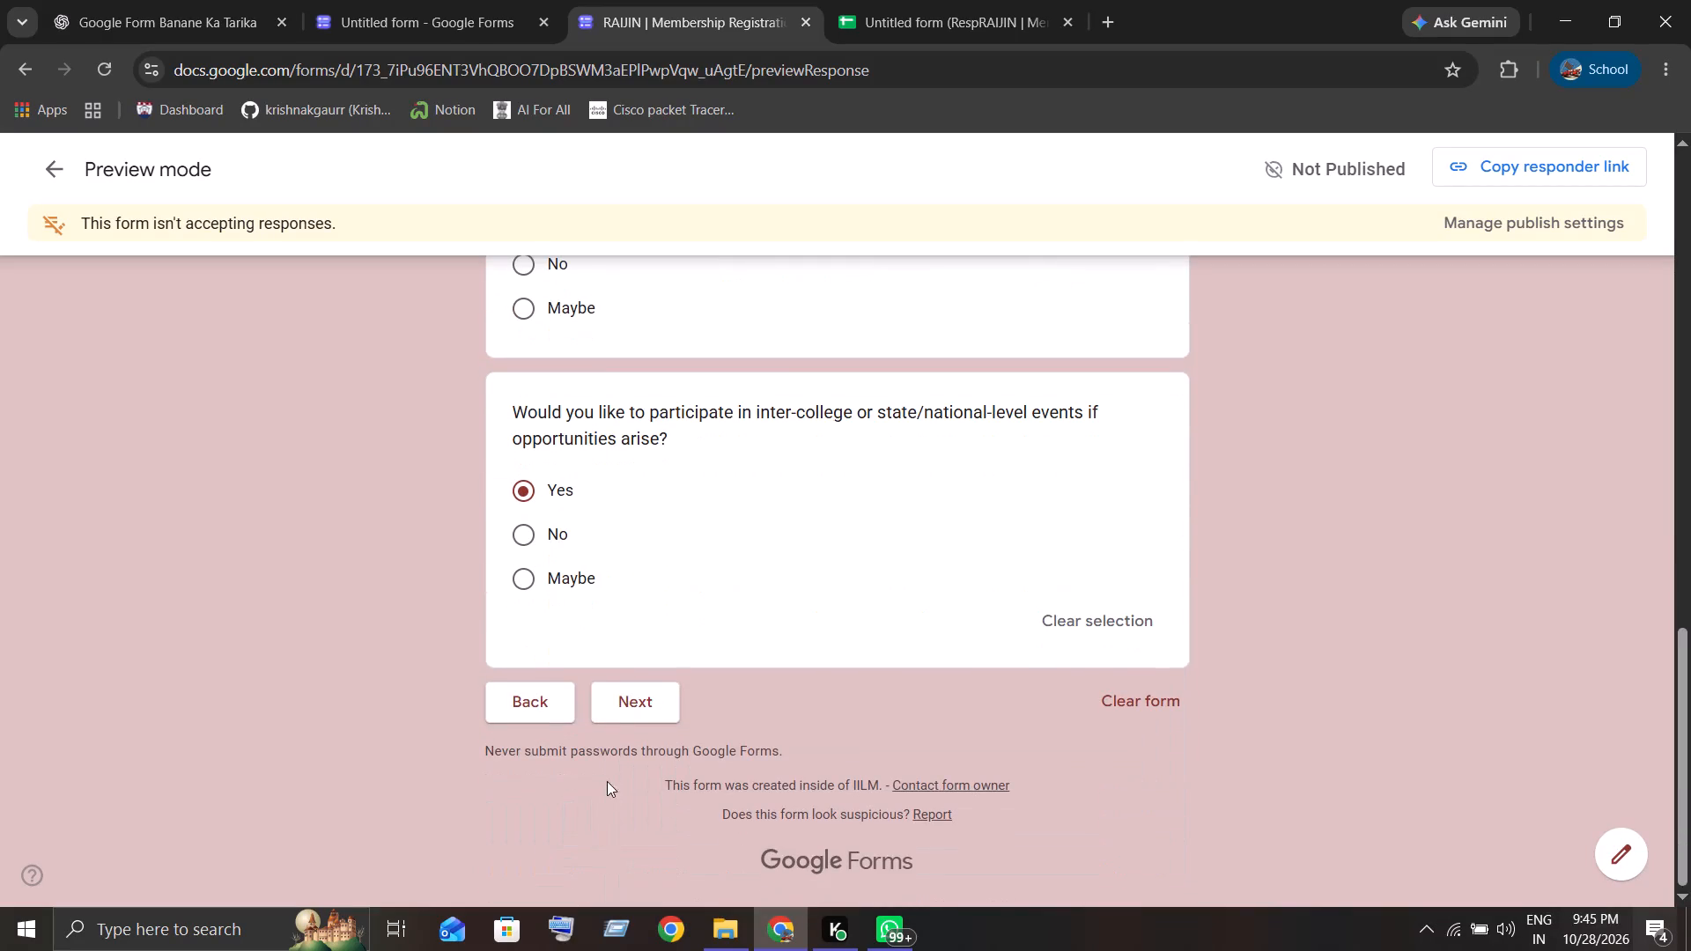
left_click(623, 698)
In Section D, enter xyz for anything else to know and accept the declaration.
scroll(705, 475, "down", 3)
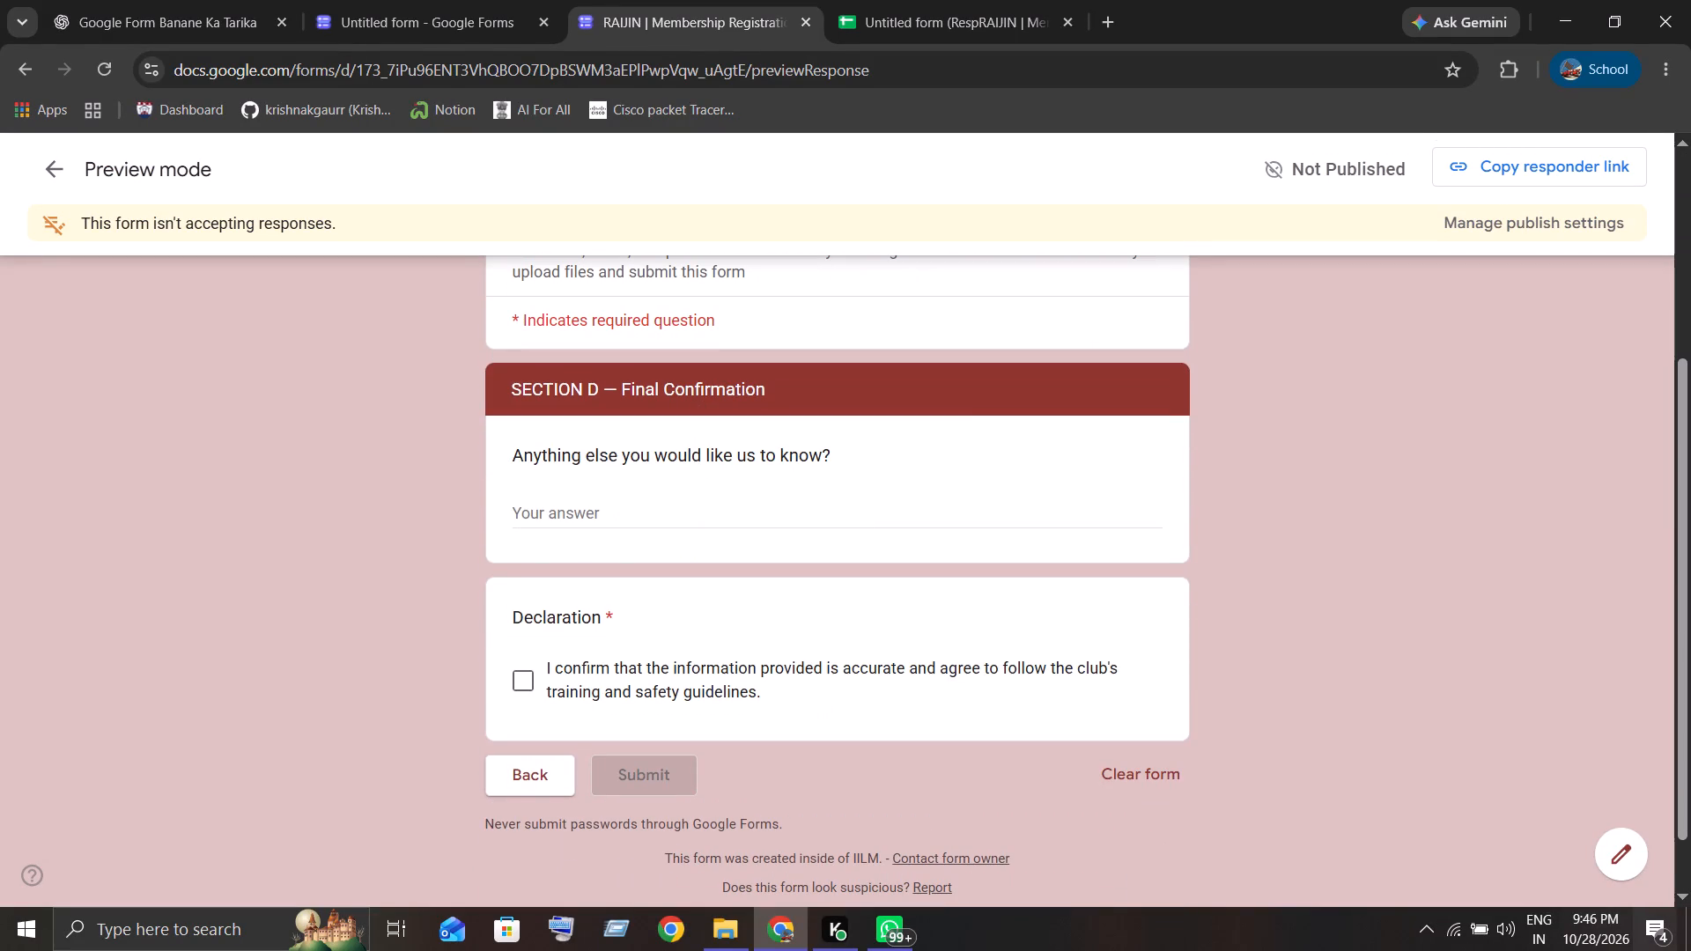
left_click(554, 505)
key("ctrl+v")
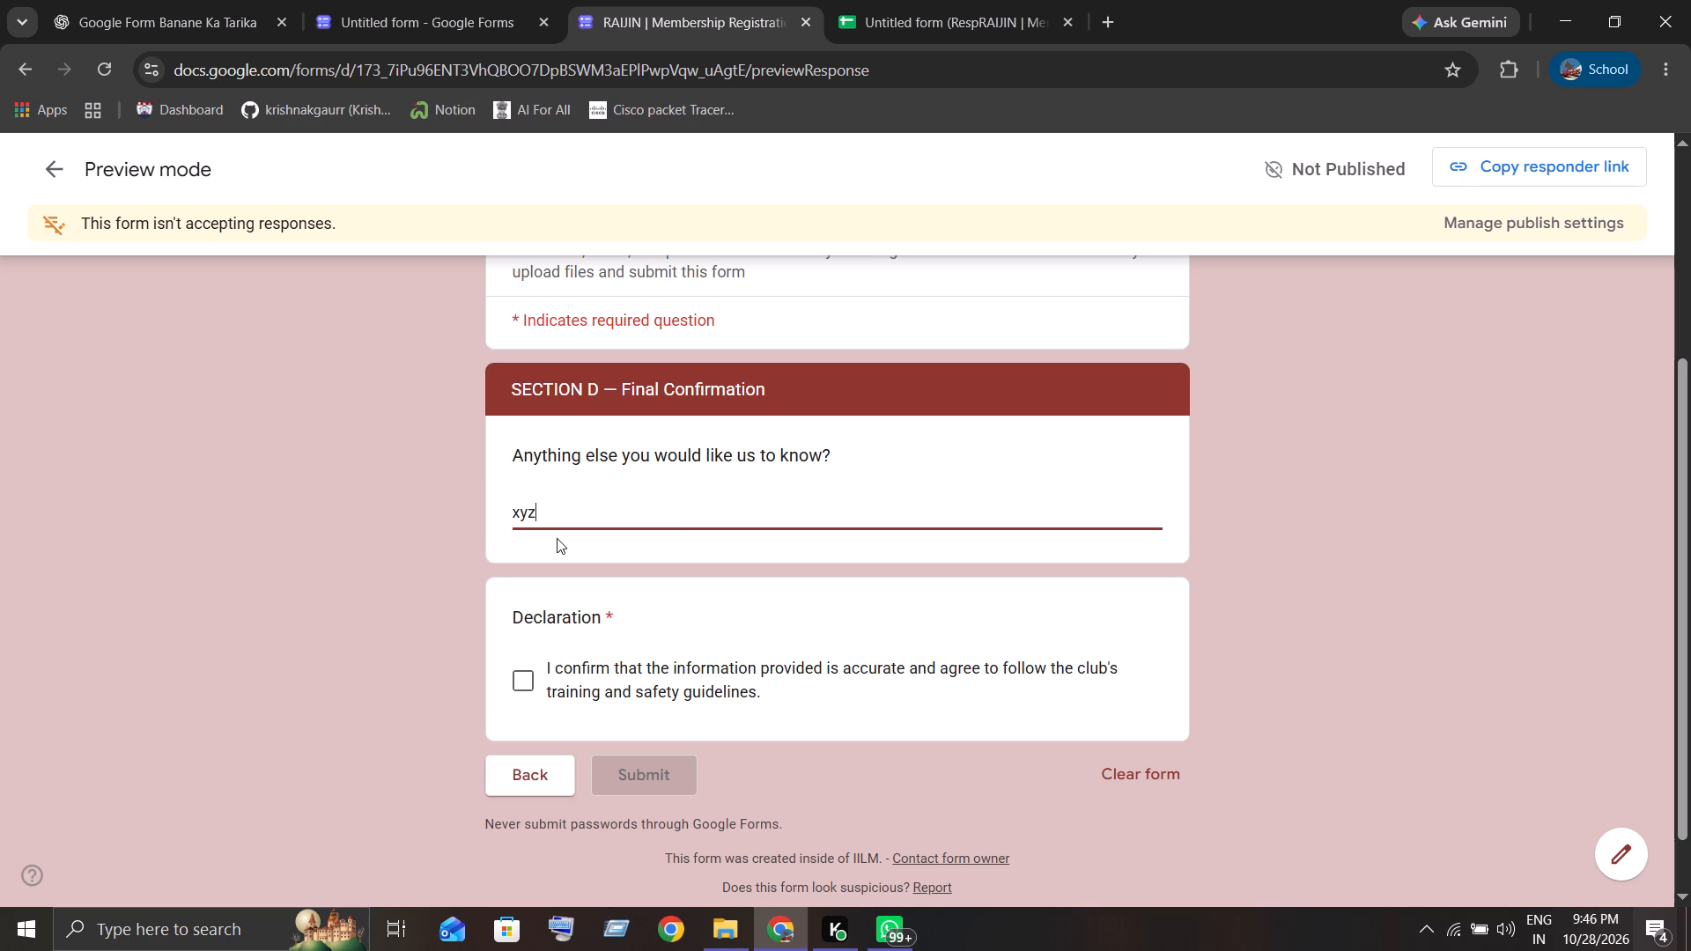
left_click(533, 682)
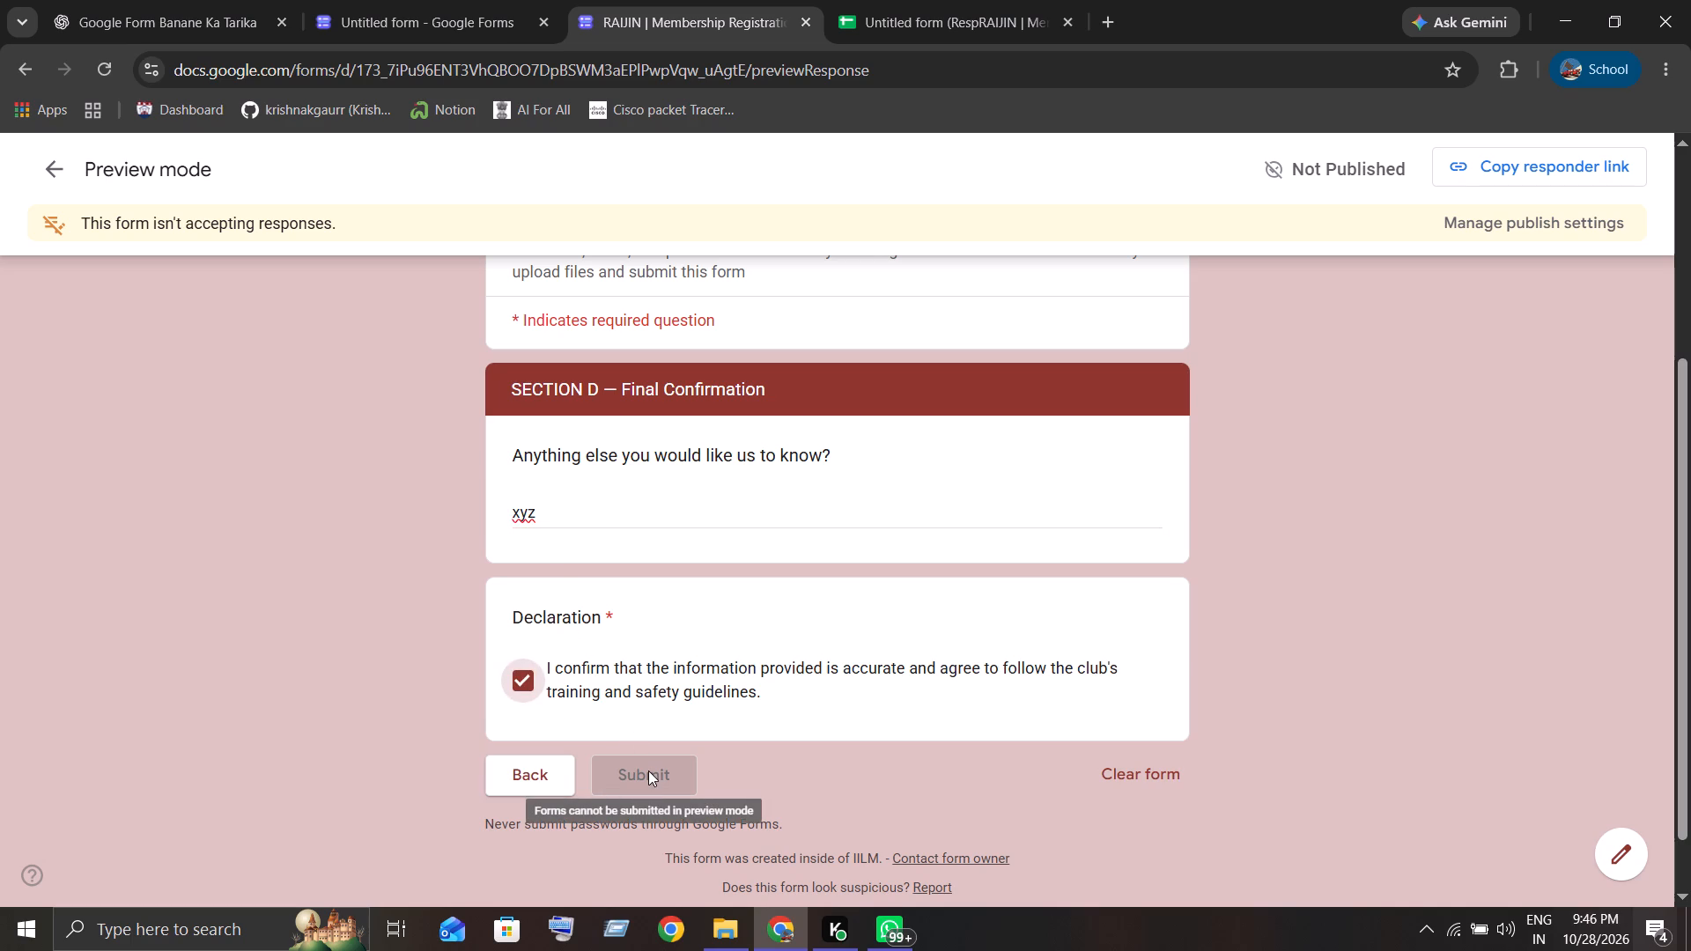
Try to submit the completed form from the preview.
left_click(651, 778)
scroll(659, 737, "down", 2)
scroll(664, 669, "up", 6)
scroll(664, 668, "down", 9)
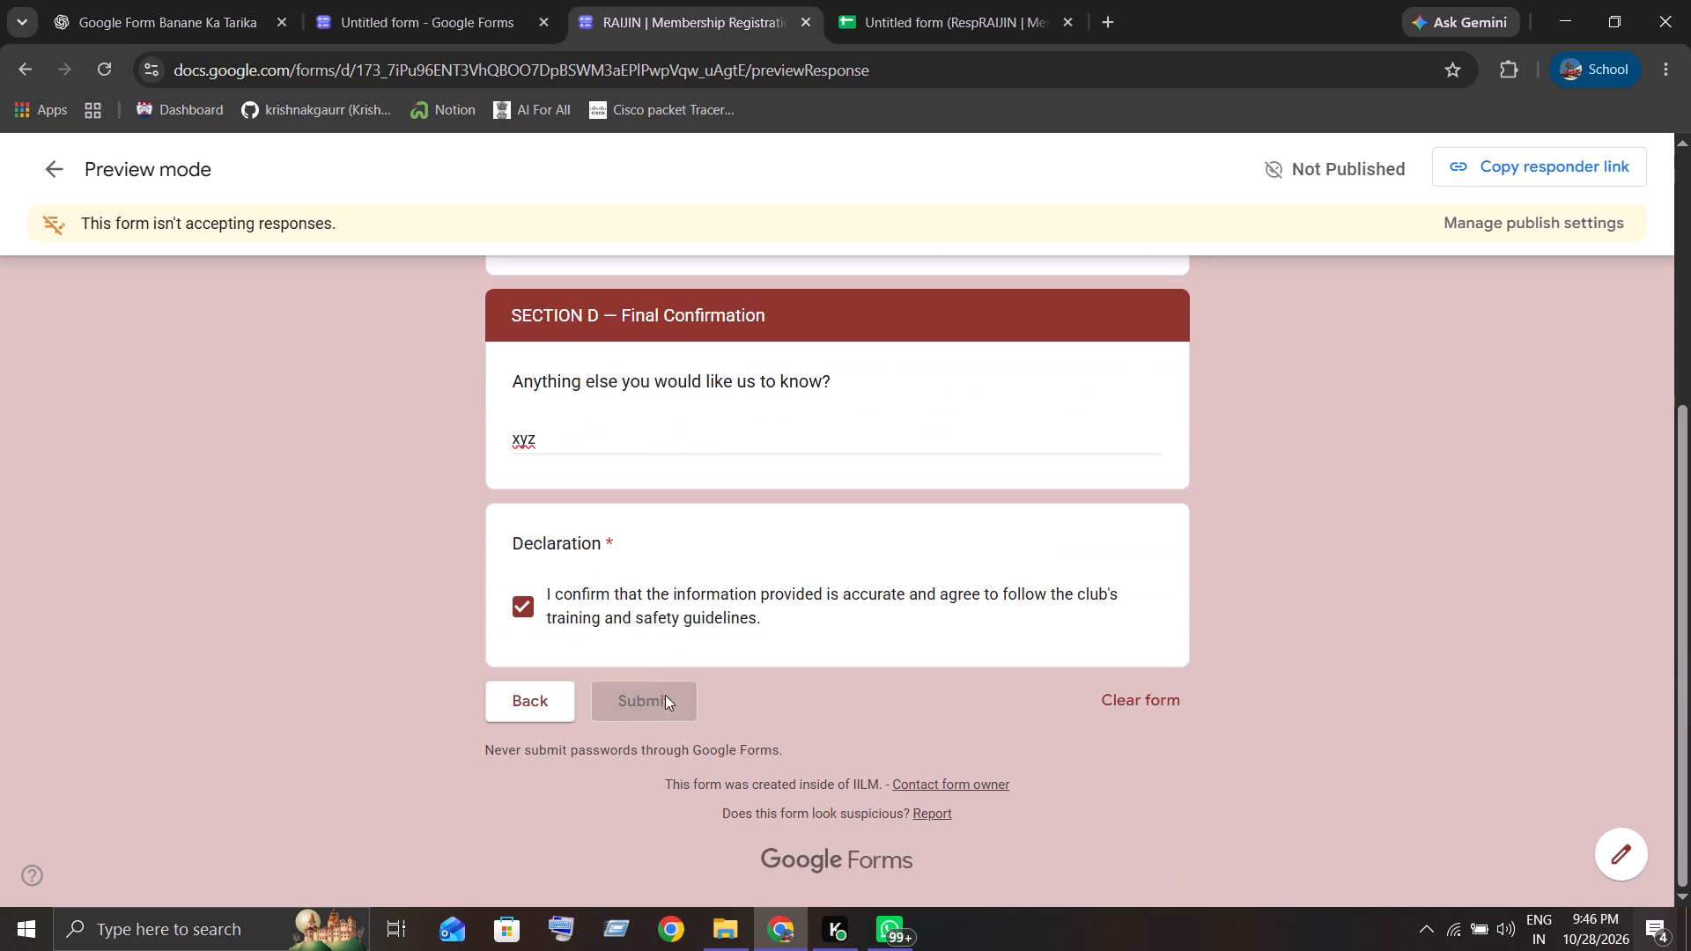
Go back from Section D through Section C to Section B in the preview, and check the form's publish status.
left_click(536, 705)
scroll(566, 679, "down", 2)
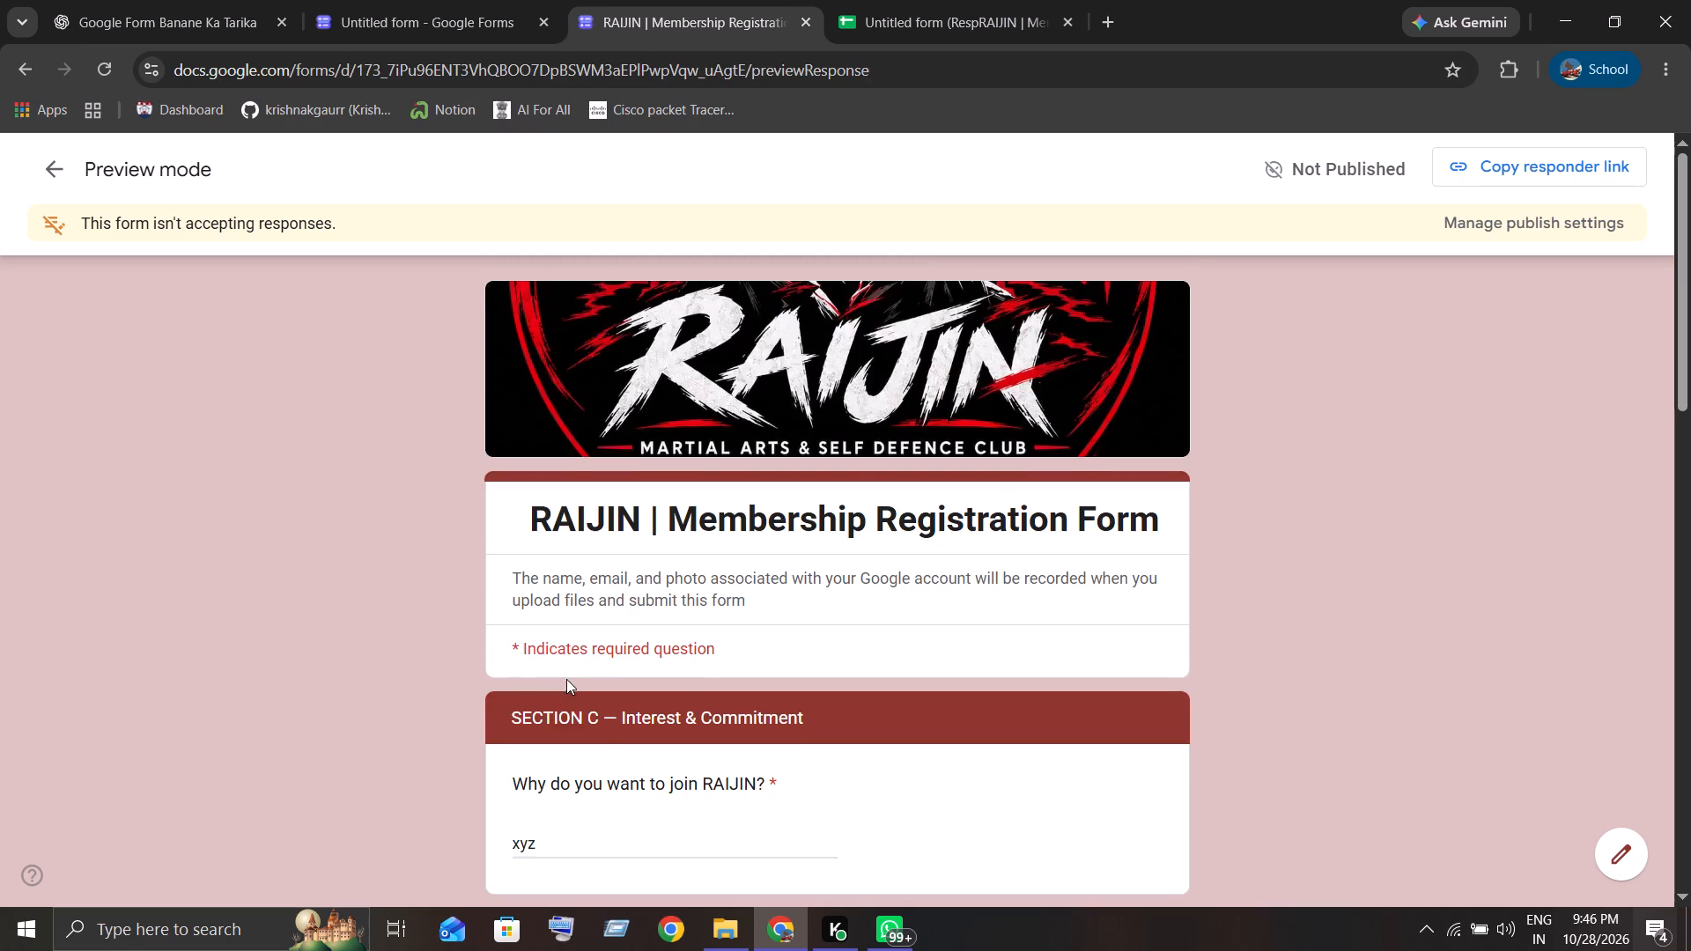
scroll(566, 679, "down", 14)
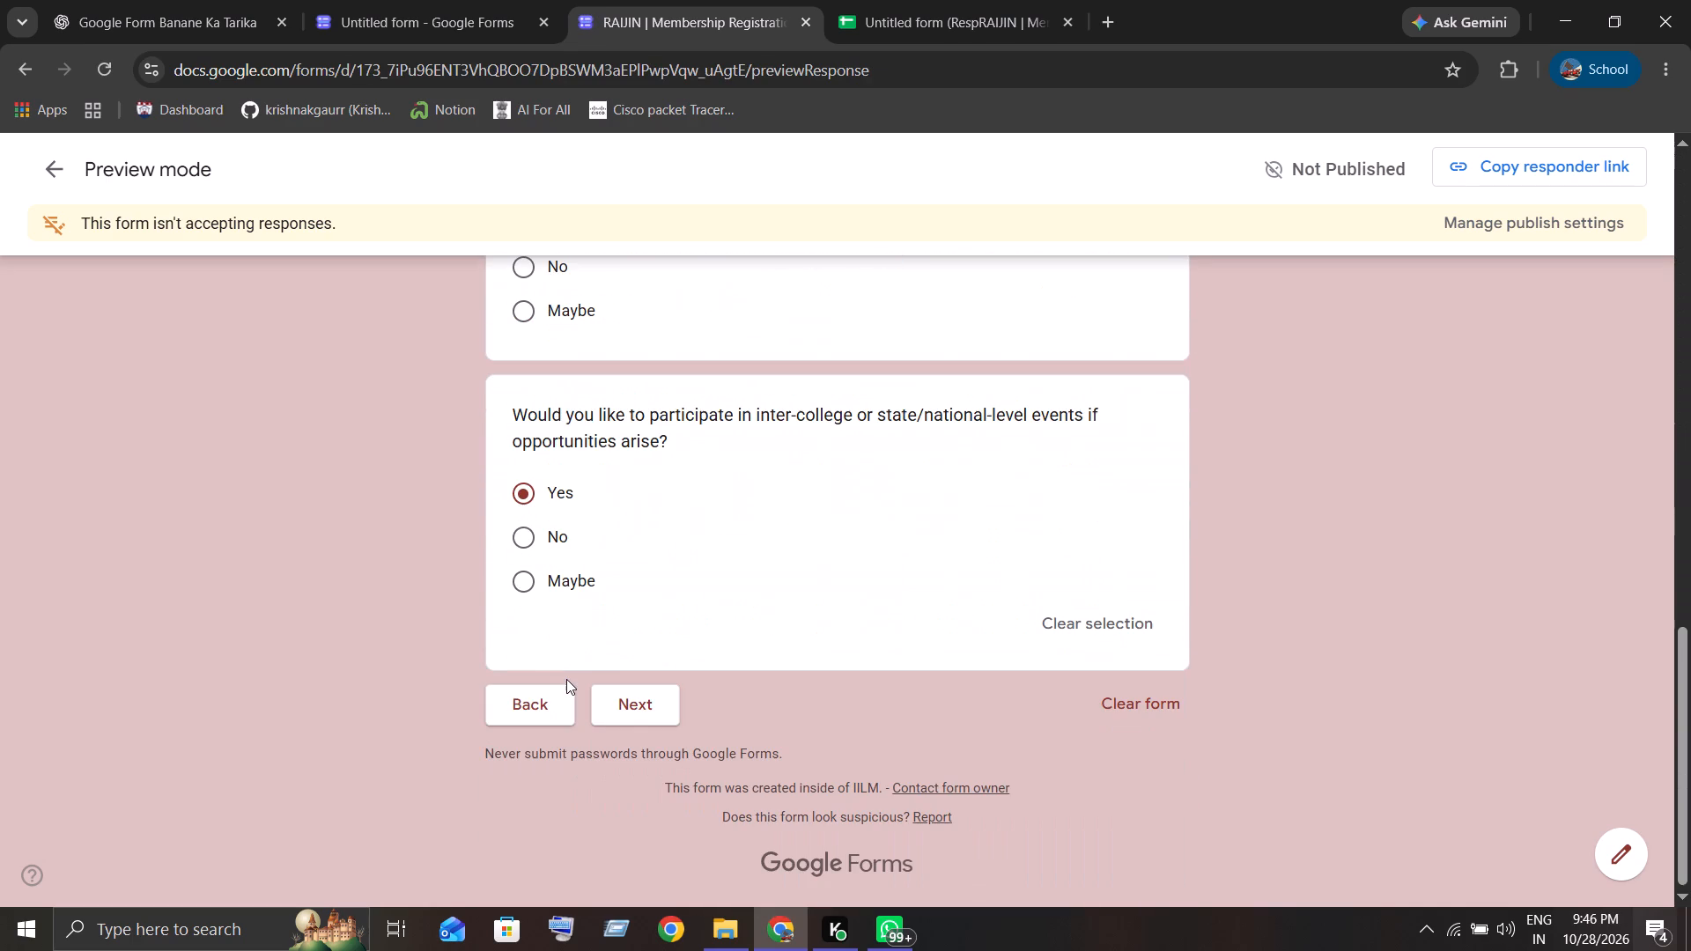
scroll(566, 679, "down", 4)
left_click(541, 695)
scroll(618, 534, "up", 1)
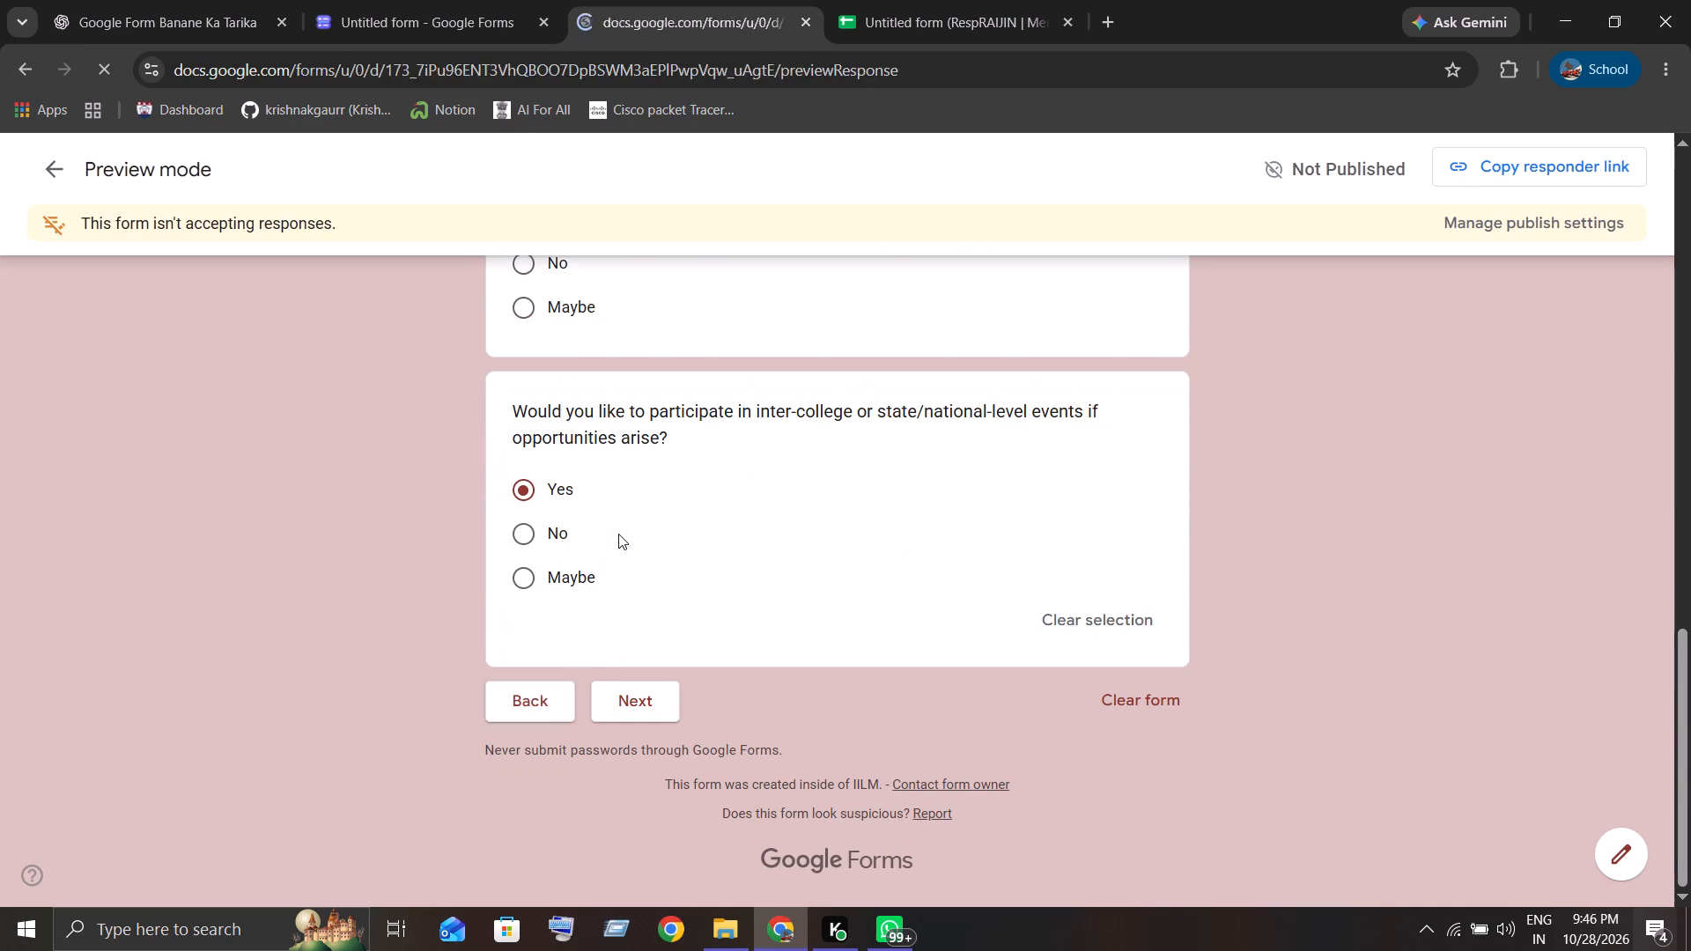
scroll(618, 534, "up", 5)
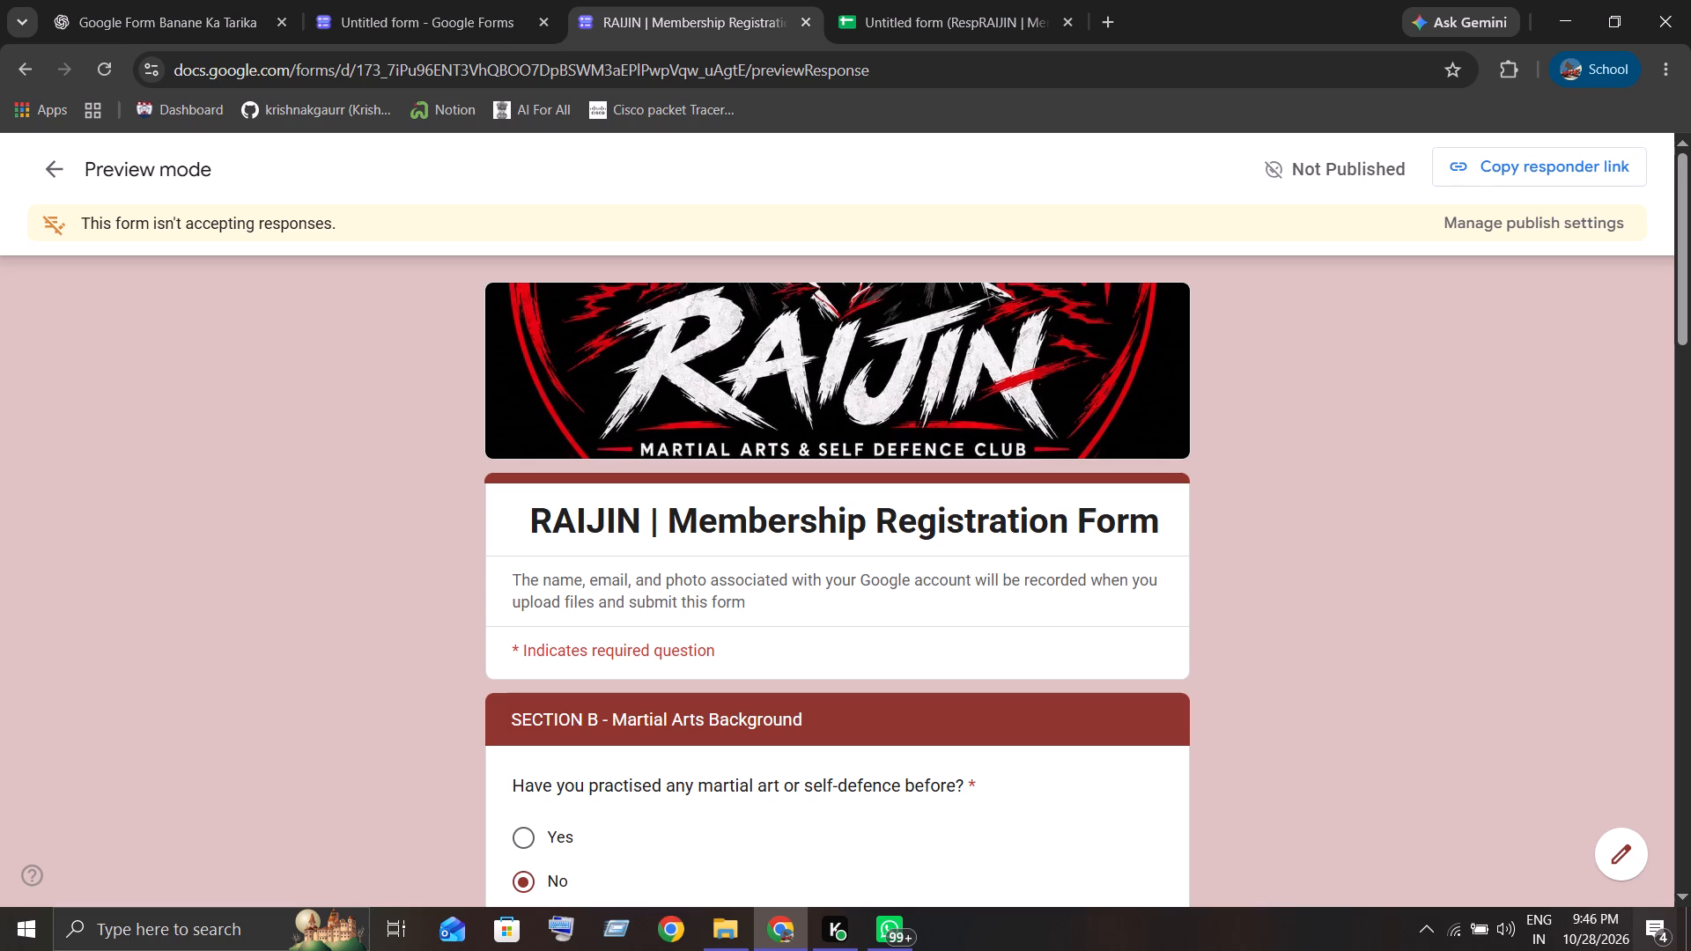
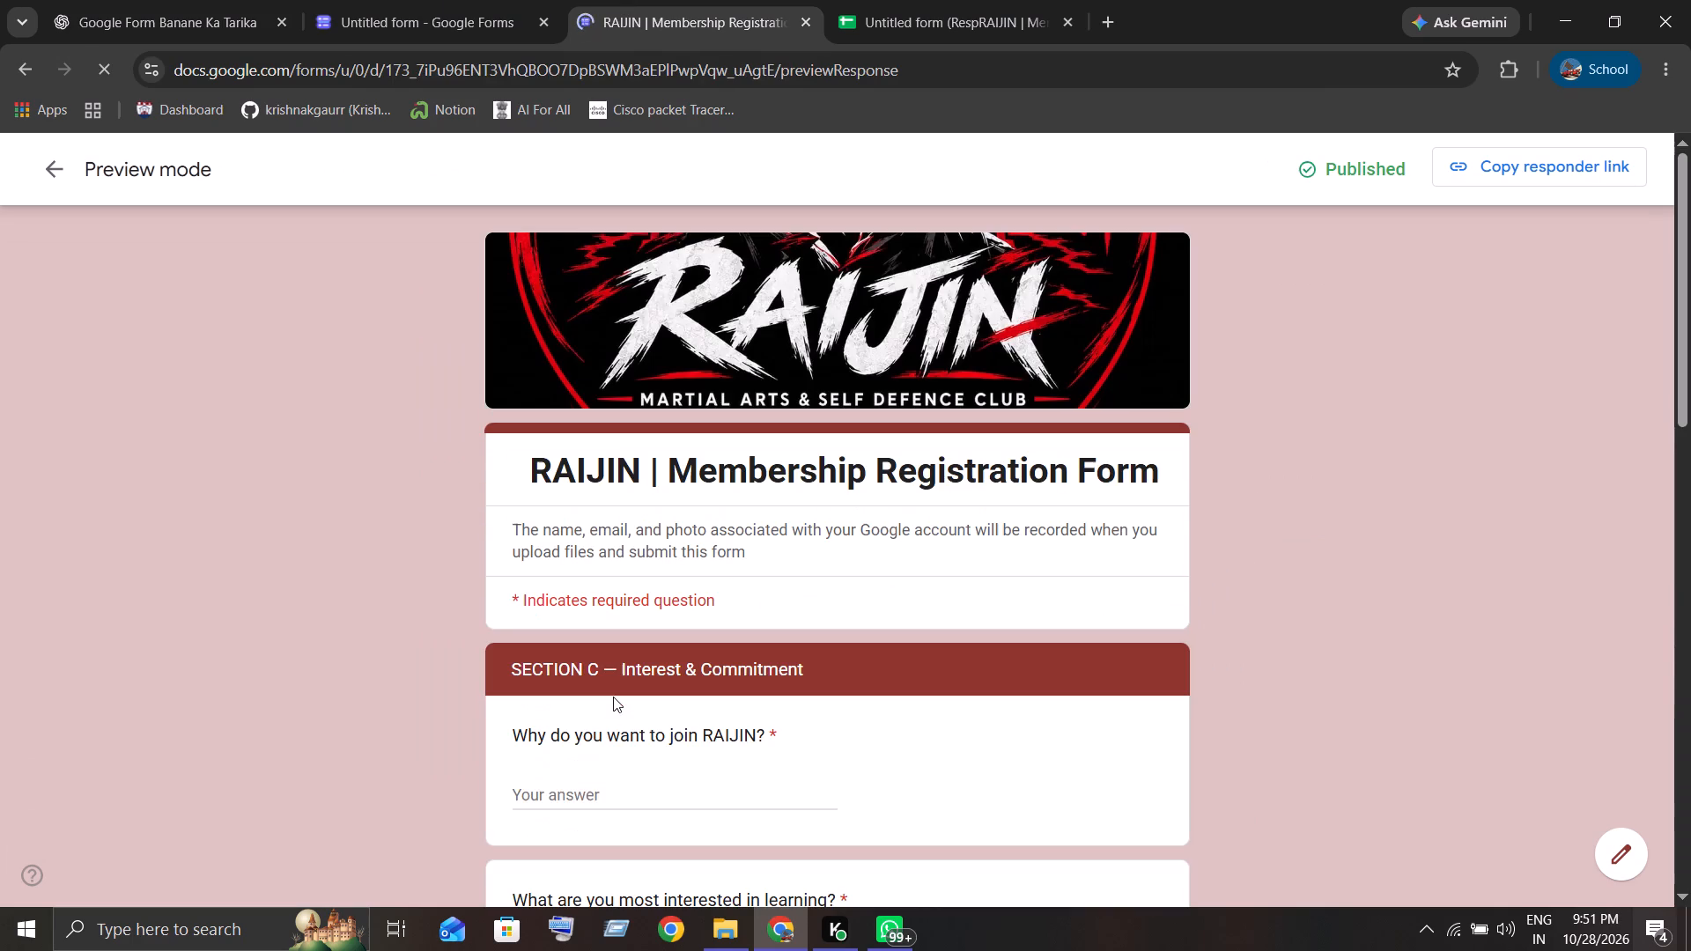
scroll(713, 690, "down", 20)
scroll(713, 690, "down", 1)
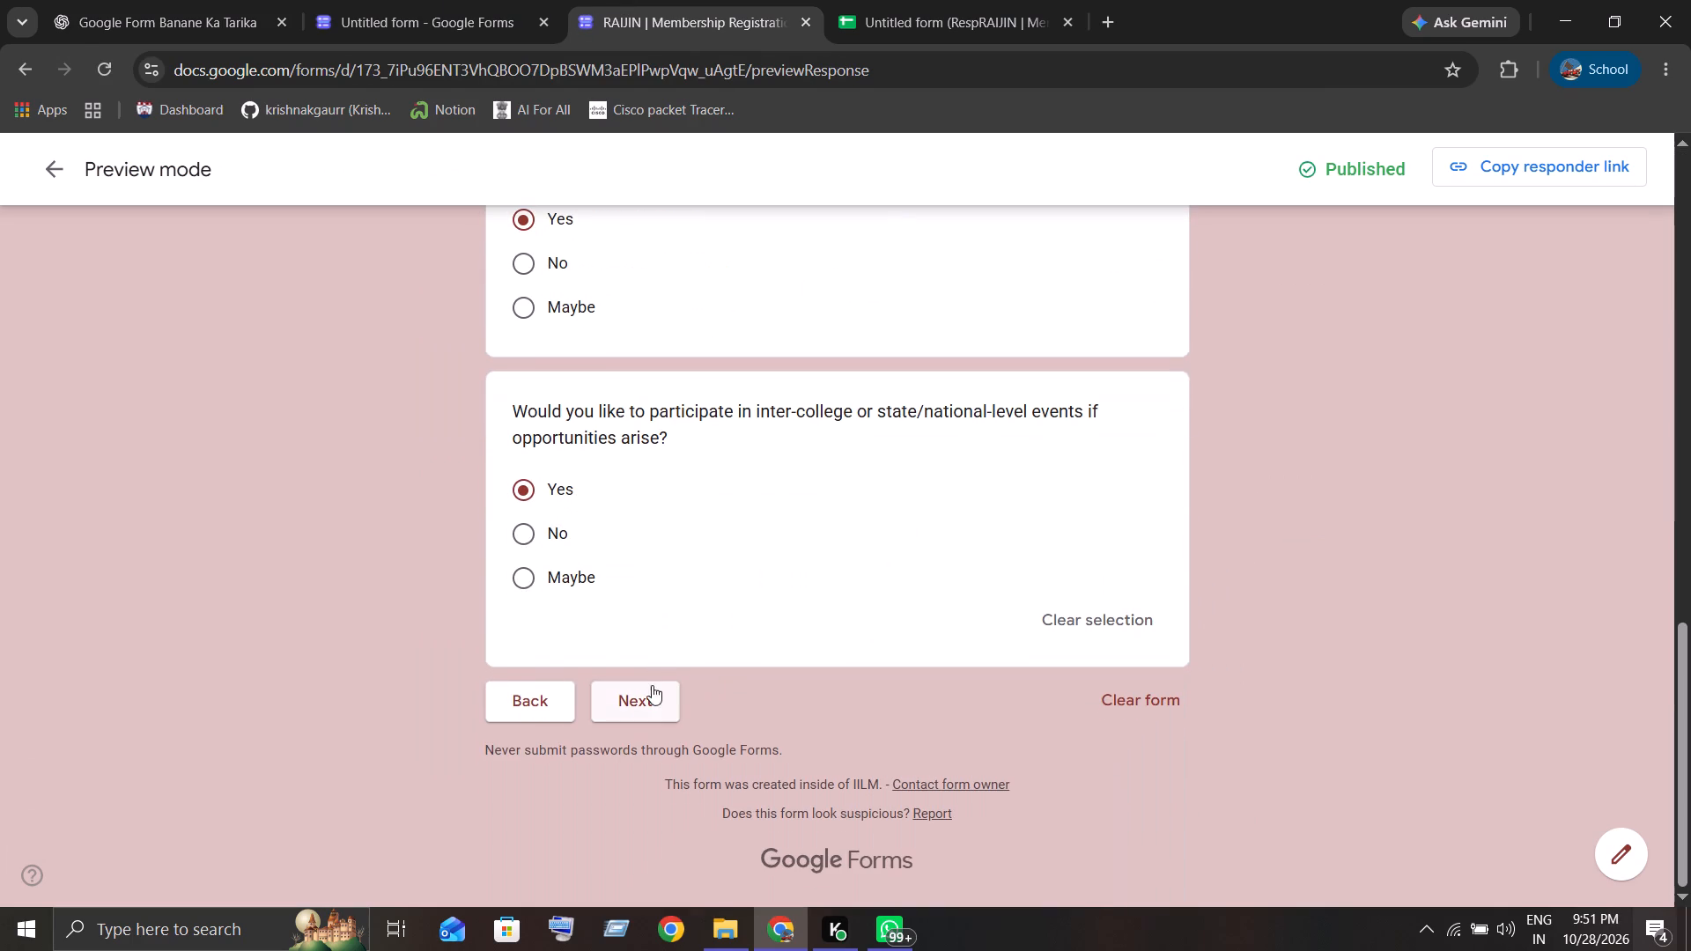
left_click(653, 691)
scroll(653, 691, "down", 16)
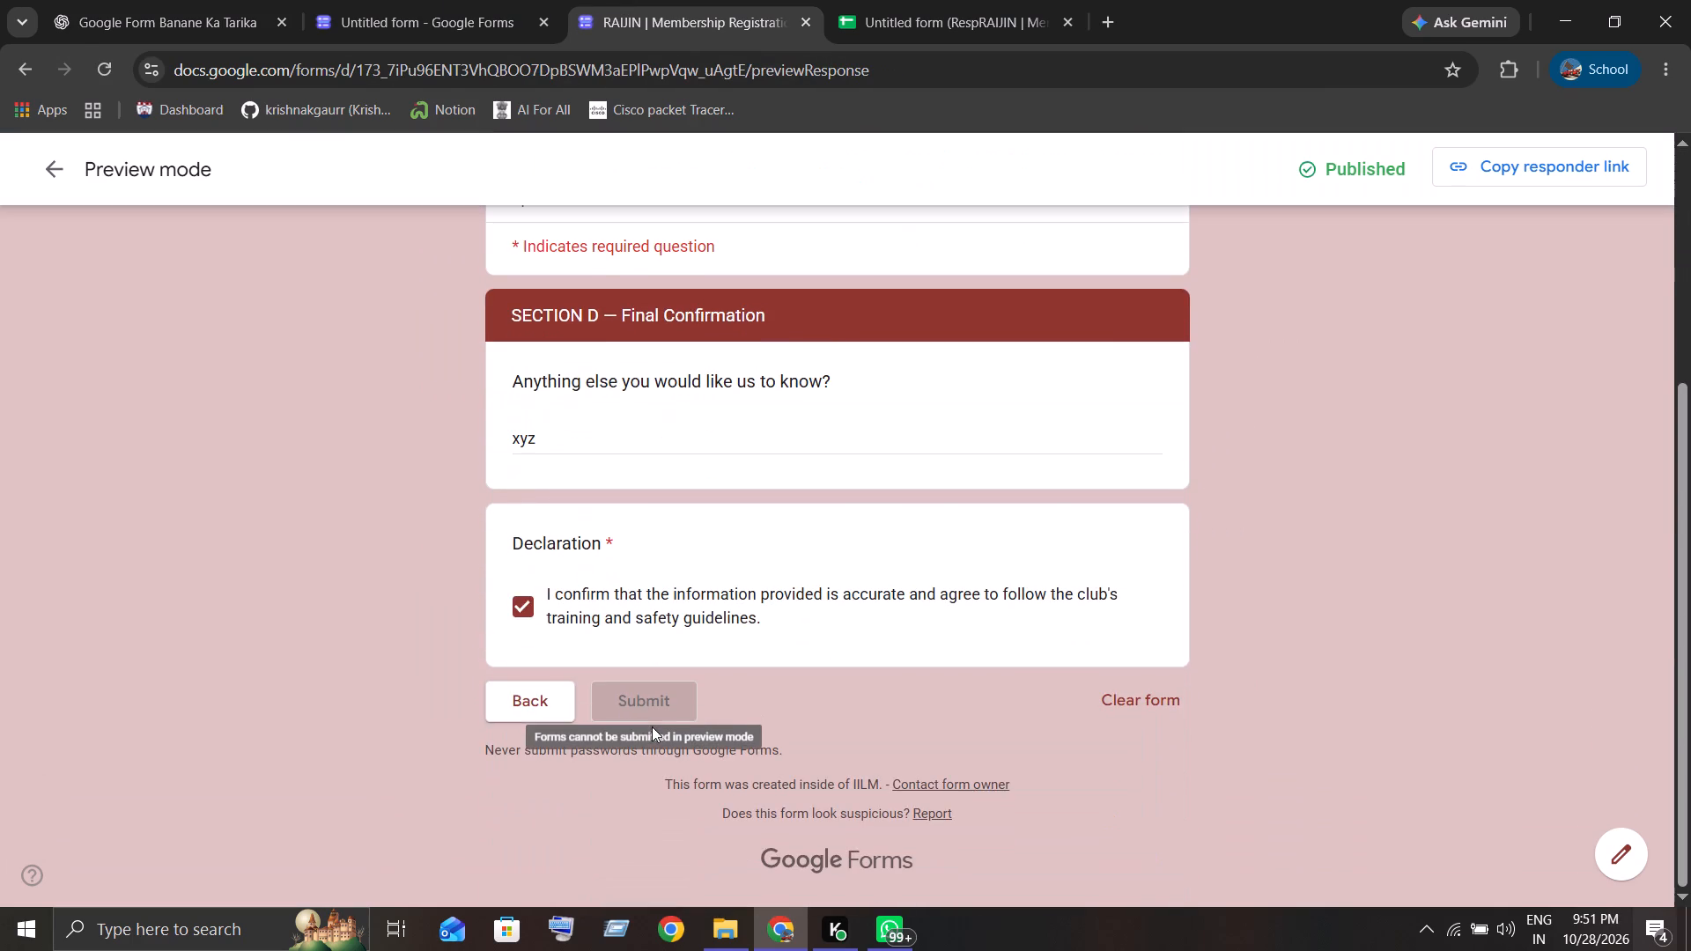
scroll(614, 667, "up", 5)
scroll(614, 667, "down", 2)
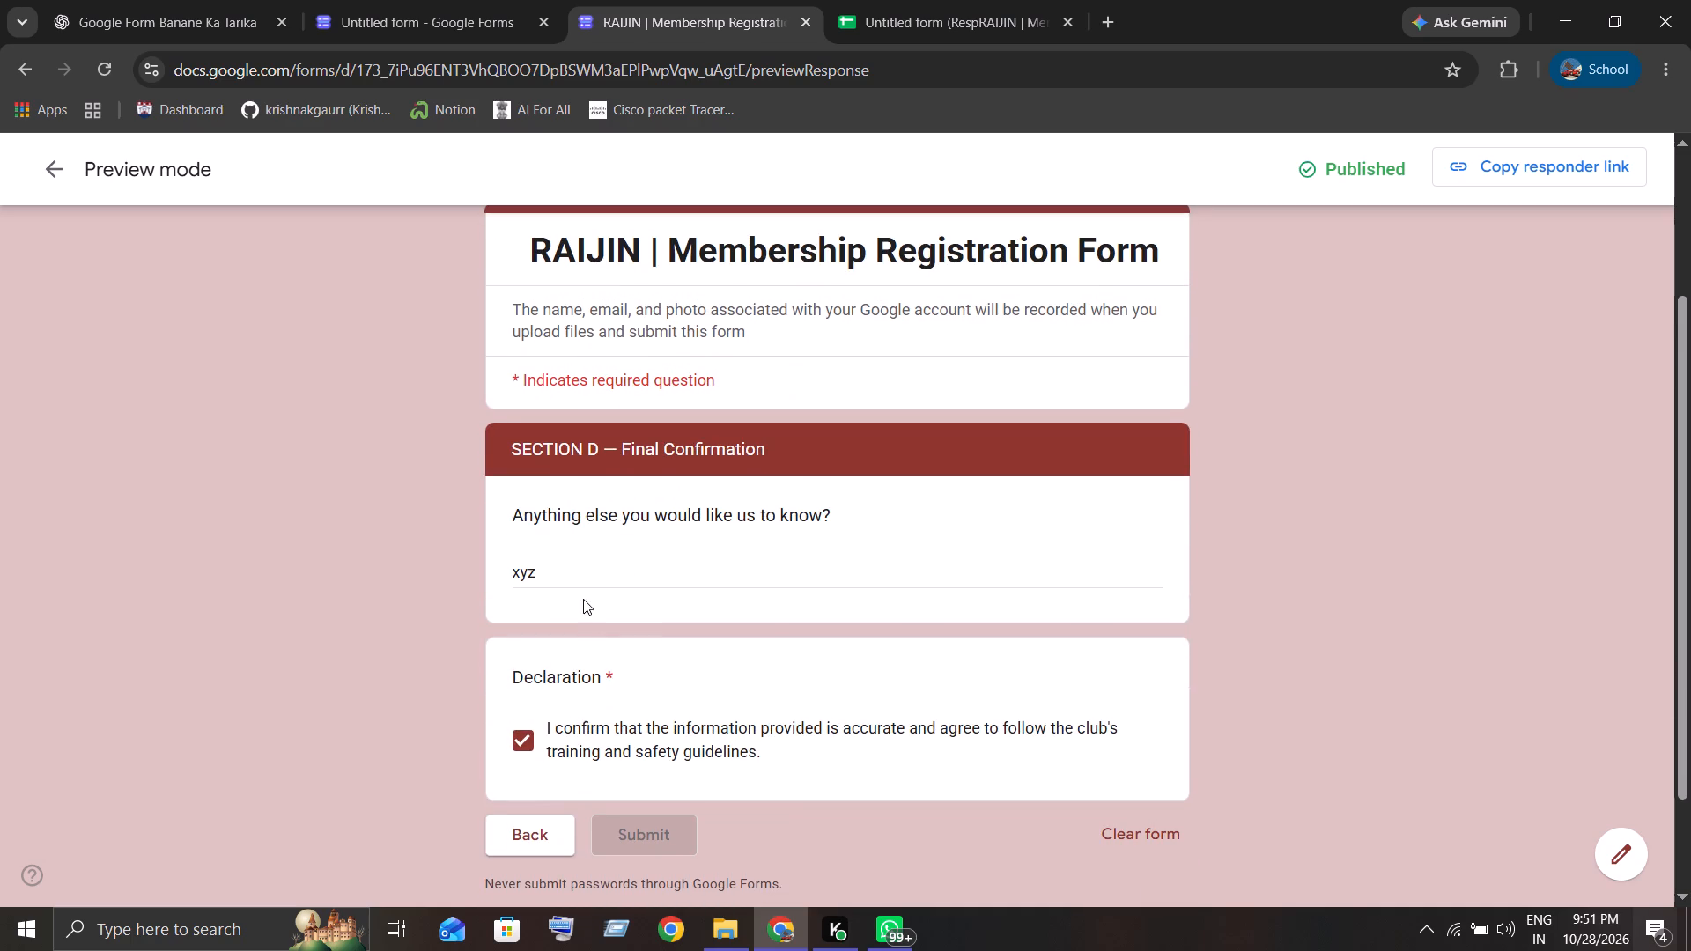
left_click(564, 569)
double_click(643, 836)
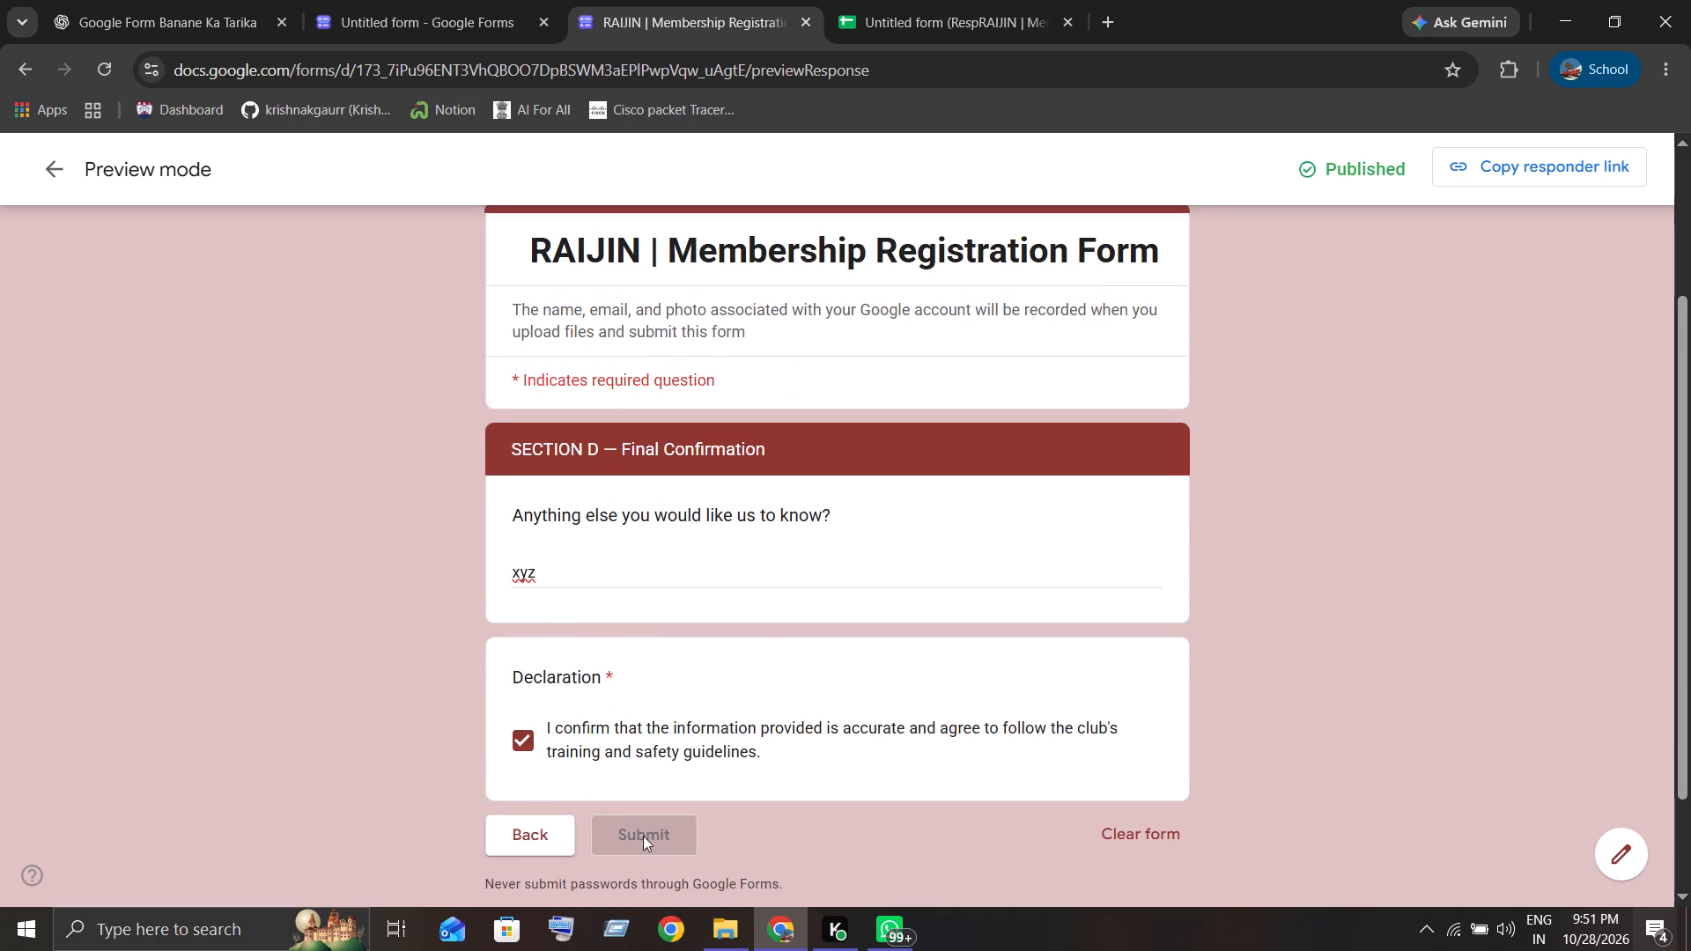
left_click(637, 828)
Go back through the preview's sections from Section D to the form's opening page.
left_click(563, 844)
scroll(635, 659, "down", 8)
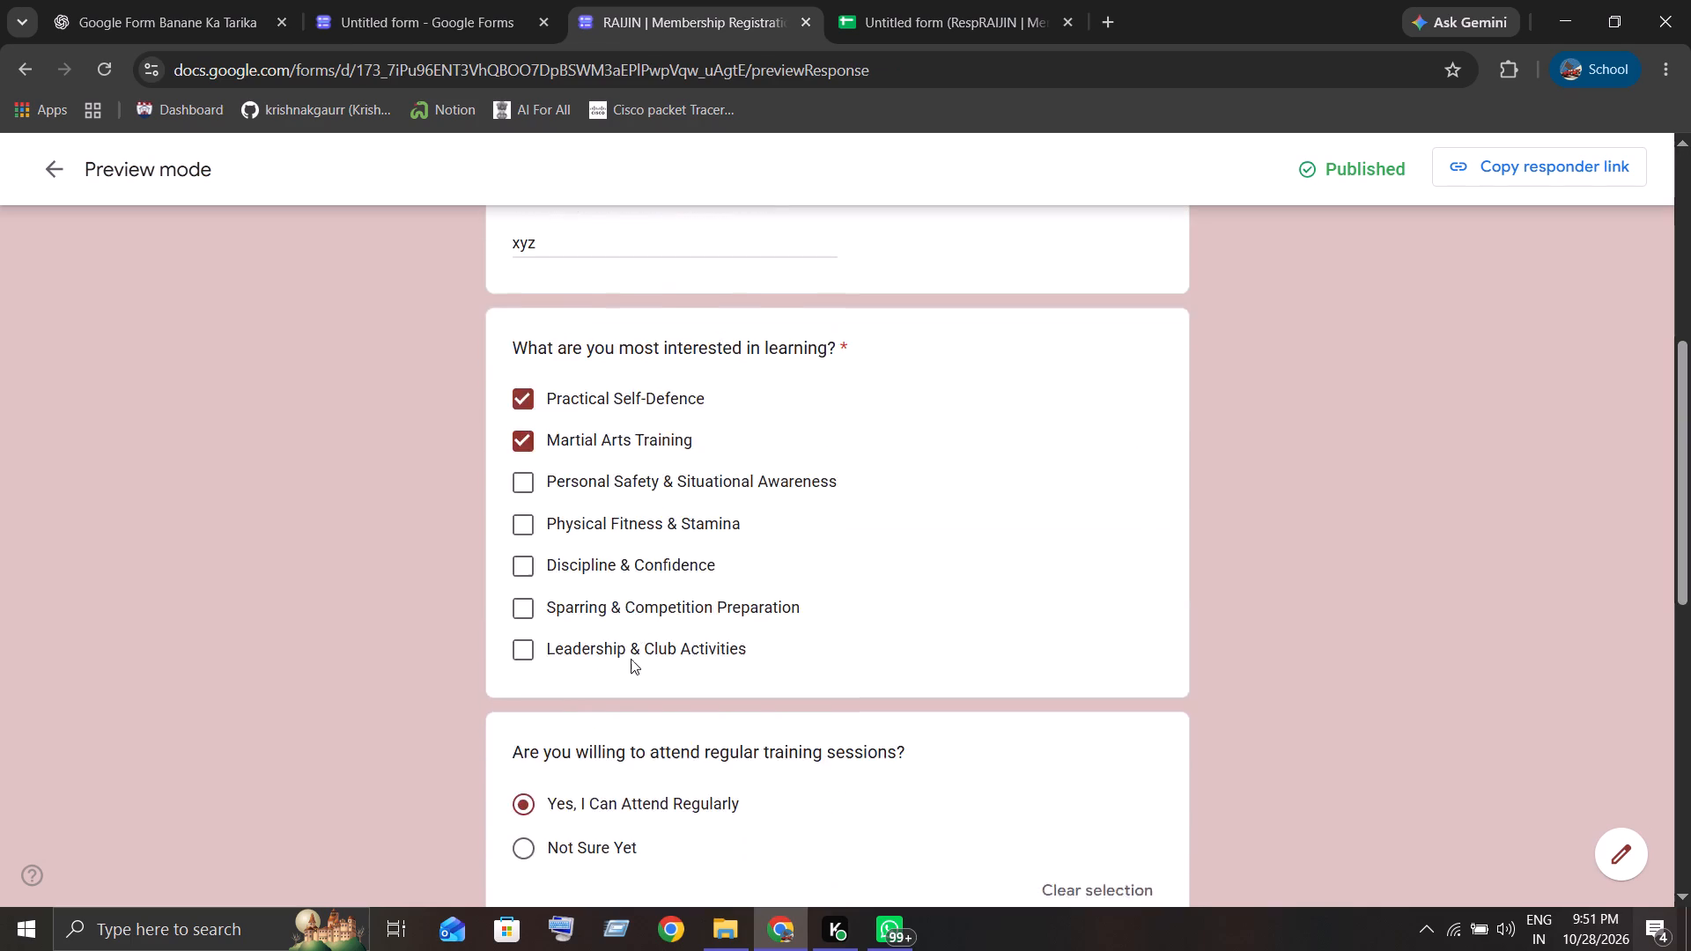
scroll(631, 659, "down", 8)
left_click(548, 703)
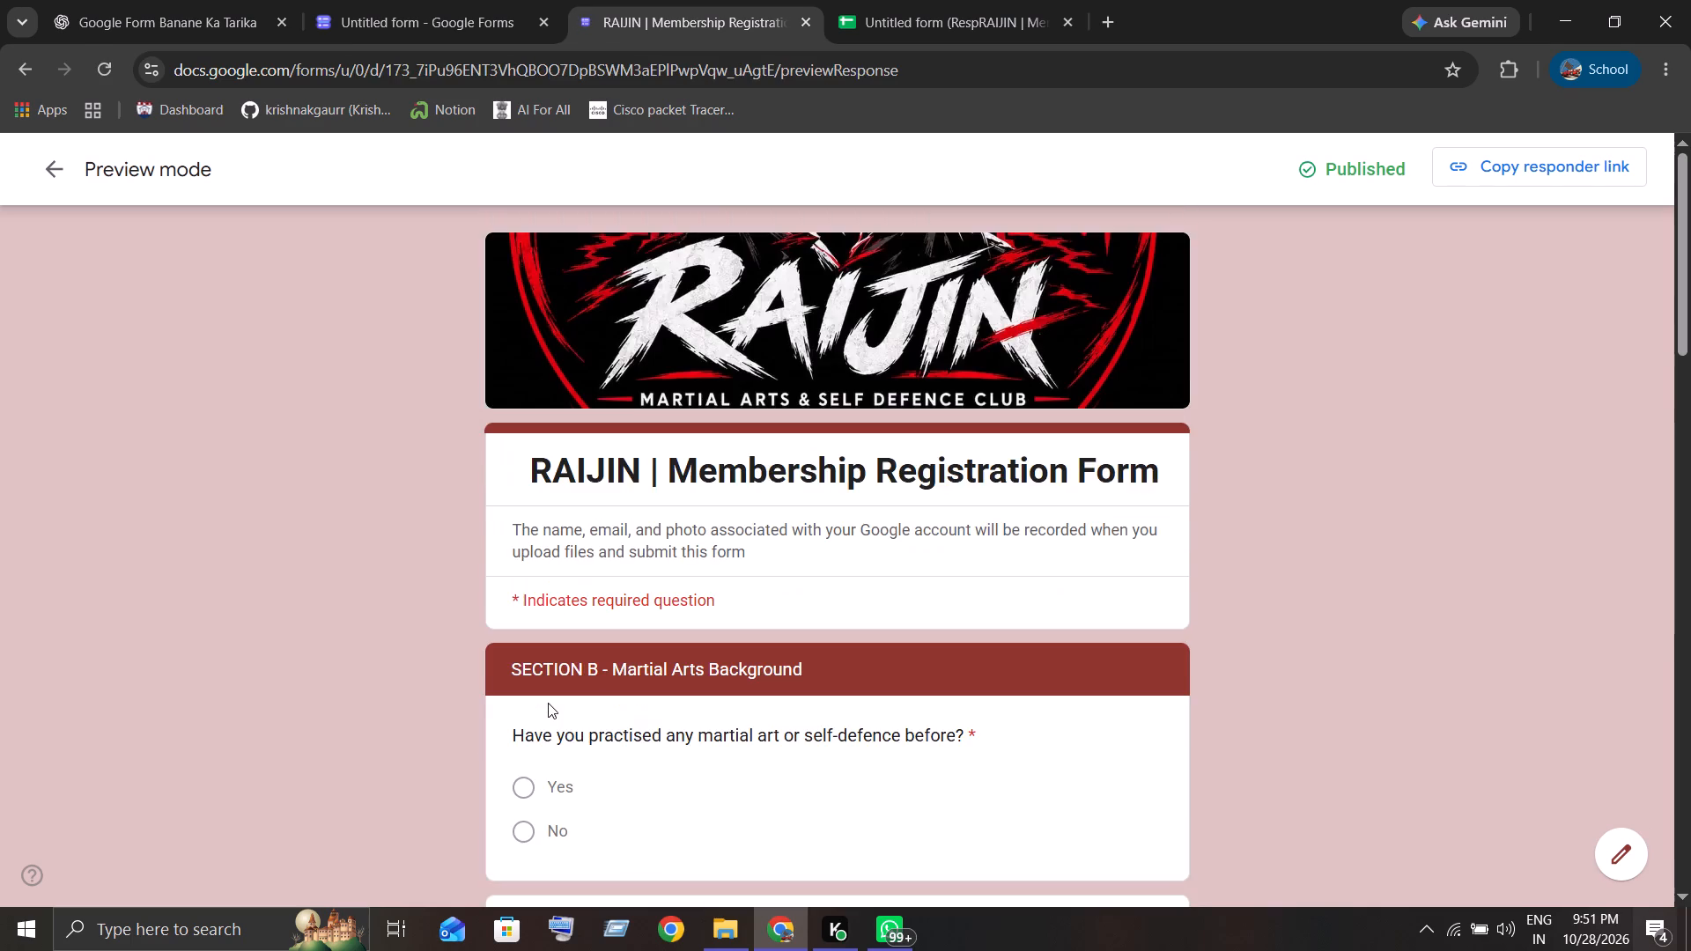
scroll(548, 703, "down", 16)
scroll(547, 702, "down", 6)
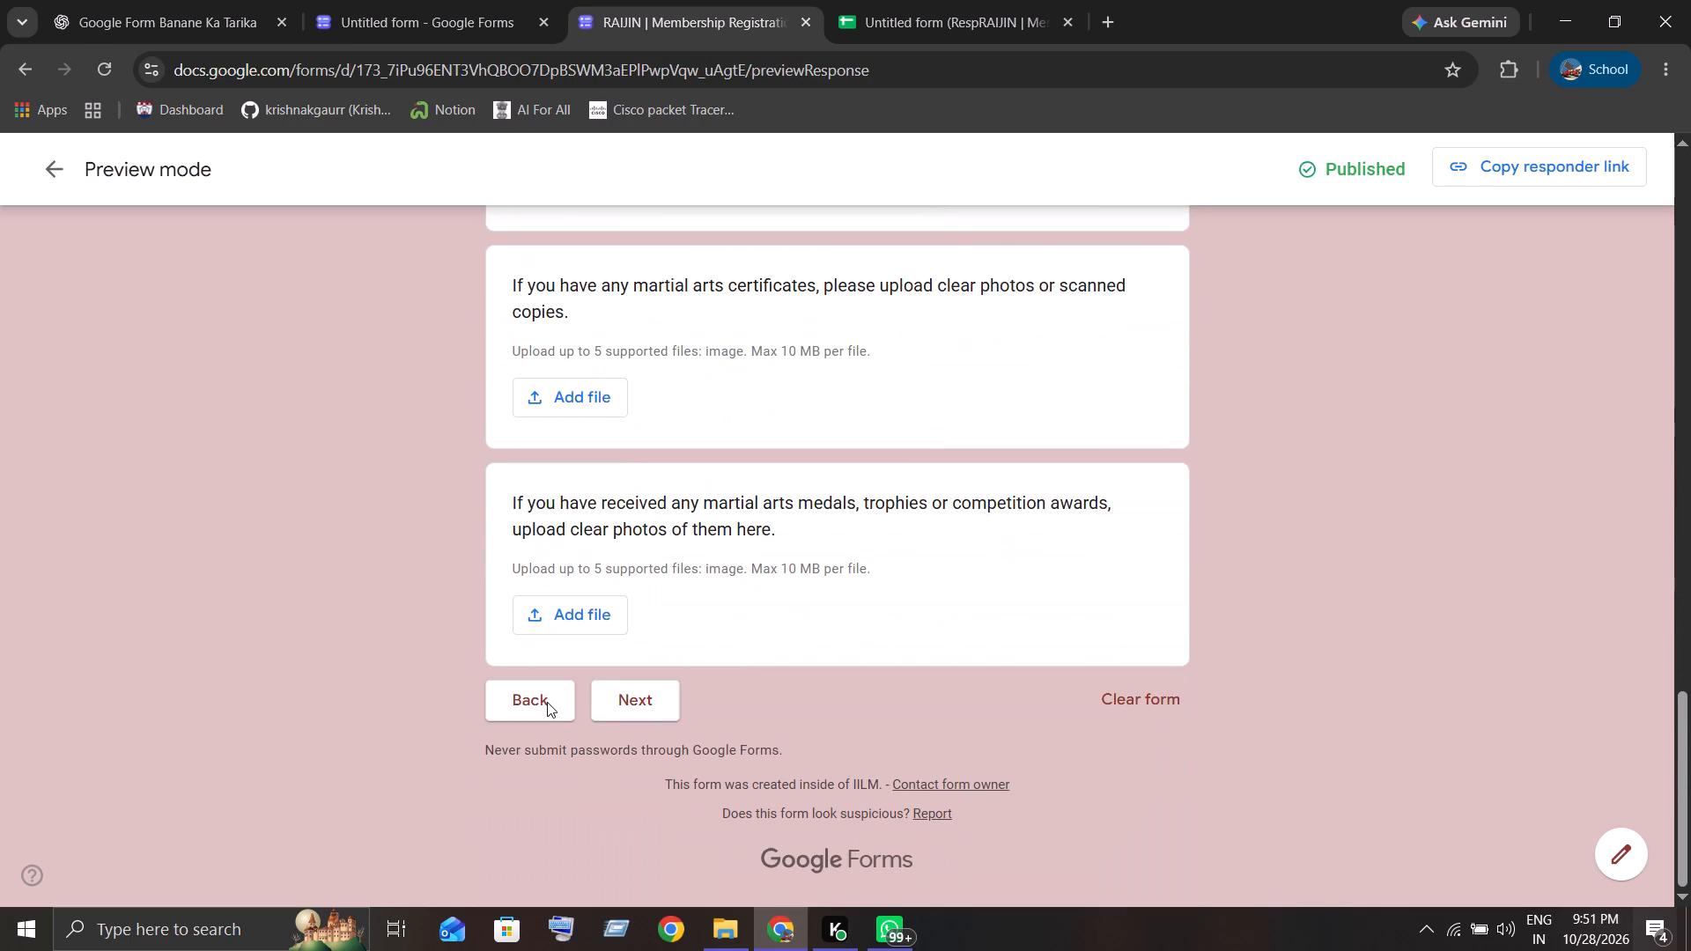
scroll(547, 702, "down", 4)
scroll(620, 678, "down", 6)
left_click(565, 690)
Examine the opening page's description, account-recording notice and personal-detail questions, and continue to Section B.
scroll(828, 476, "down", 6)
scroll(734, 510, "down", 2)
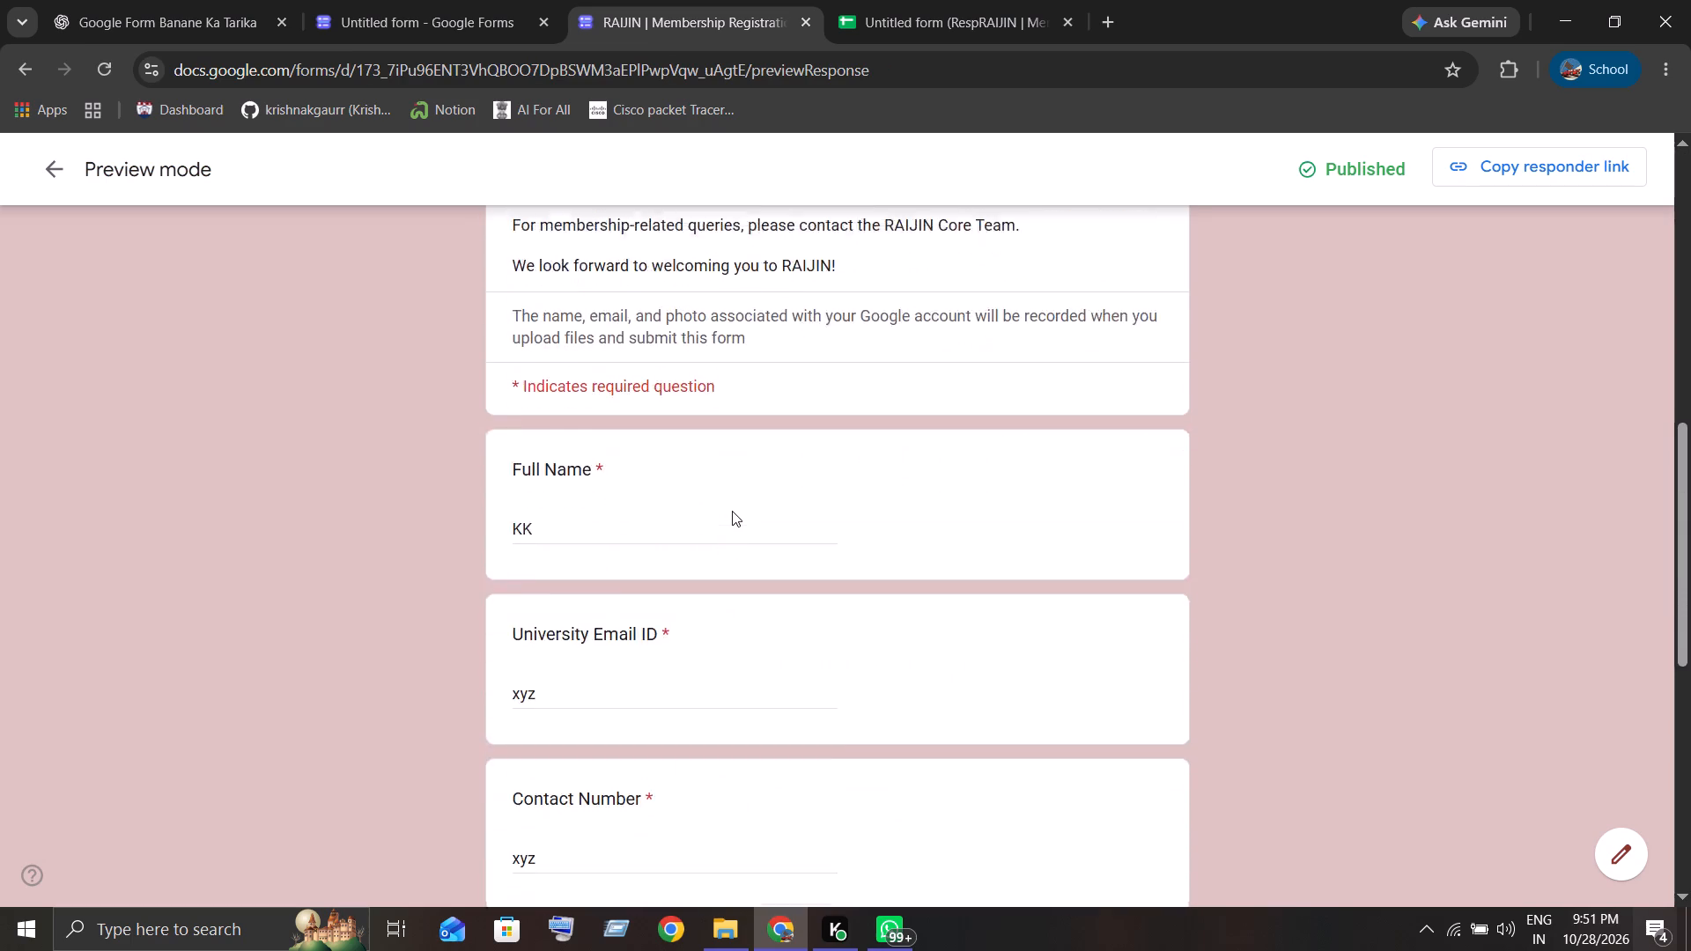
scroll(732, 511, "up", 3)
scroll(726, 543, "down", 1)
scroll(726, 543, "up", 2)
scroll(726, 543, "down", 1)
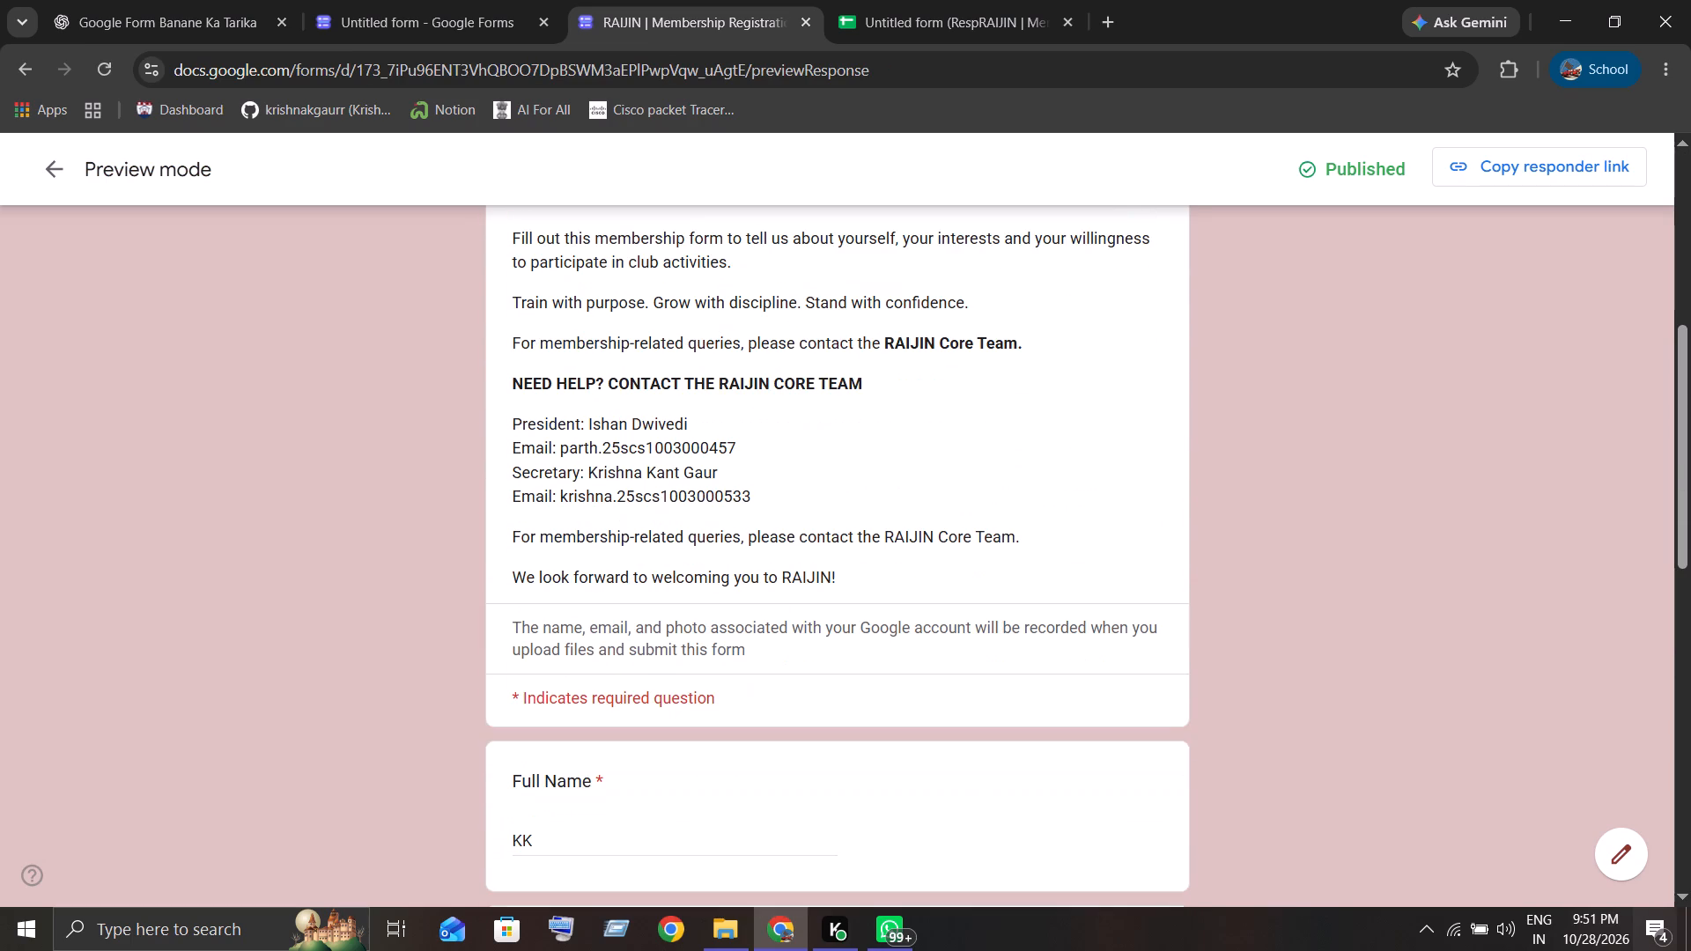
left_click_drag(526, 629, 886, 660)
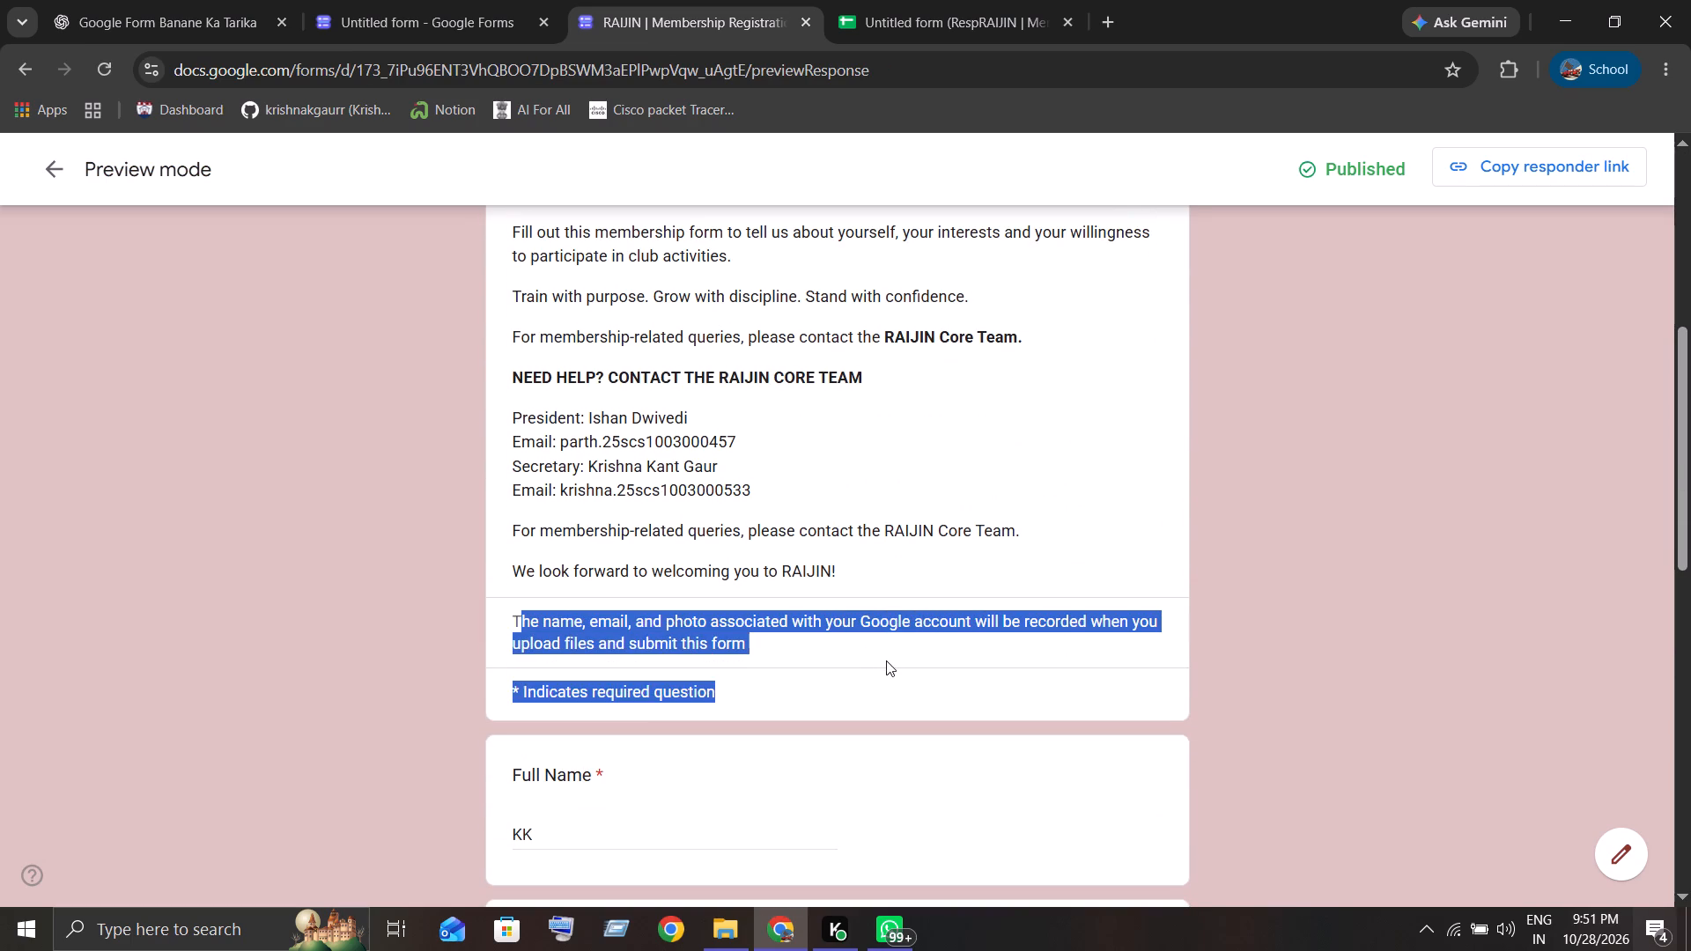
left_click_drag(886, 660, 764, 637)
scroll(763, 637, "down", 7)
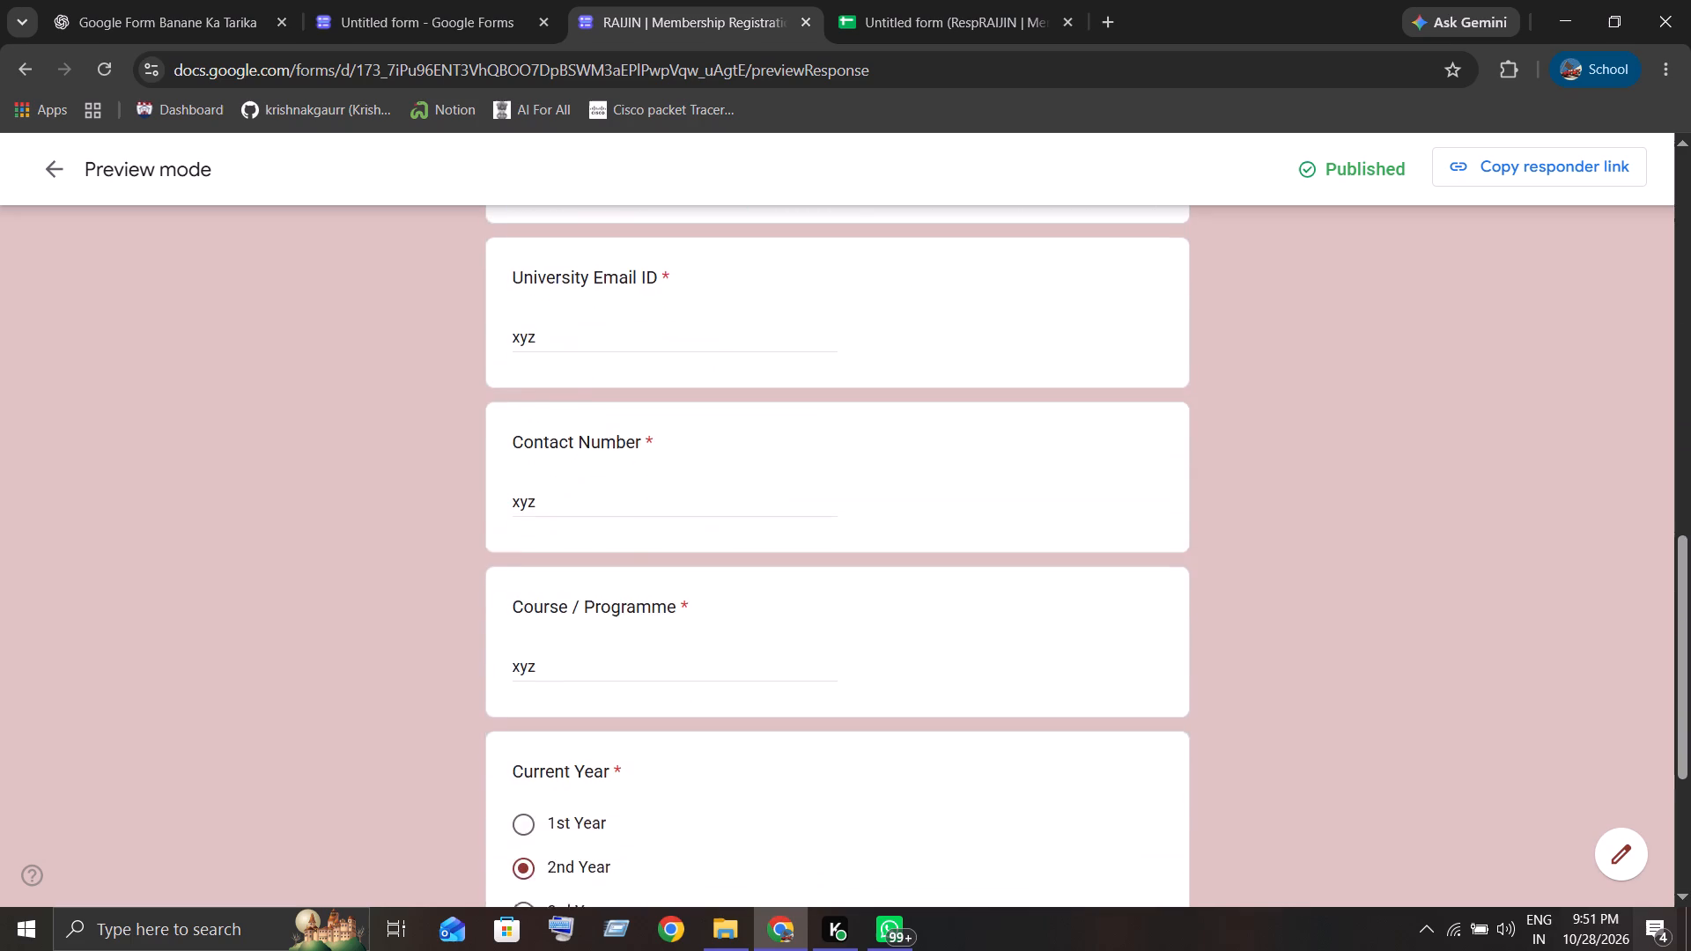
scroll(704, 617, "down", 5)
left_click(583, 709)
left_click(533, 703)
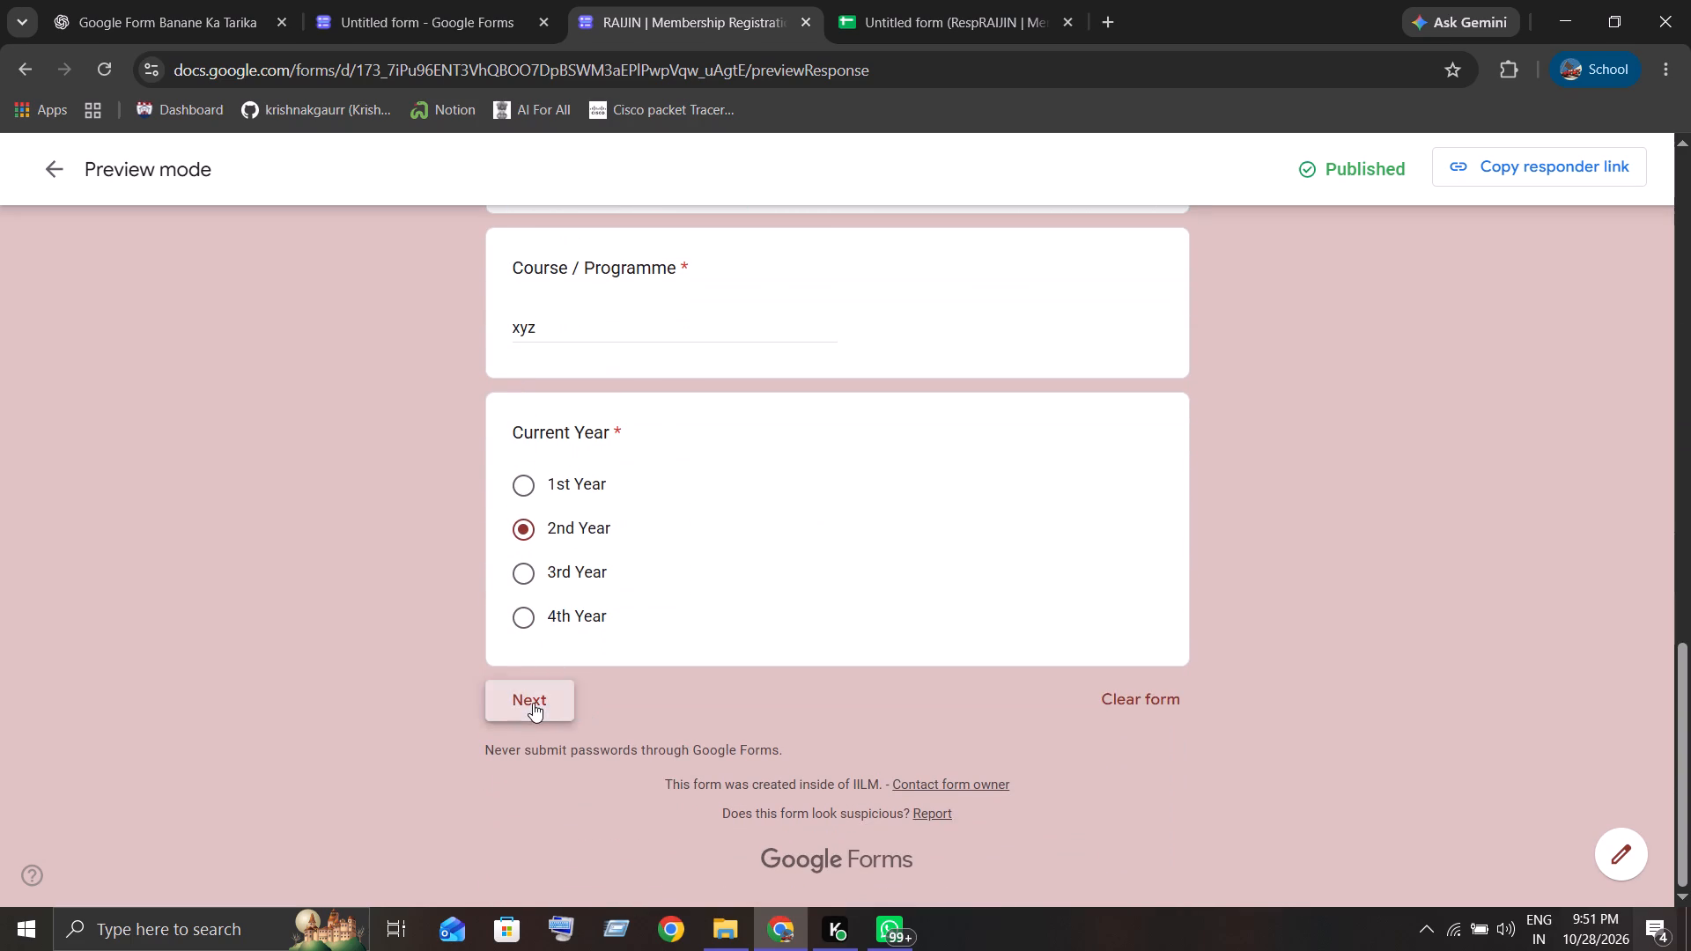
Examine the Section B - Martial Arts Background questions and upload fields, and continue to Section C.
scroll(673, 439, "down", 4)
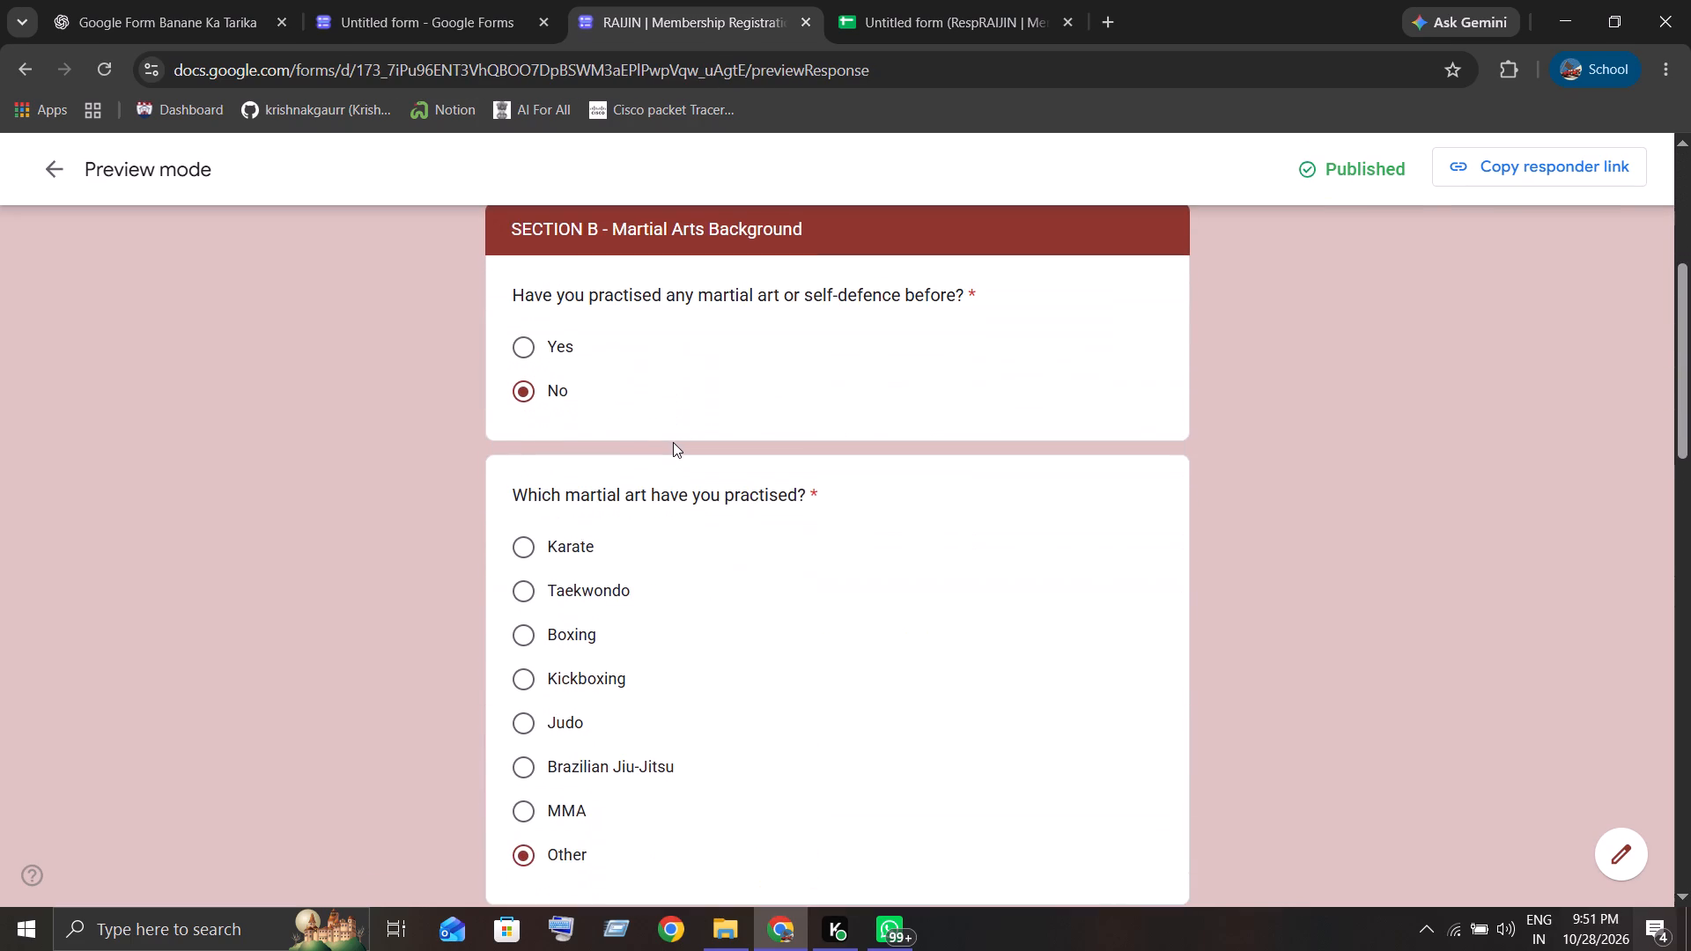
scroll(673, 442, "down", 3)
scroll(672, 442, "up", 2)
scroll(672, 442, "down", 6)
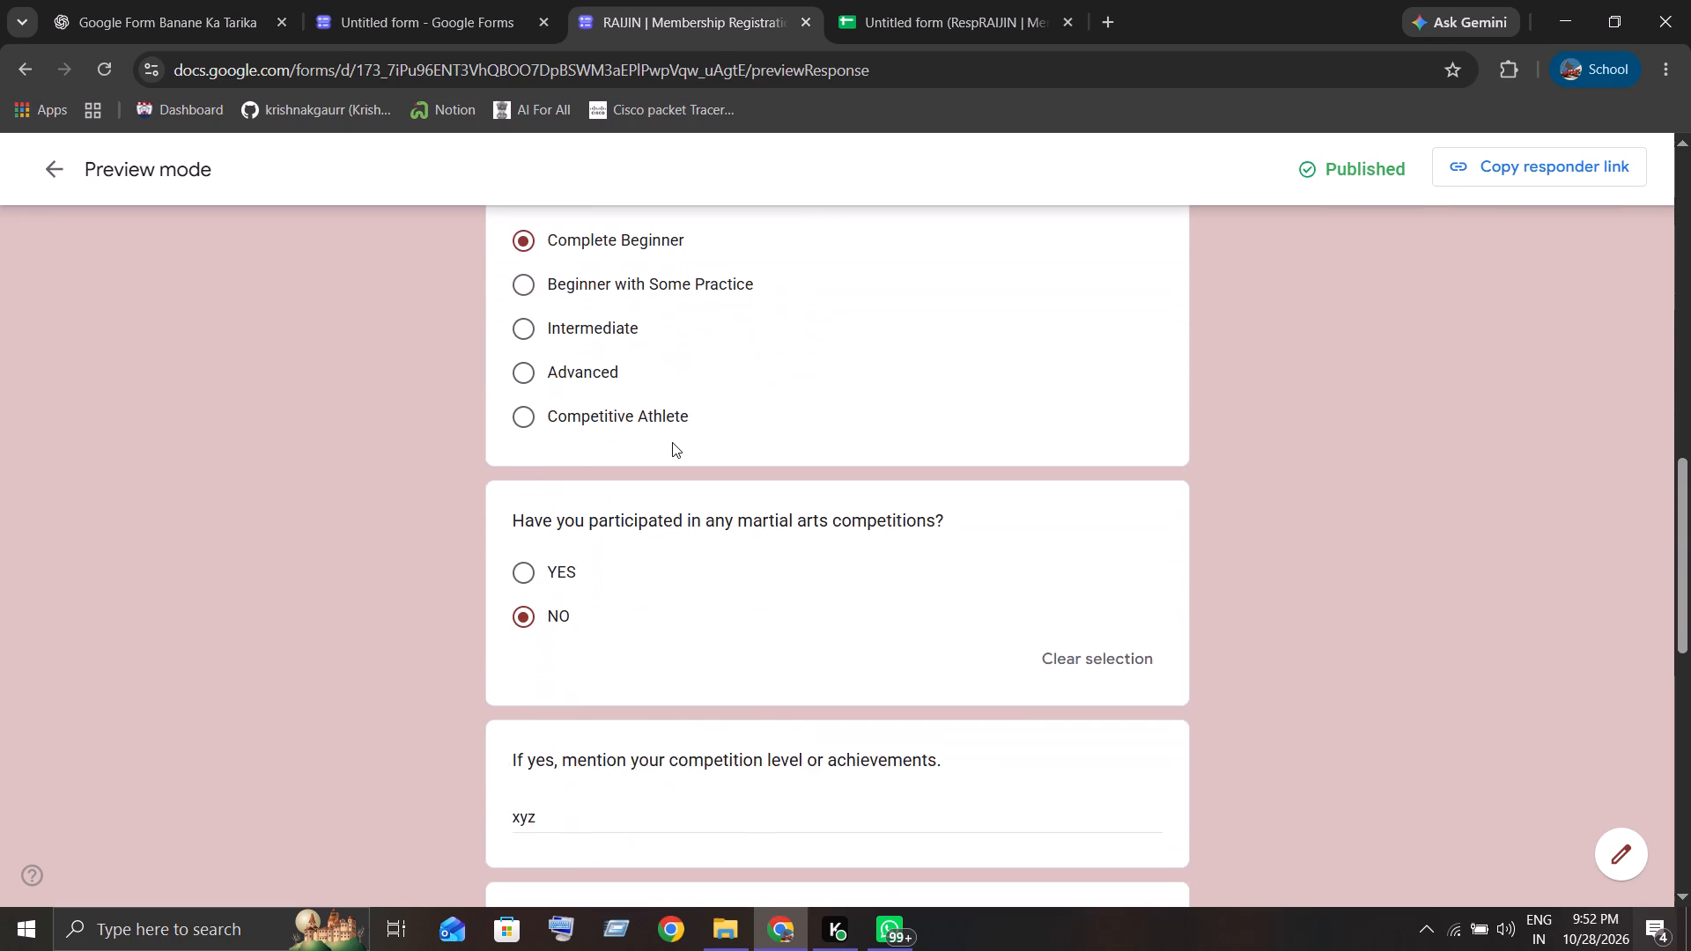
scroll(672, 442, "up", 1)
scroll(672, 442, "down", 2)
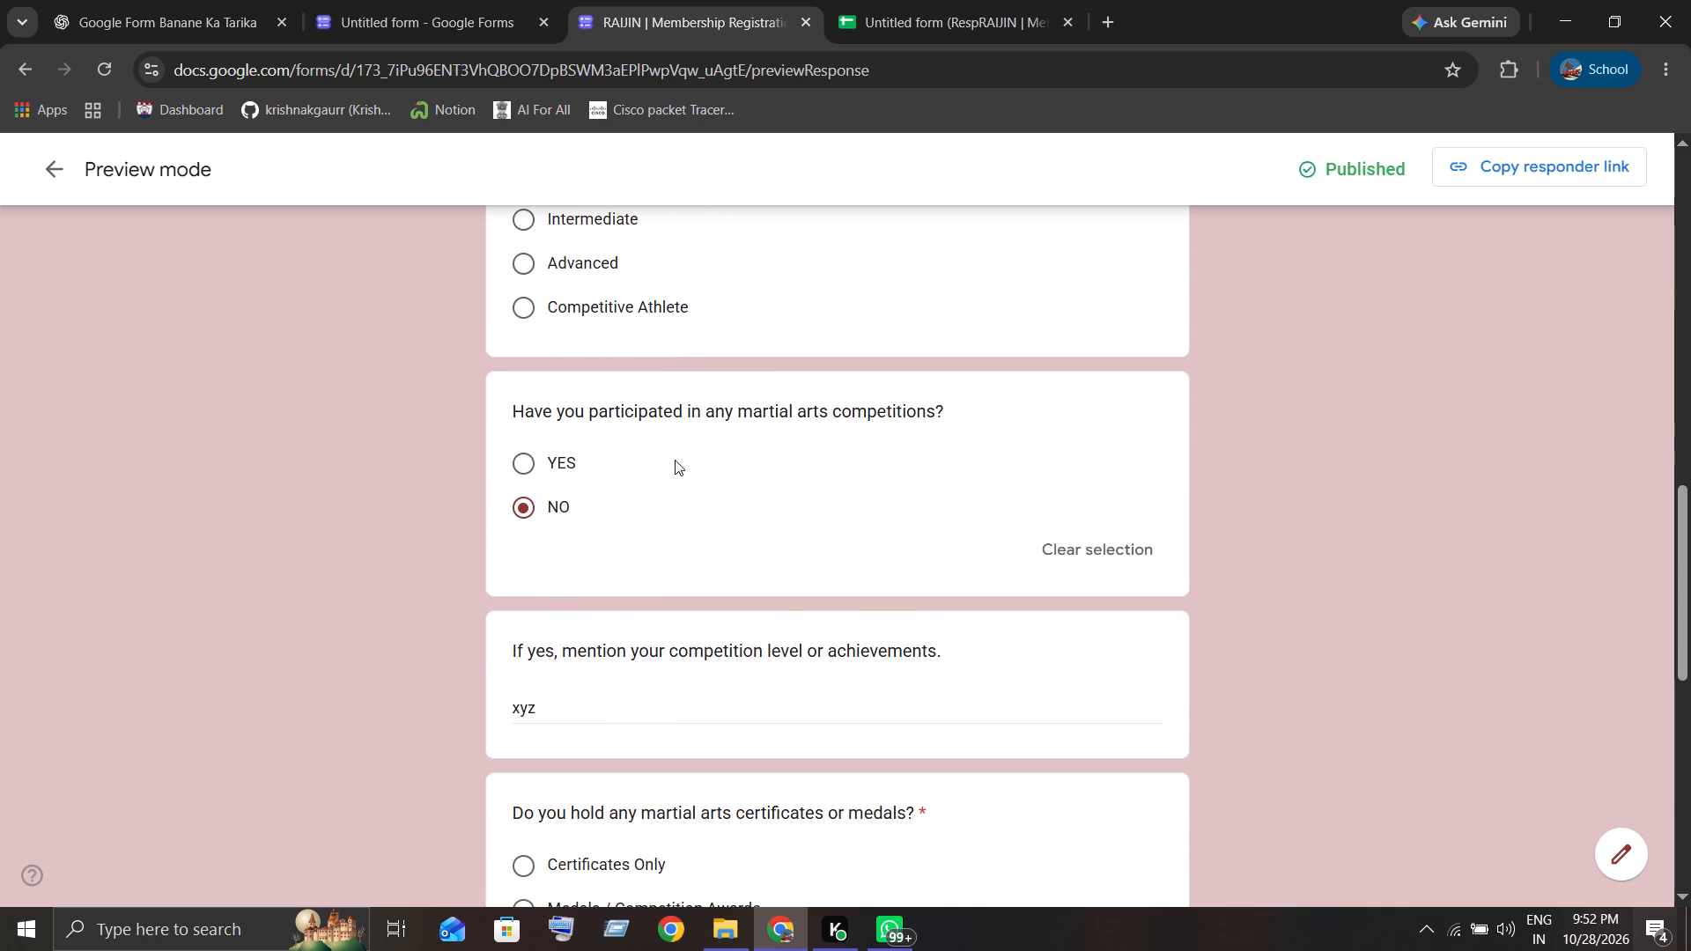
scroll(763, 526, "down", 2)
scroll(690, 545, "down", 3)
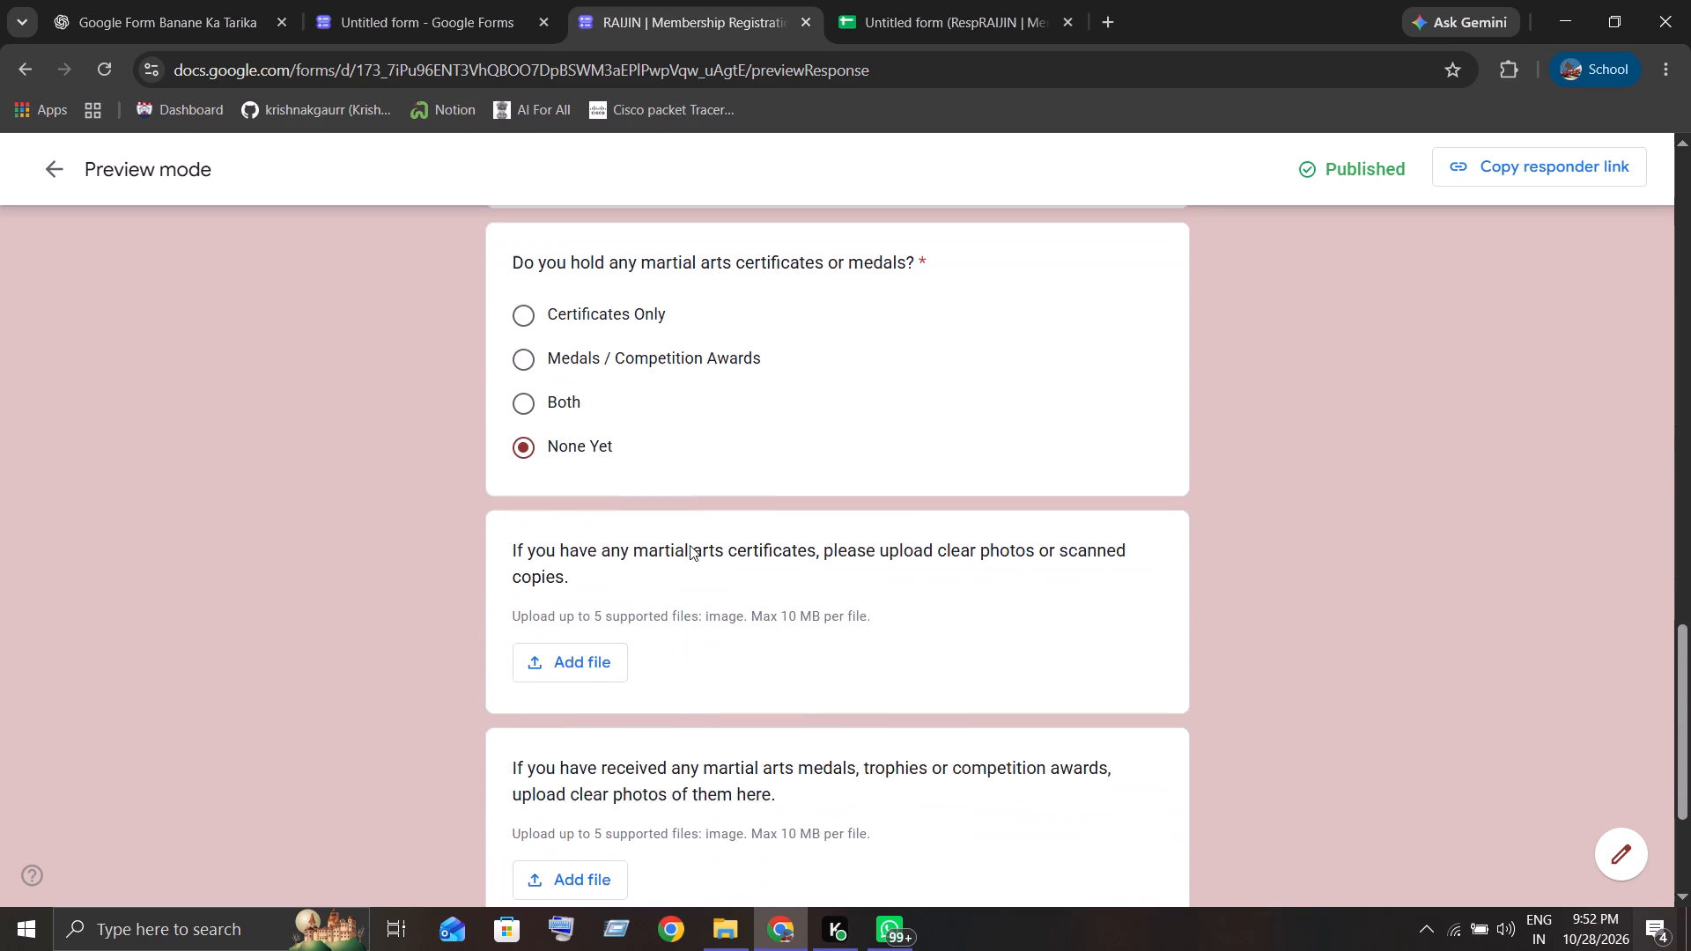
scroll(690, 545, "down", 2)
scroll(690, 545, "up", 1)
scroll(590, 553, "down", 3)
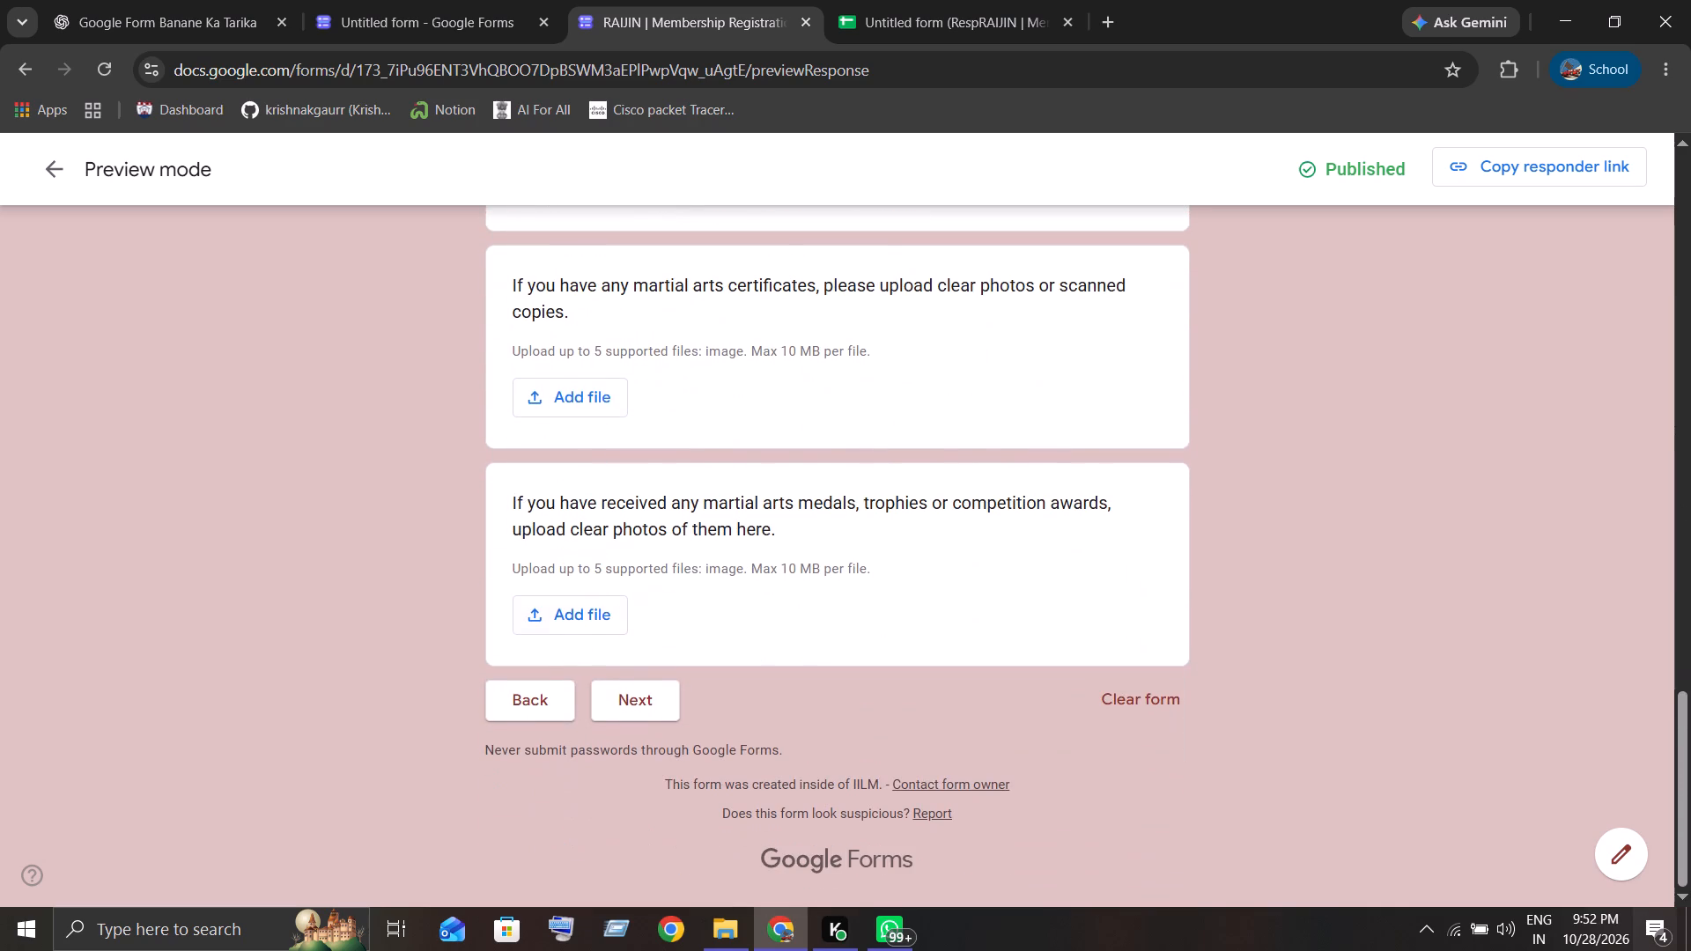
left_click(647, 702)
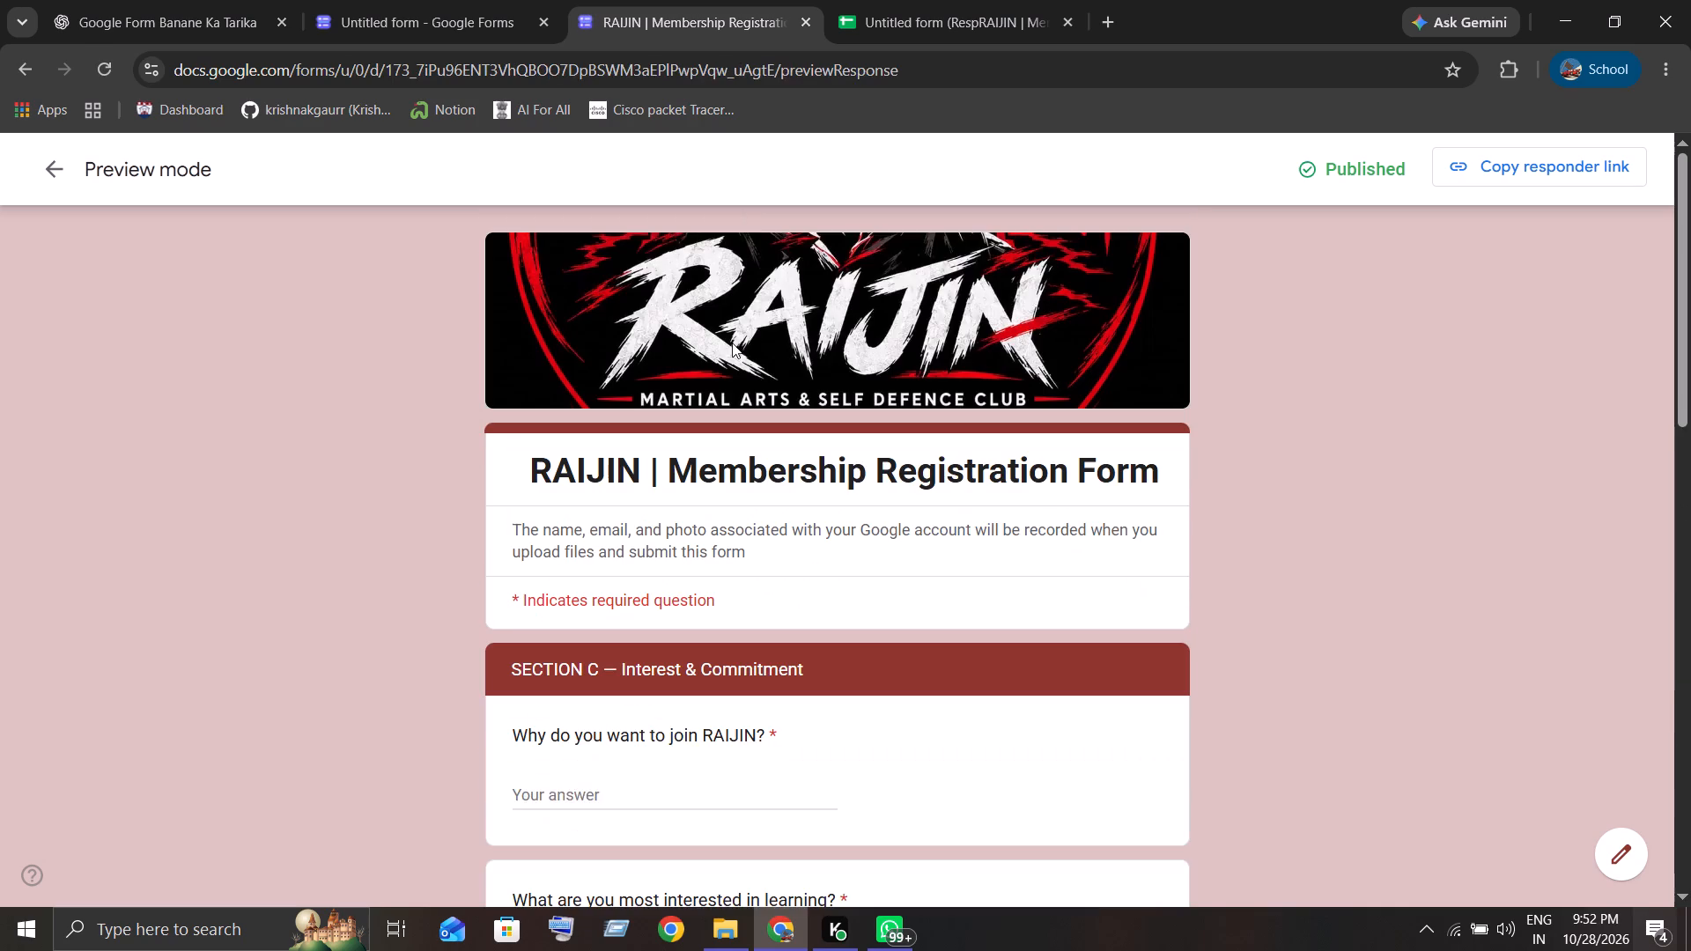
Paste the copied RAIJIN invitation message repeatedly into the test answer for "Why do you want to join RAIJIN?" in Section C.
scroll(713, 399, "down", 1)
scroll(670, 524, "down", 2)
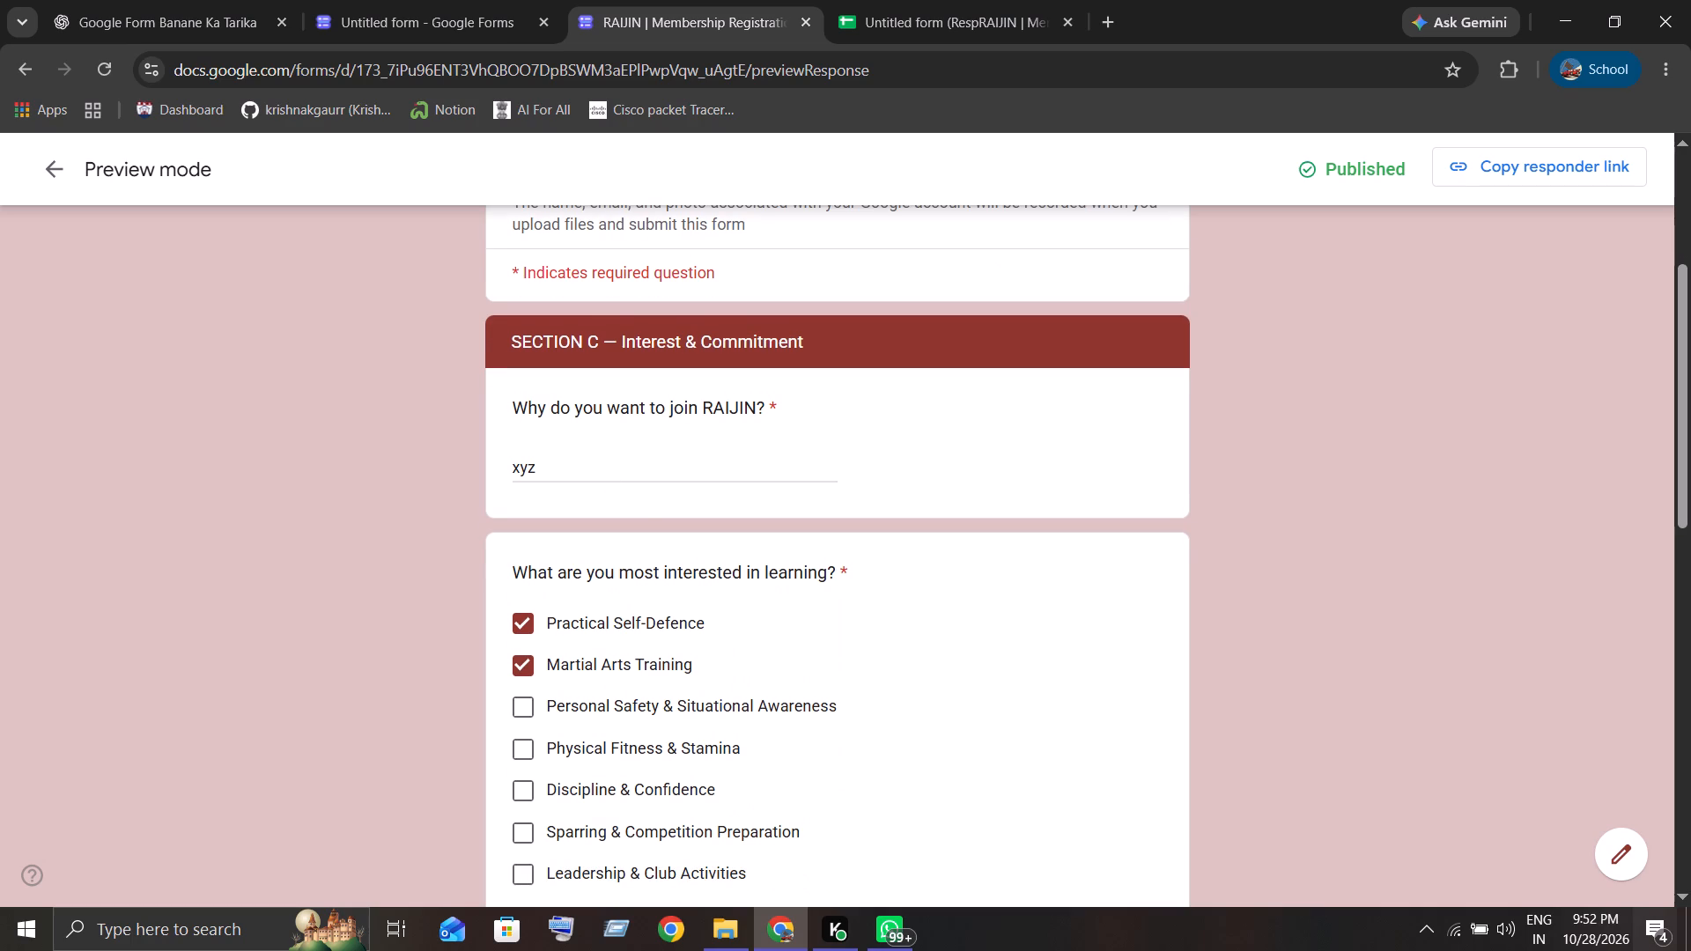
left_click(600, 469)
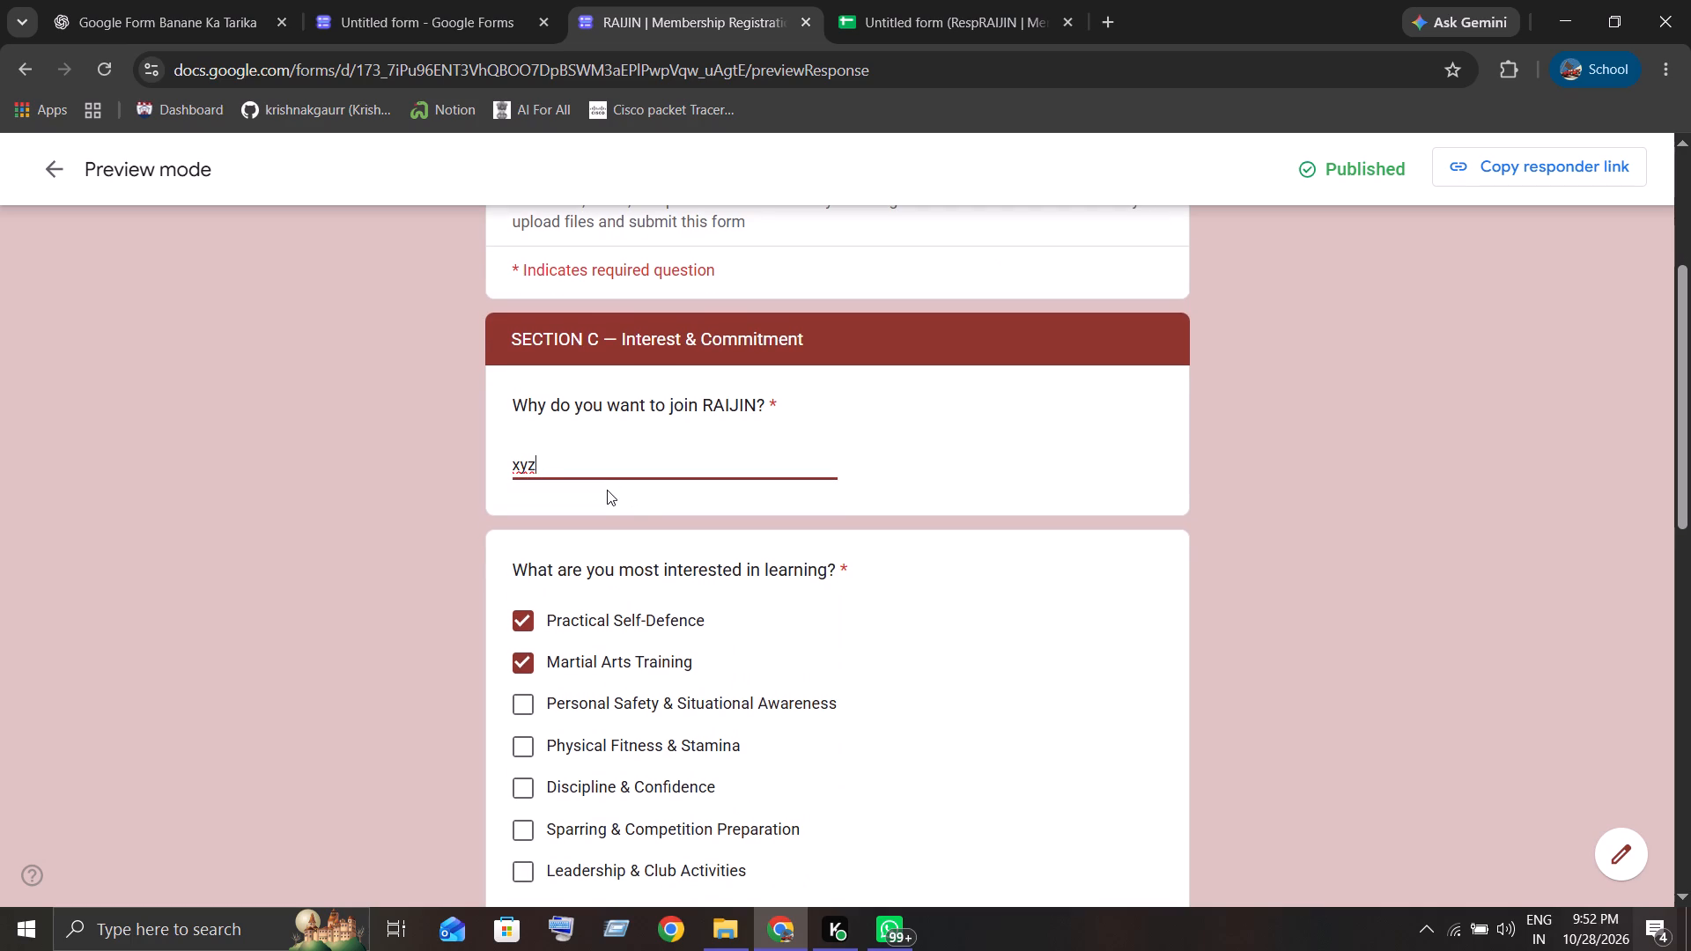
key("ctrl+space")
key("ctrl+z")
key("ctrl+x")
key("ctrl+x")
key("ctrl+x")
key("ctrl+x")
key("ctrl+x")
key("ctrl+x")
key("ctrl+x")
key("ctrl+x")
key("ctrl+x")
key("ctrl+x")
key("ctrl+x")
key("ctrl+x")
key("ctrl+x")
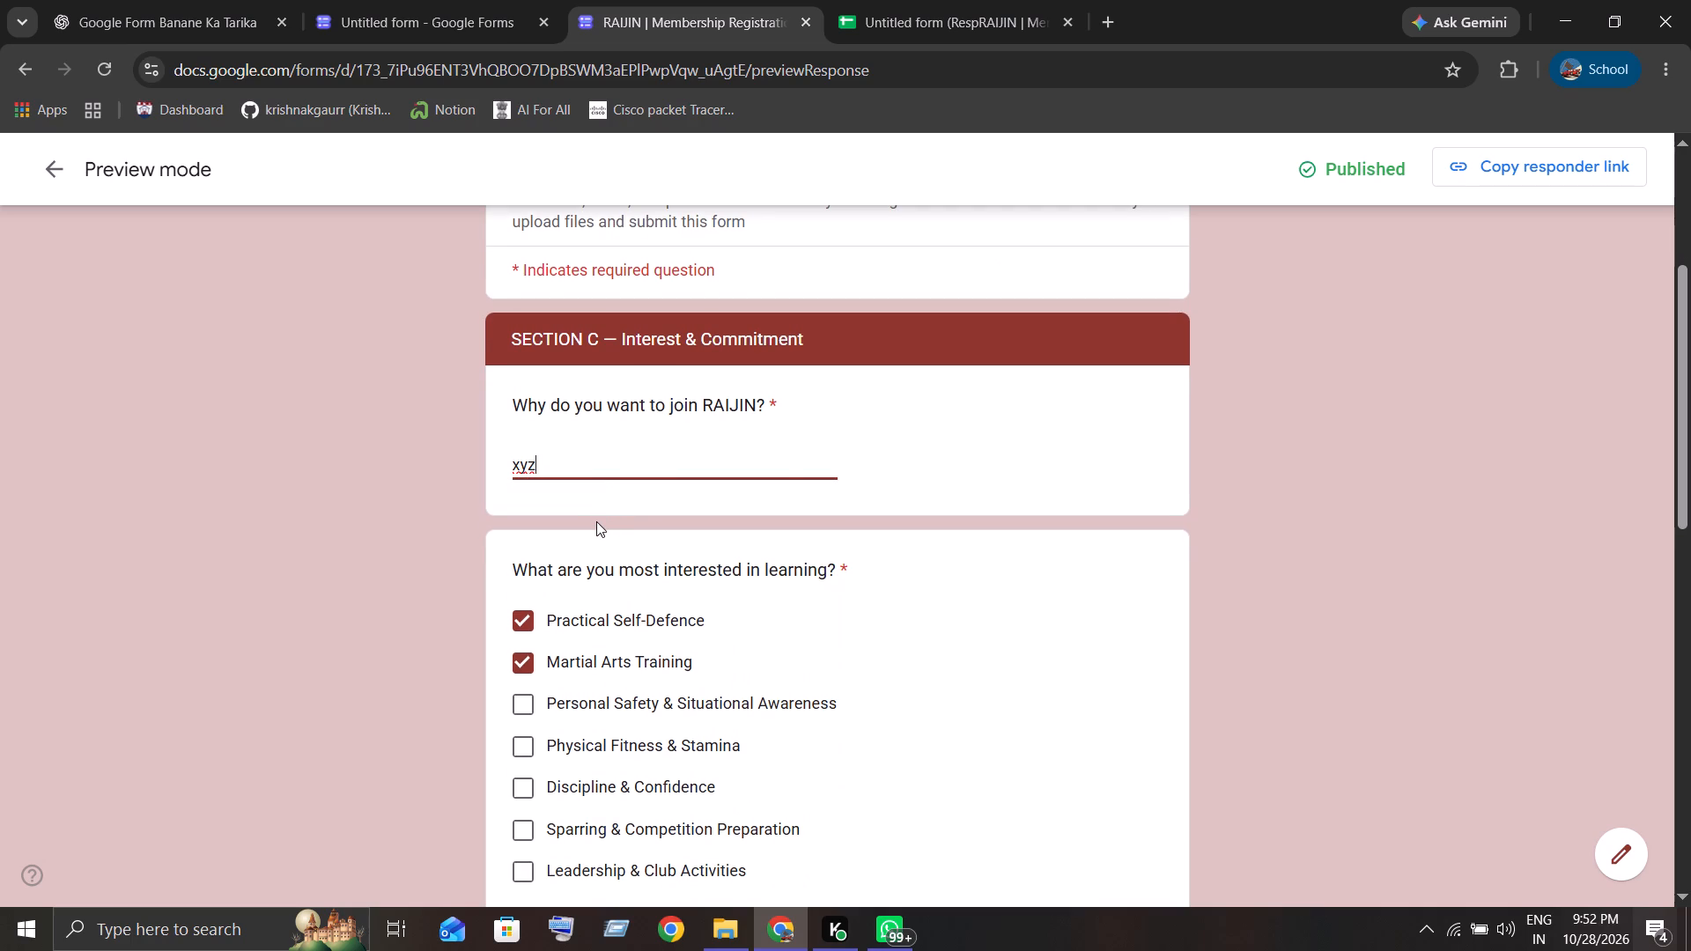
key("ctrl+v")
key("ctrl+v")
key("ctrl+v")
key("ctrl+v")
key("ctrl+v")
key("ctrl+v")
key("ctrl+v")
key("ctrl+v")
key("ctrl+v")
key("ctrl+v")
key("ctrl+v")
key("ctrl+v")
key("ctrl+v")
key("ctrl+v")
key("ctrl+v")
key("ctrl+v")
key("ctrl+v")
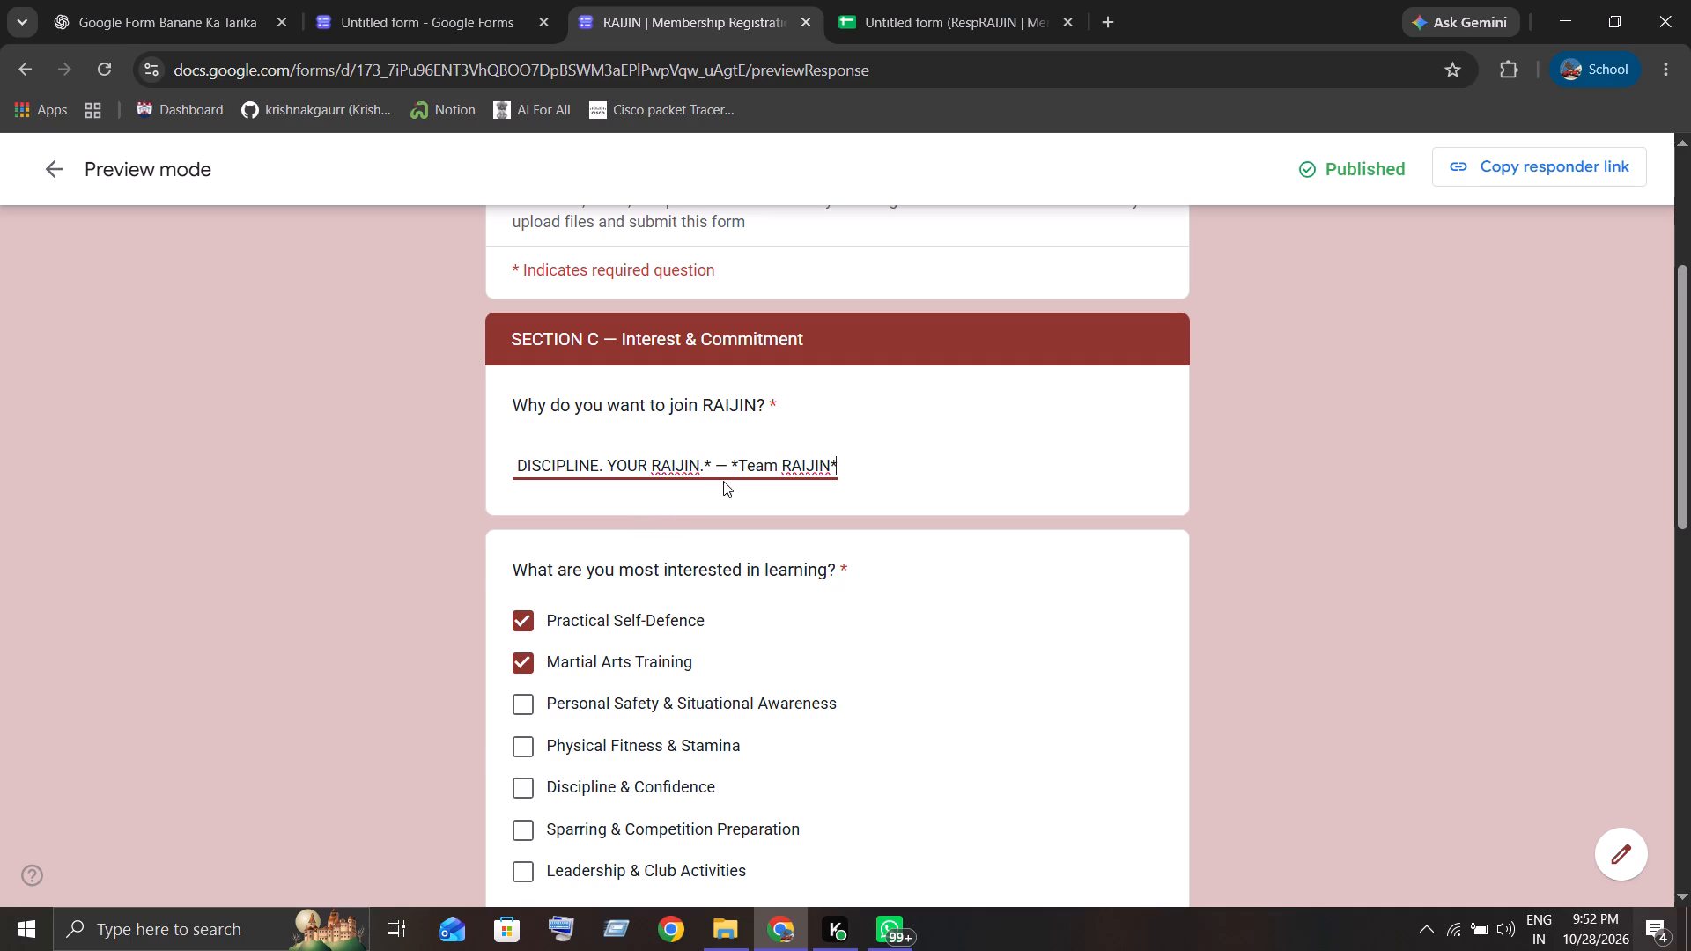
key("ctrl+v")
key("ctrl+v")
key("ctrl+v")
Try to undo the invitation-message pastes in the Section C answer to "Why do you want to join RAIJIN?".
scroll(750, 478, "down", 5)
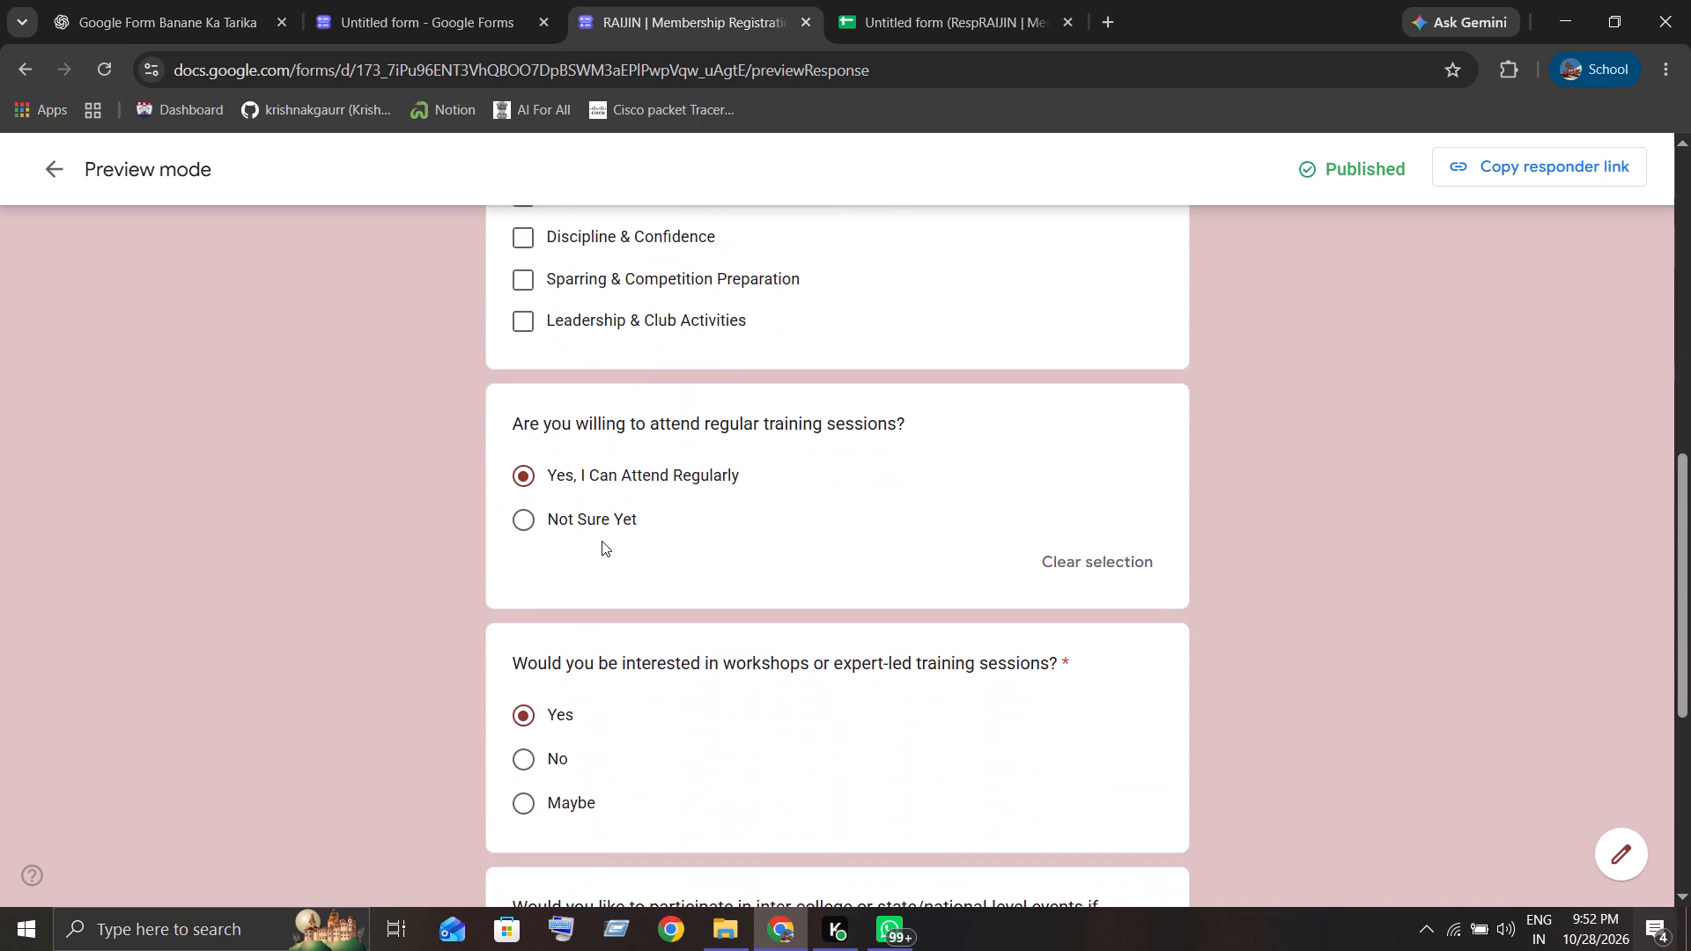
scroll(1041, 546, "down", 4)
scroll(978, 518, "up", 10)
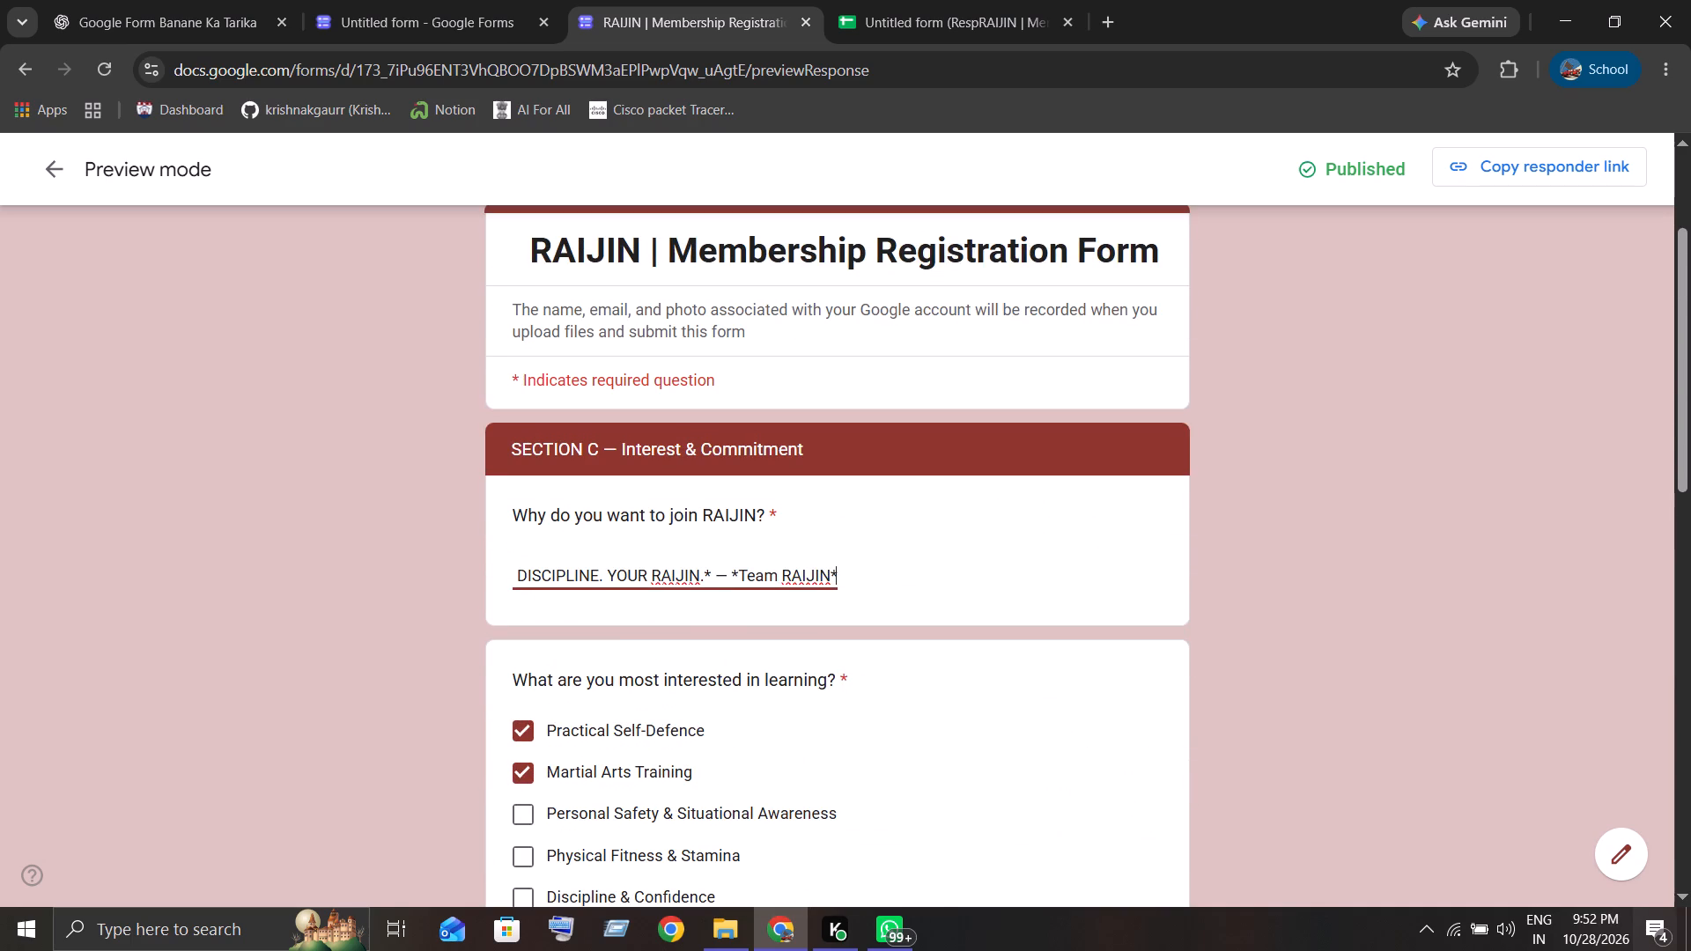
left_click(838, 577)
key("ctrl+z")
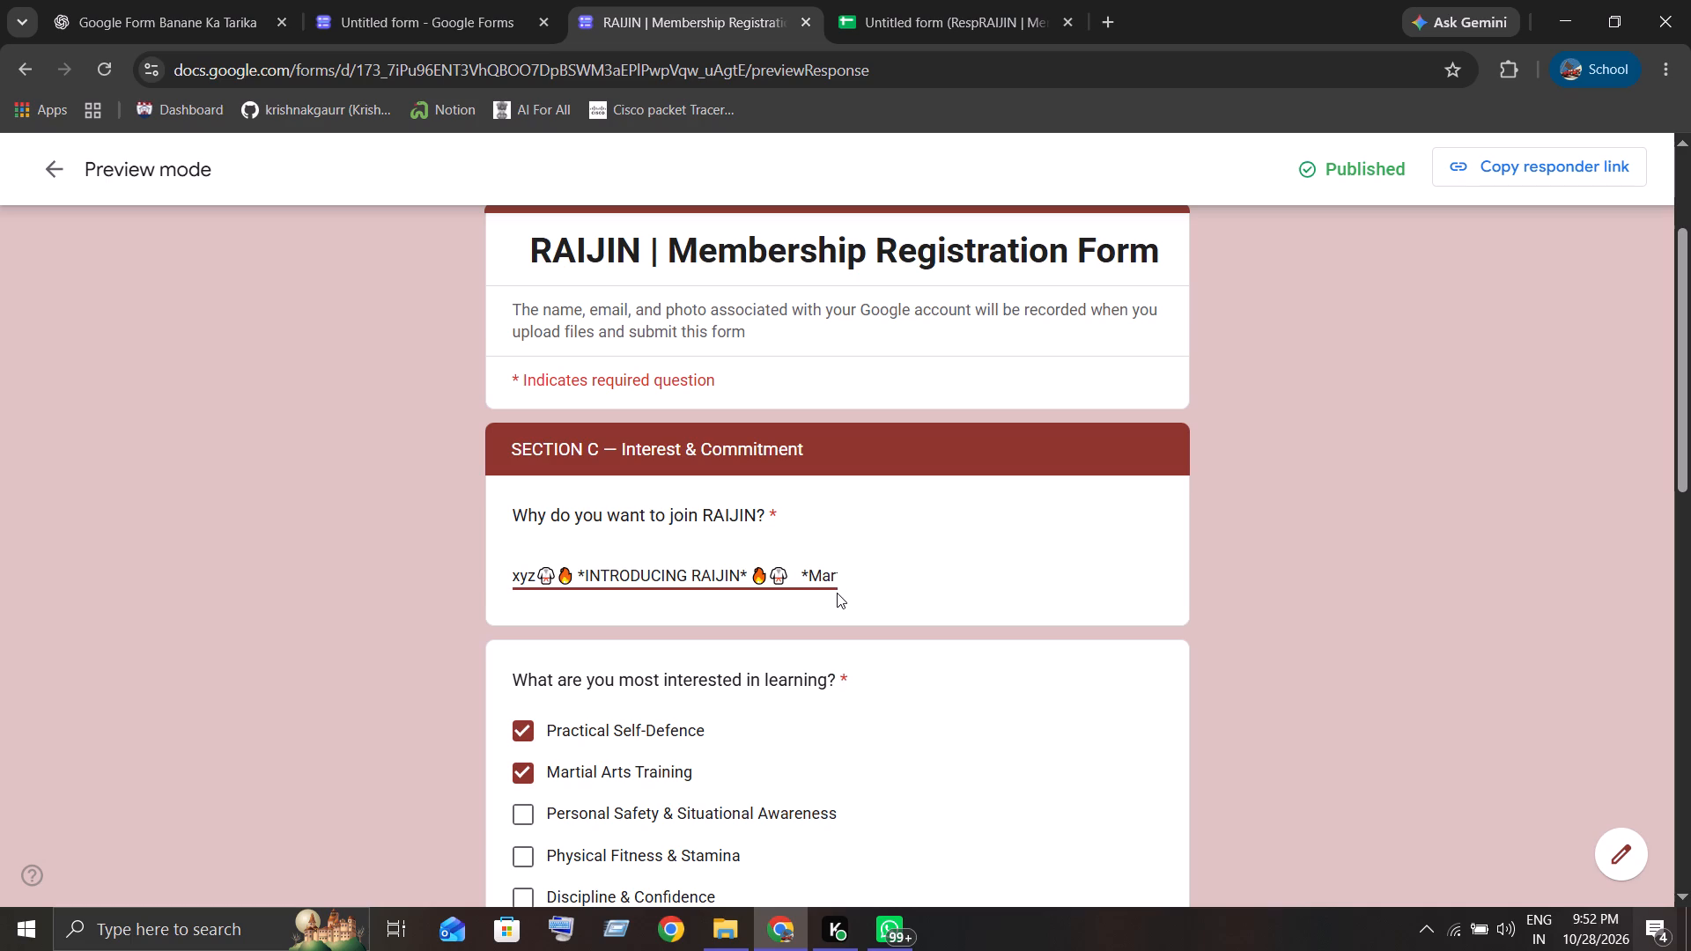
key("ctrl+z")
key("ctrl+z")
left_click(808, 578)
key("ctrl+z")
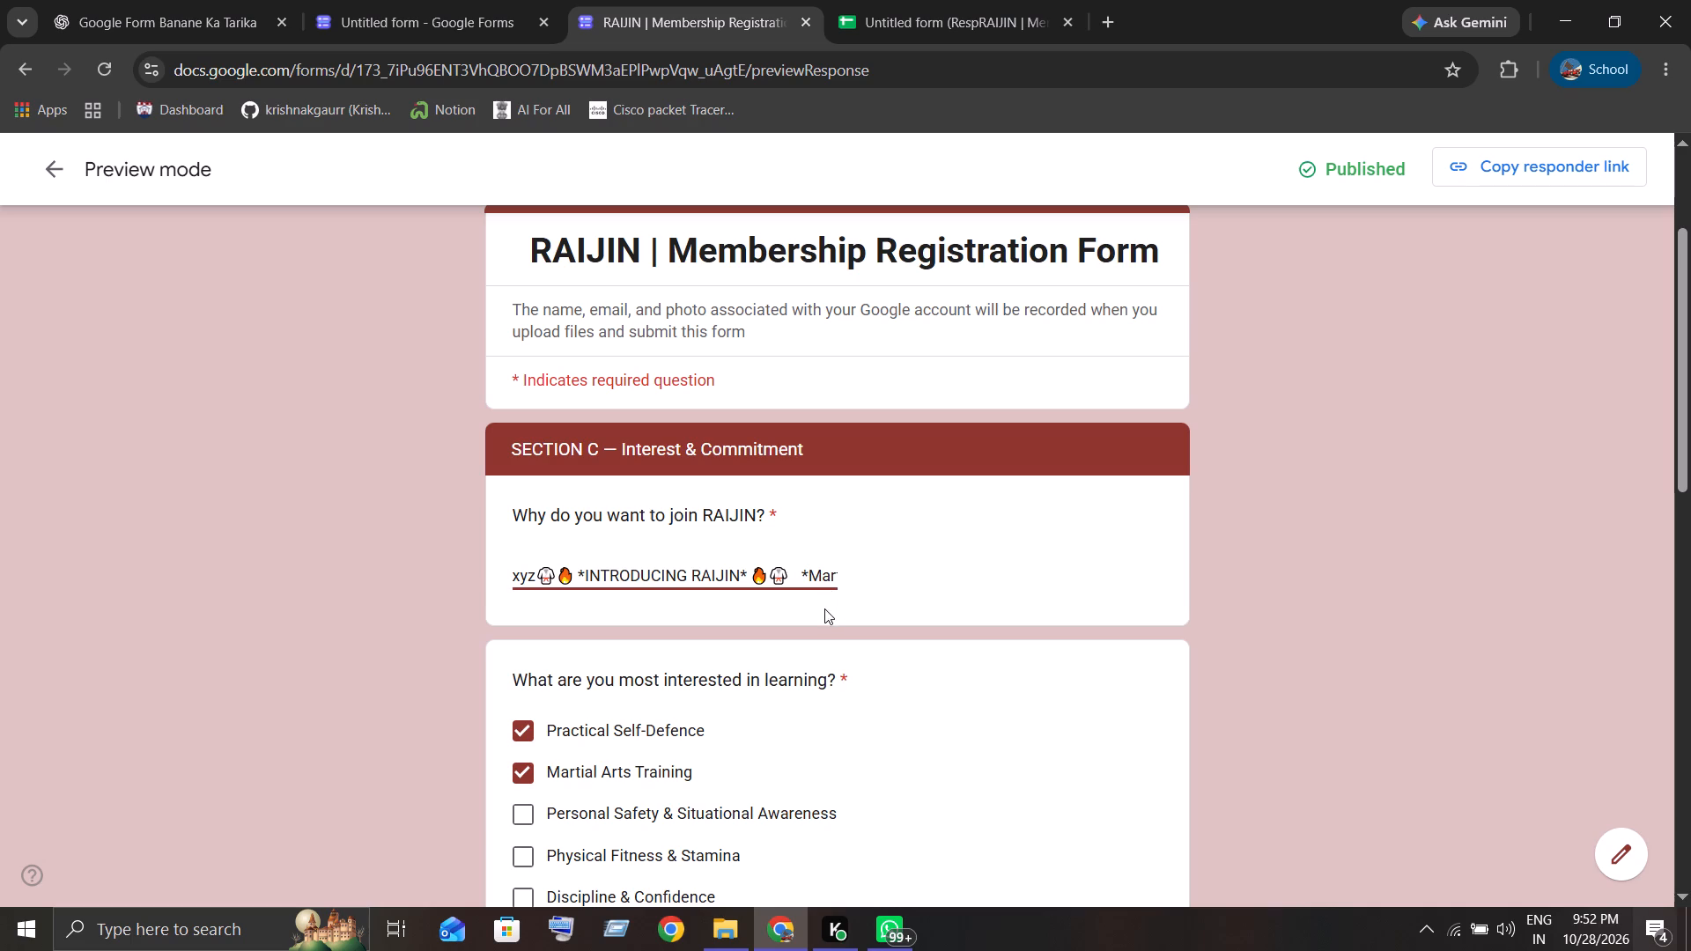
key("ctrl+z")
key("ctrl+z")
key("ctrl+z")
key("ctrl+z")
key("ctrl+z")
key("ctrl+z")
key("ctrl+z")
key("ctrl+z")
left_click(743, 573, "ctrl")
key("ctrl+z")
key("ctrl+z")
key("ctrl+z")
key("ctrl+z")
Replace the entire "Why do you want to join RAIJIN?" test answer with xyz from the clipboard history.
key("ctrl+a")
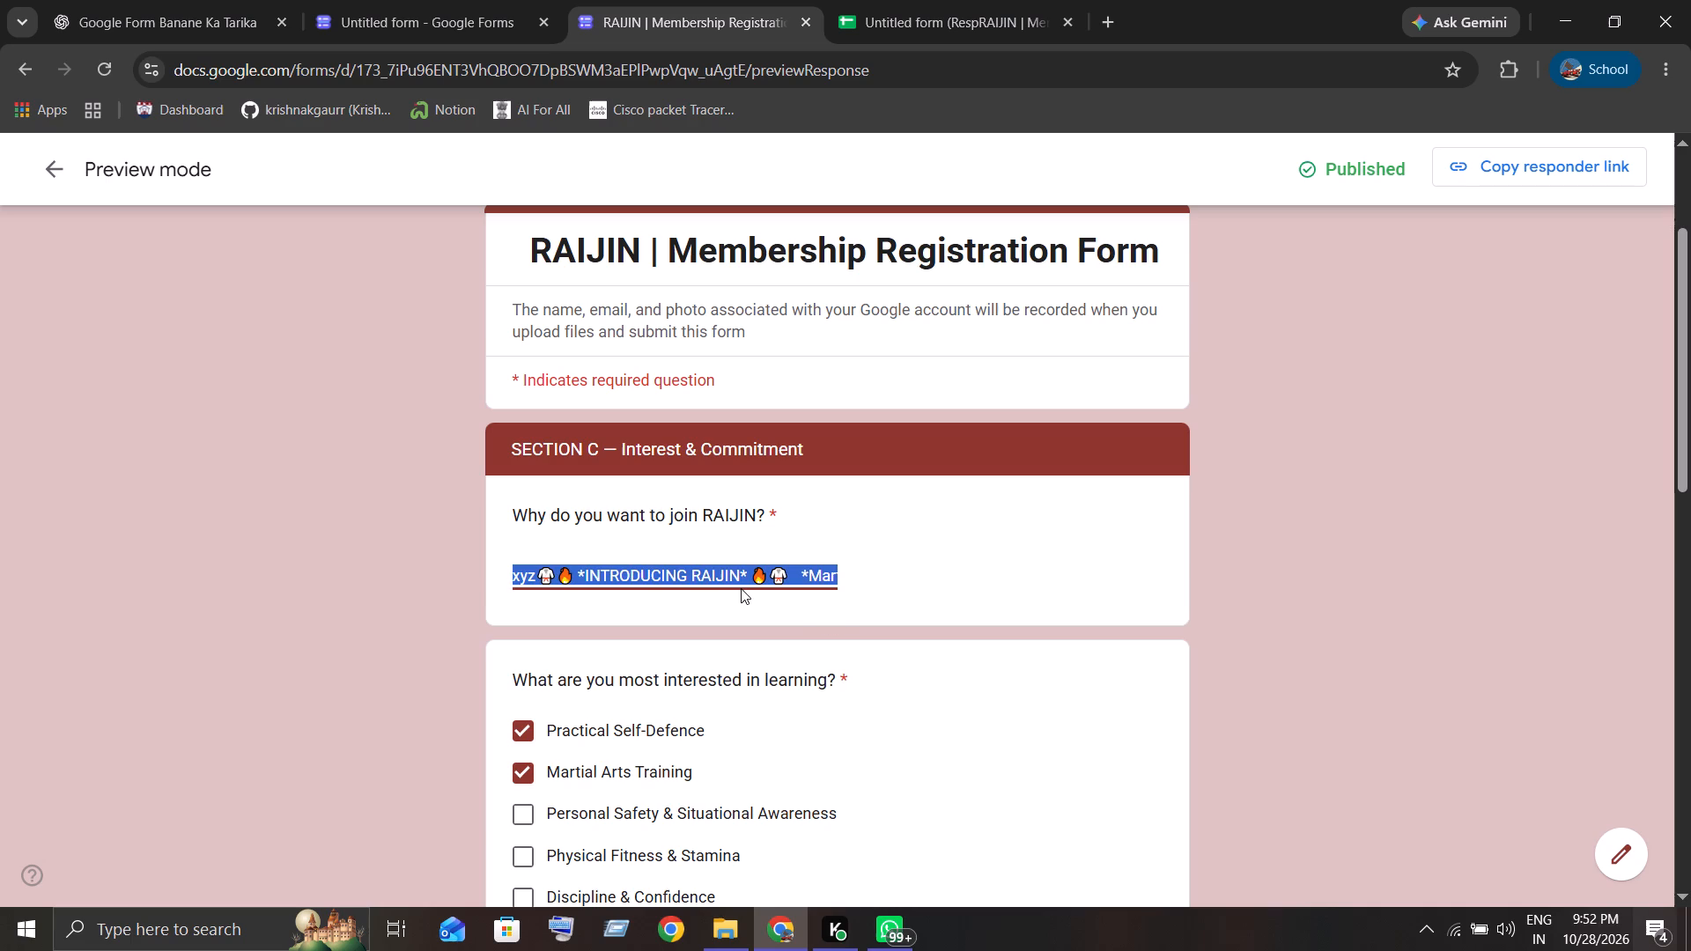
key("BackSpace")
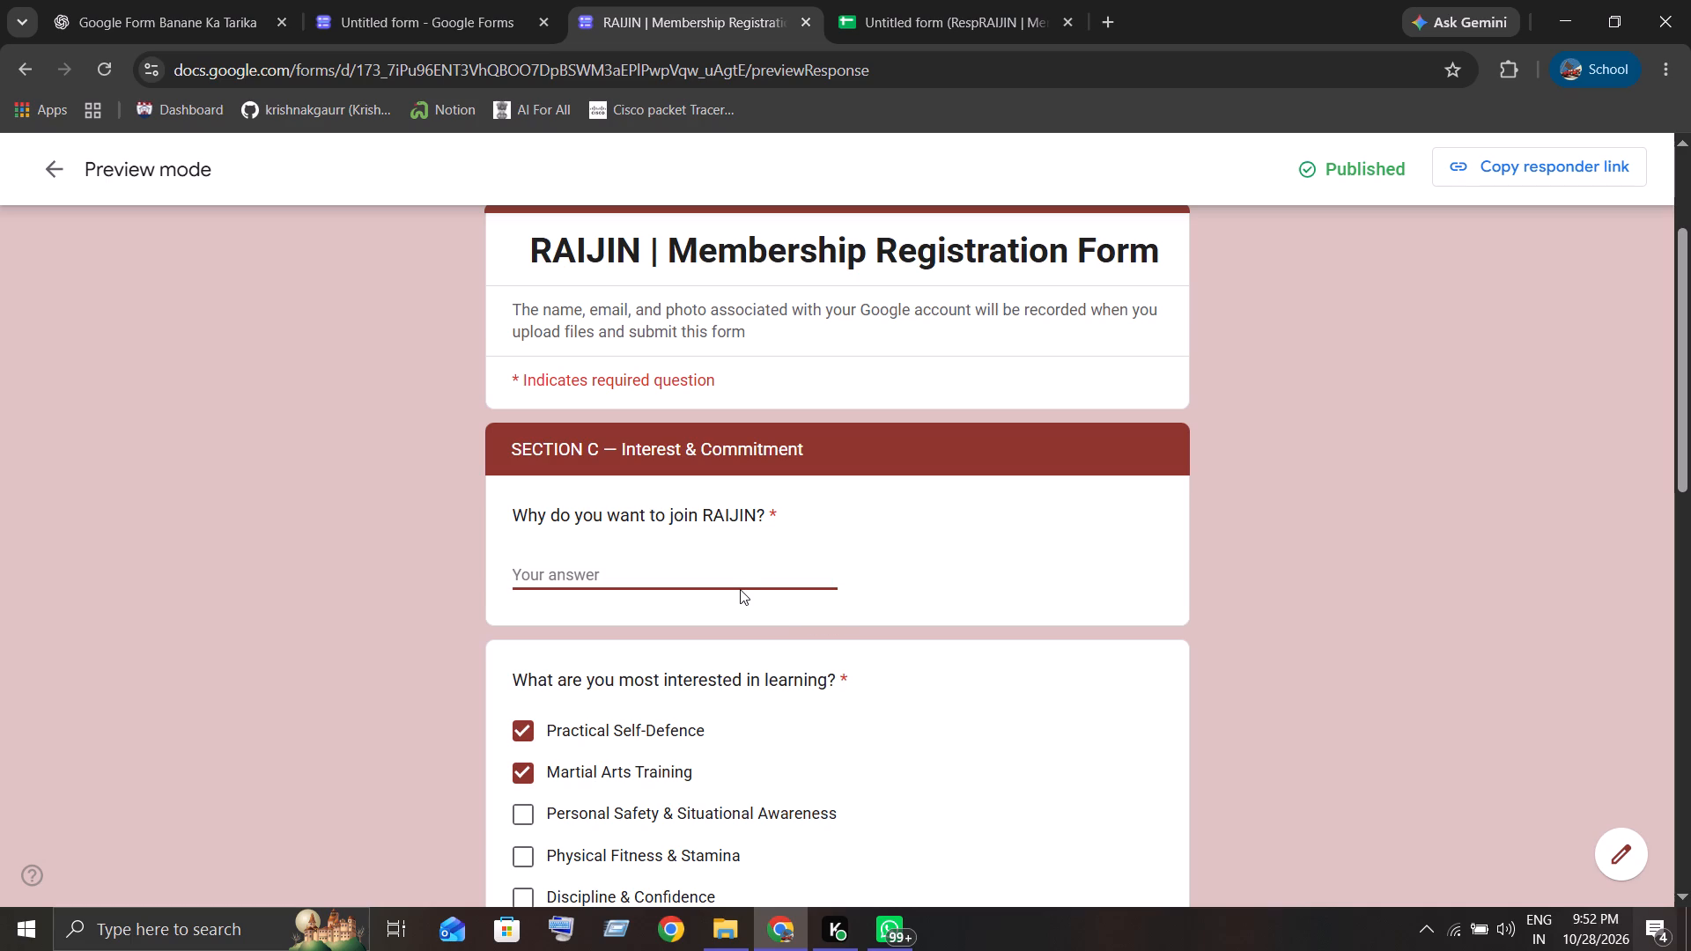
key("super+v")
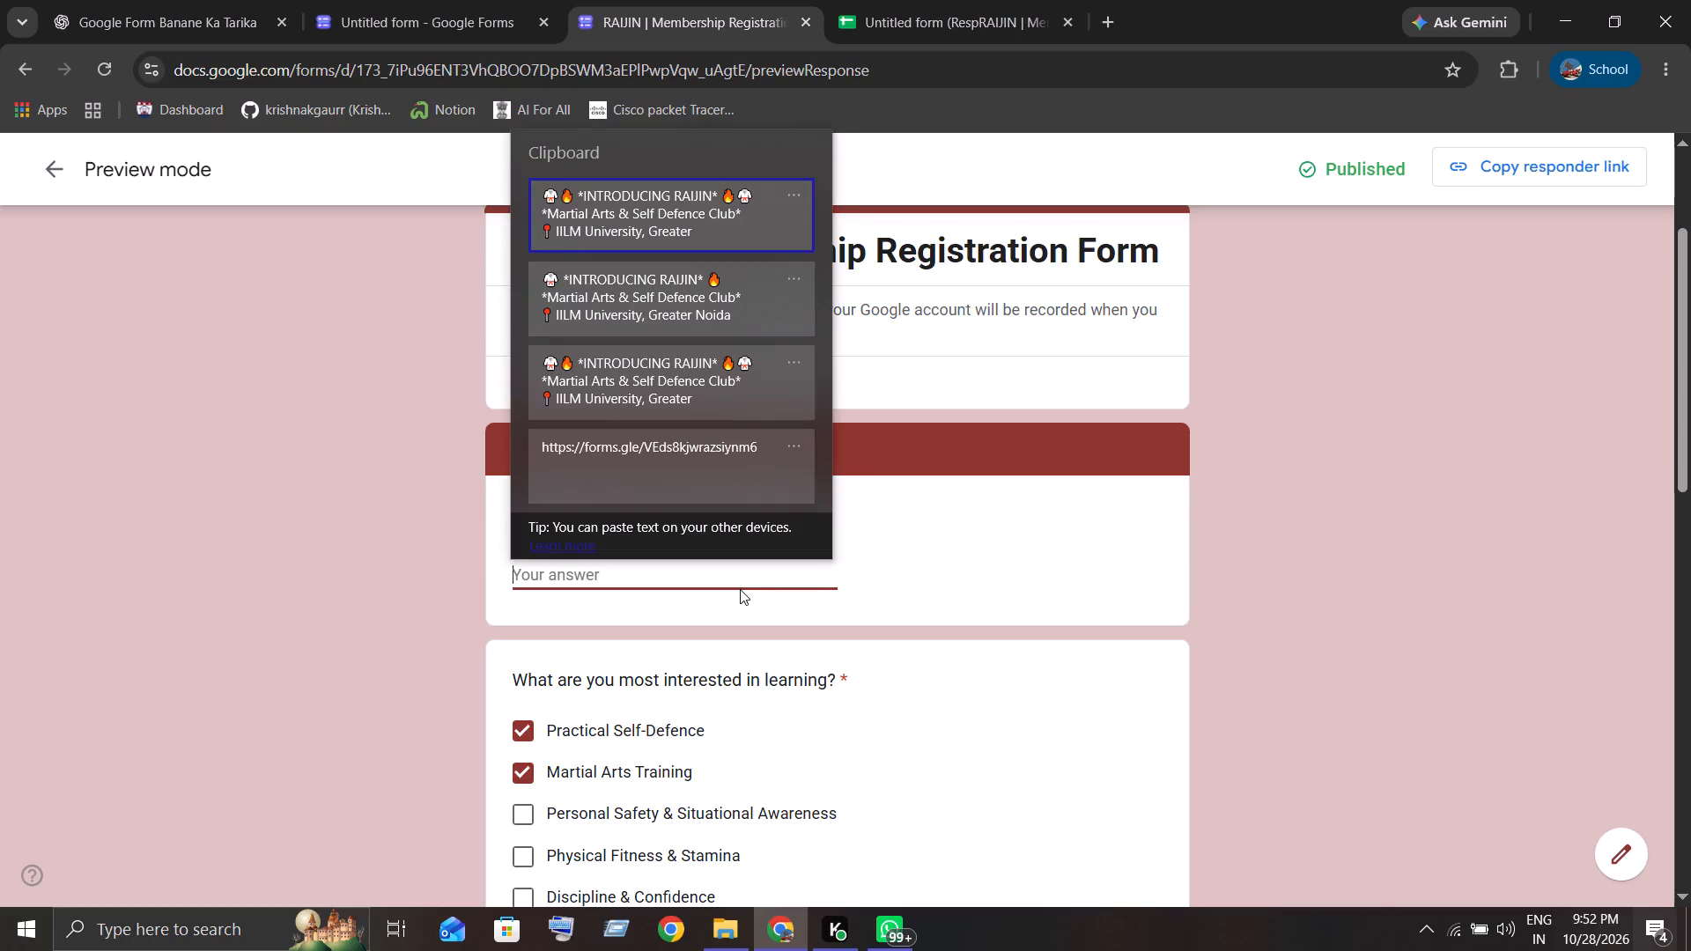
scroll(625, 306, "down", 3)
left_click(640, 368)
key("ctrl+v")
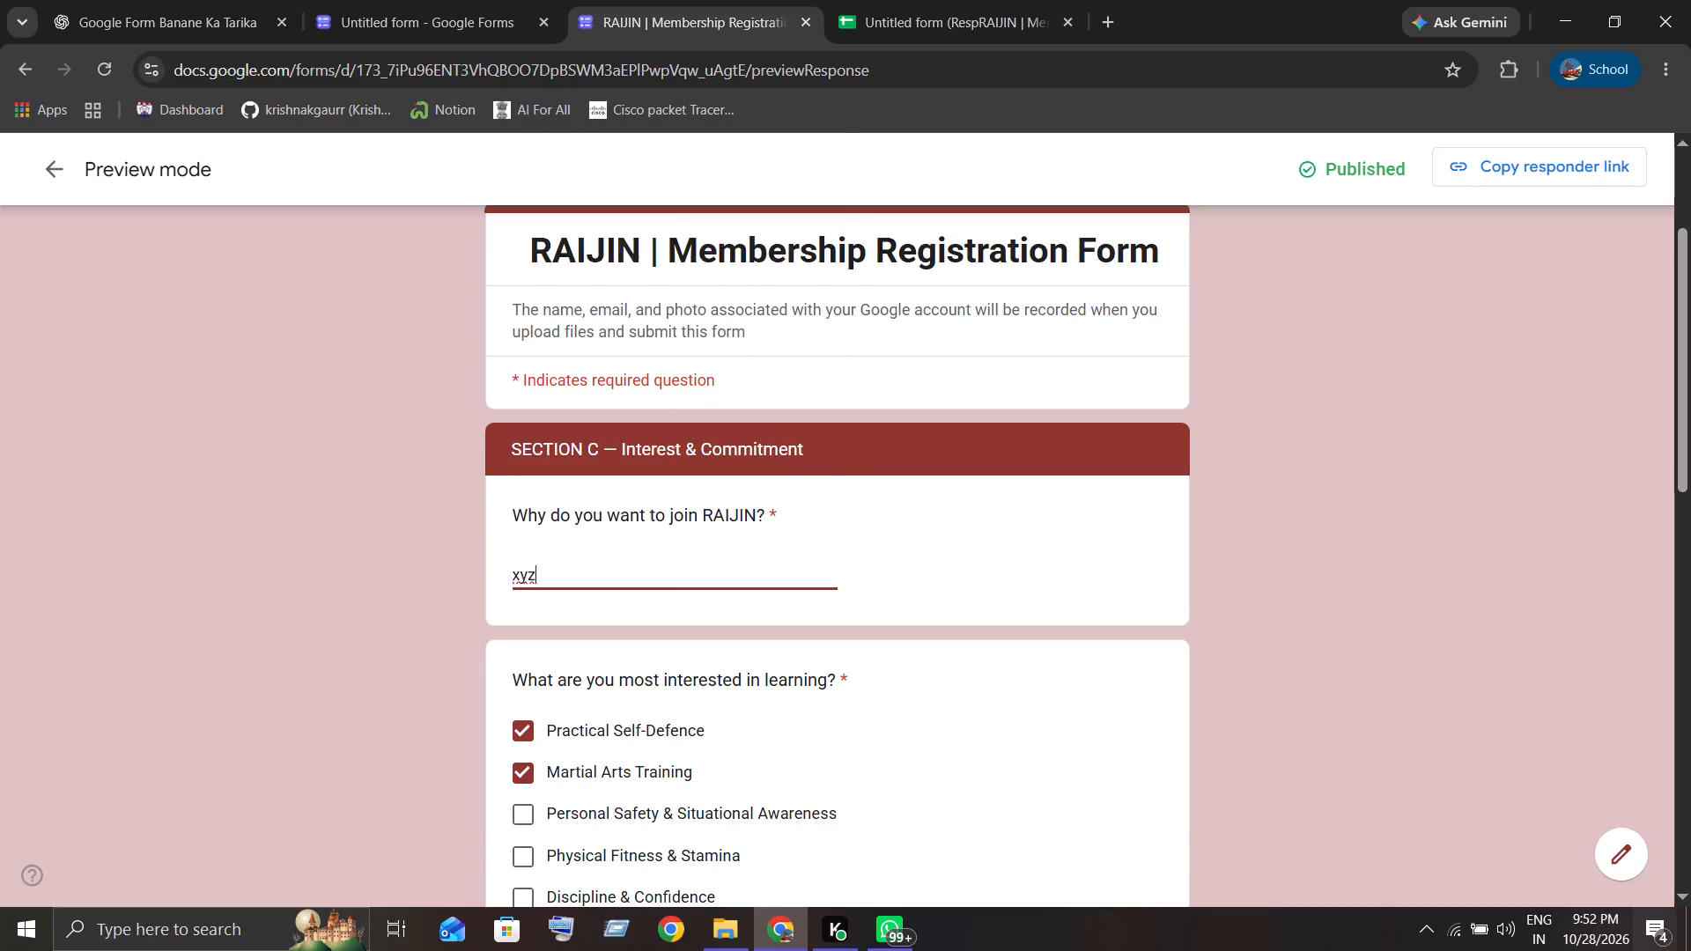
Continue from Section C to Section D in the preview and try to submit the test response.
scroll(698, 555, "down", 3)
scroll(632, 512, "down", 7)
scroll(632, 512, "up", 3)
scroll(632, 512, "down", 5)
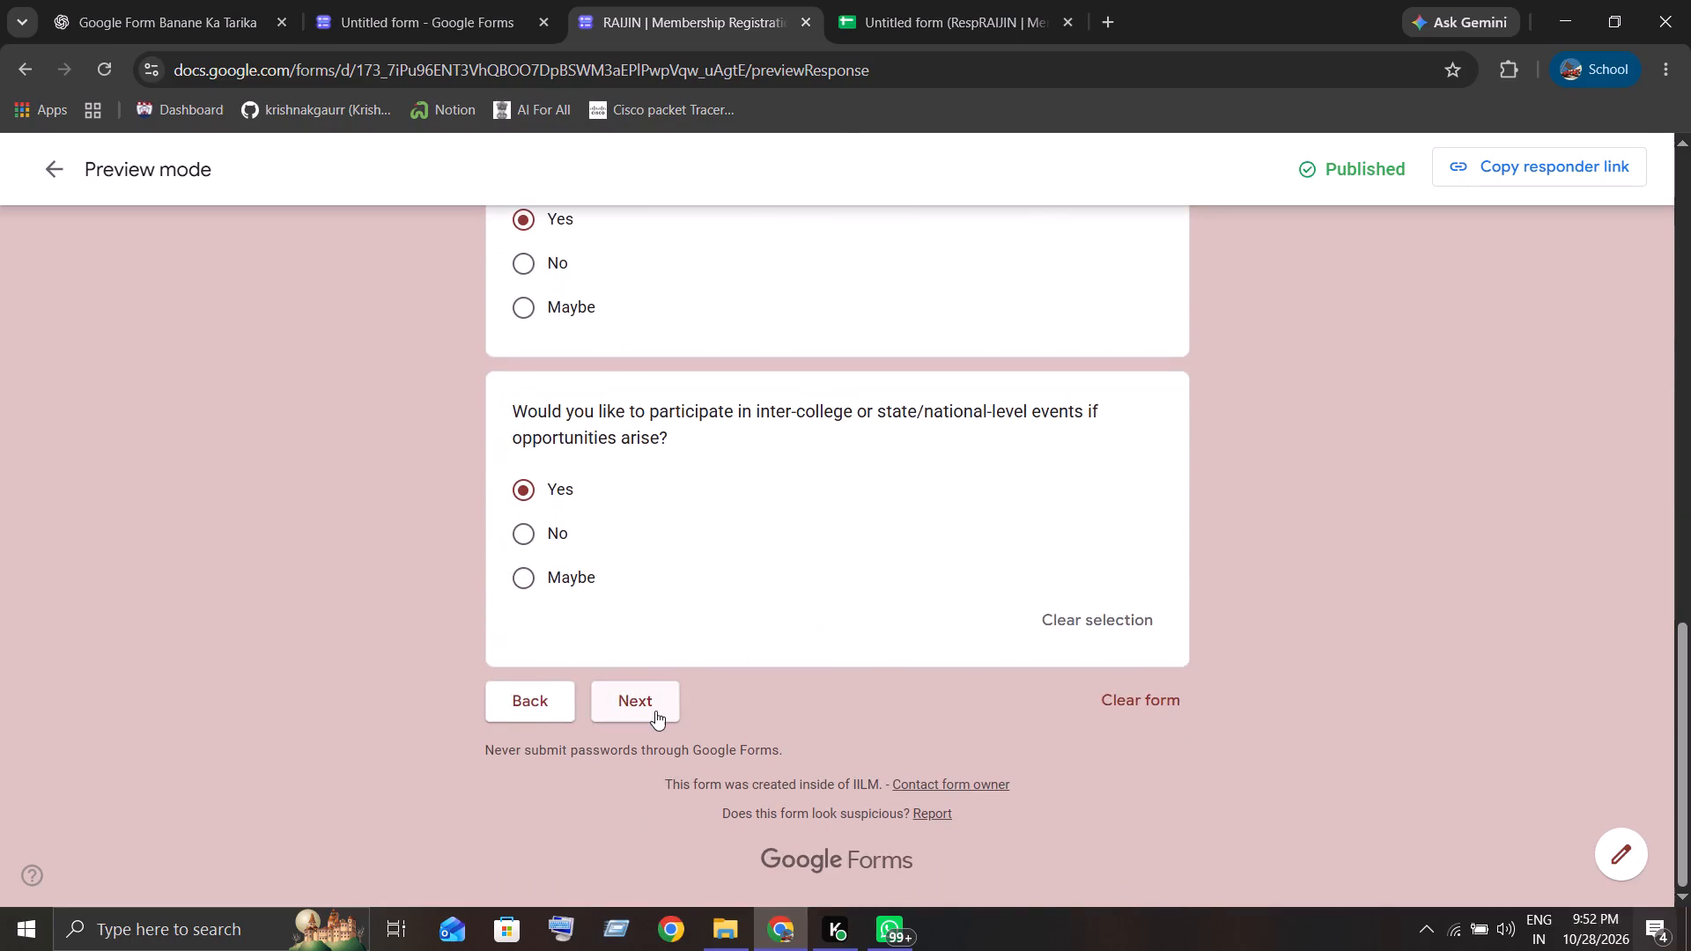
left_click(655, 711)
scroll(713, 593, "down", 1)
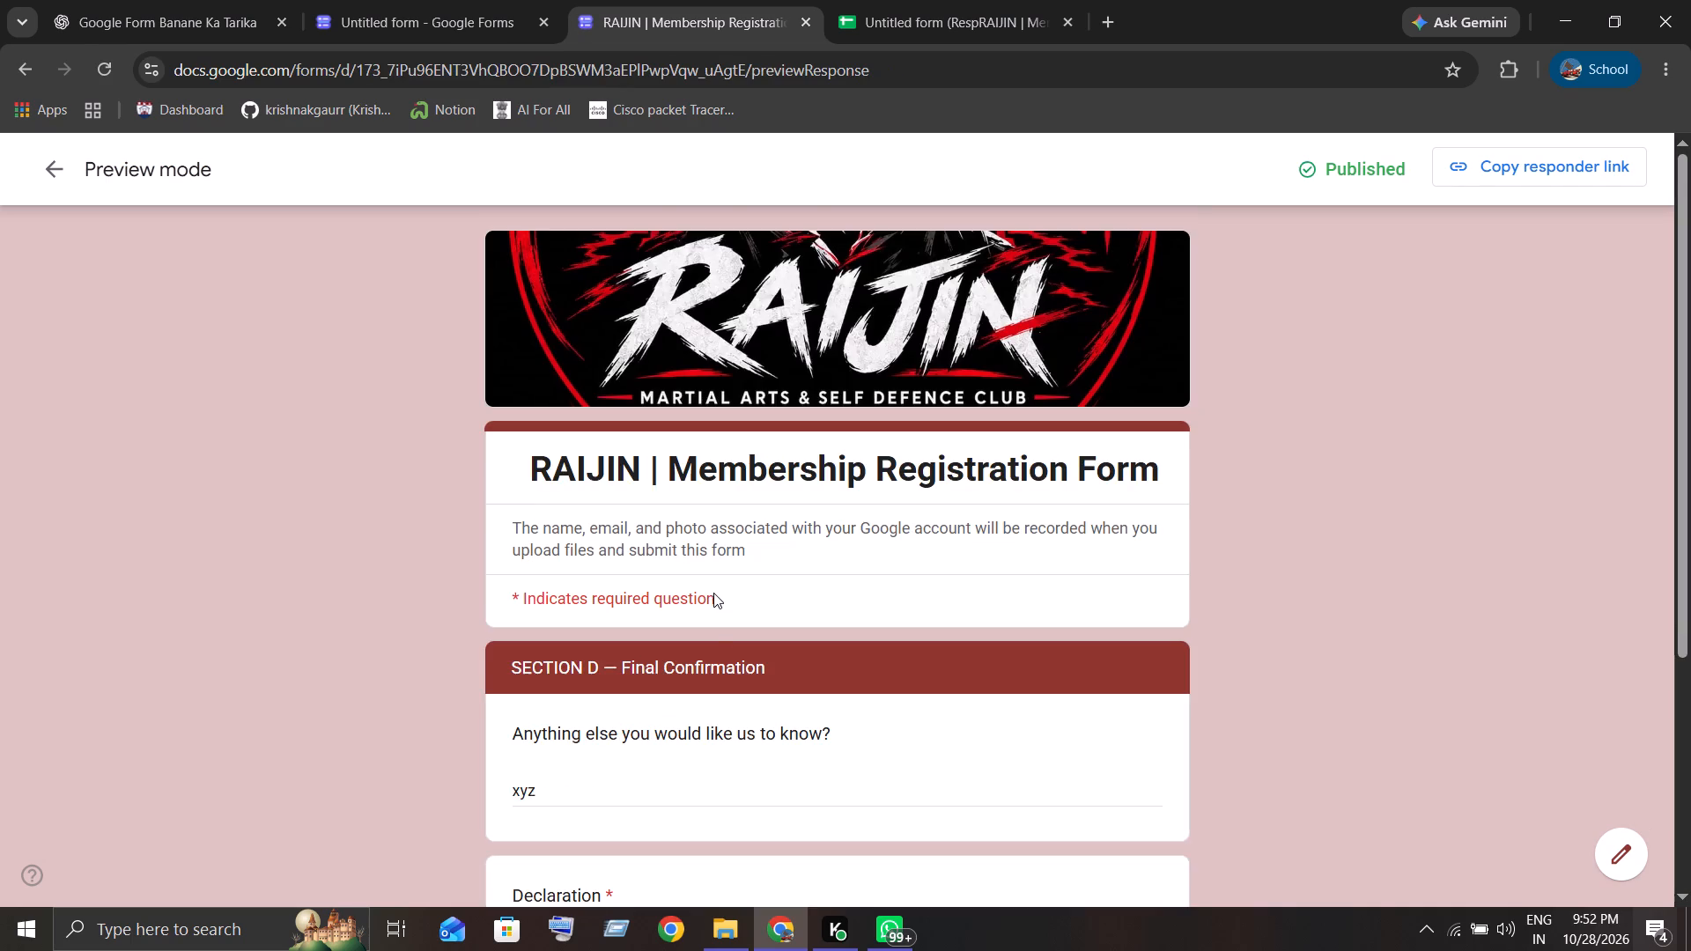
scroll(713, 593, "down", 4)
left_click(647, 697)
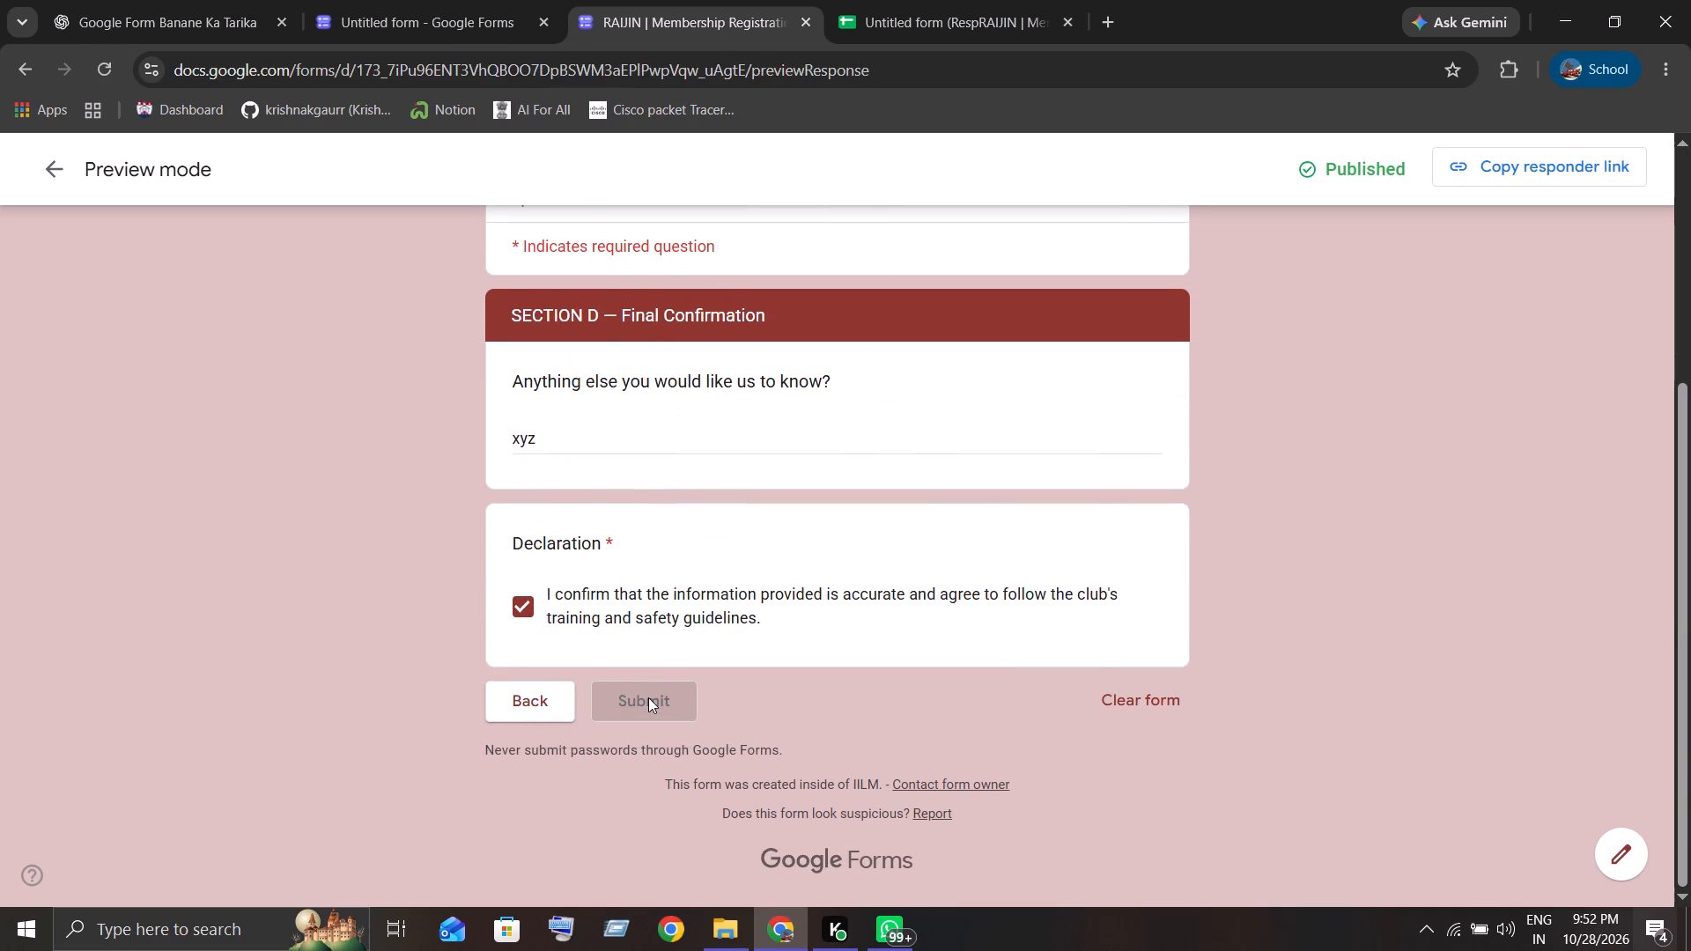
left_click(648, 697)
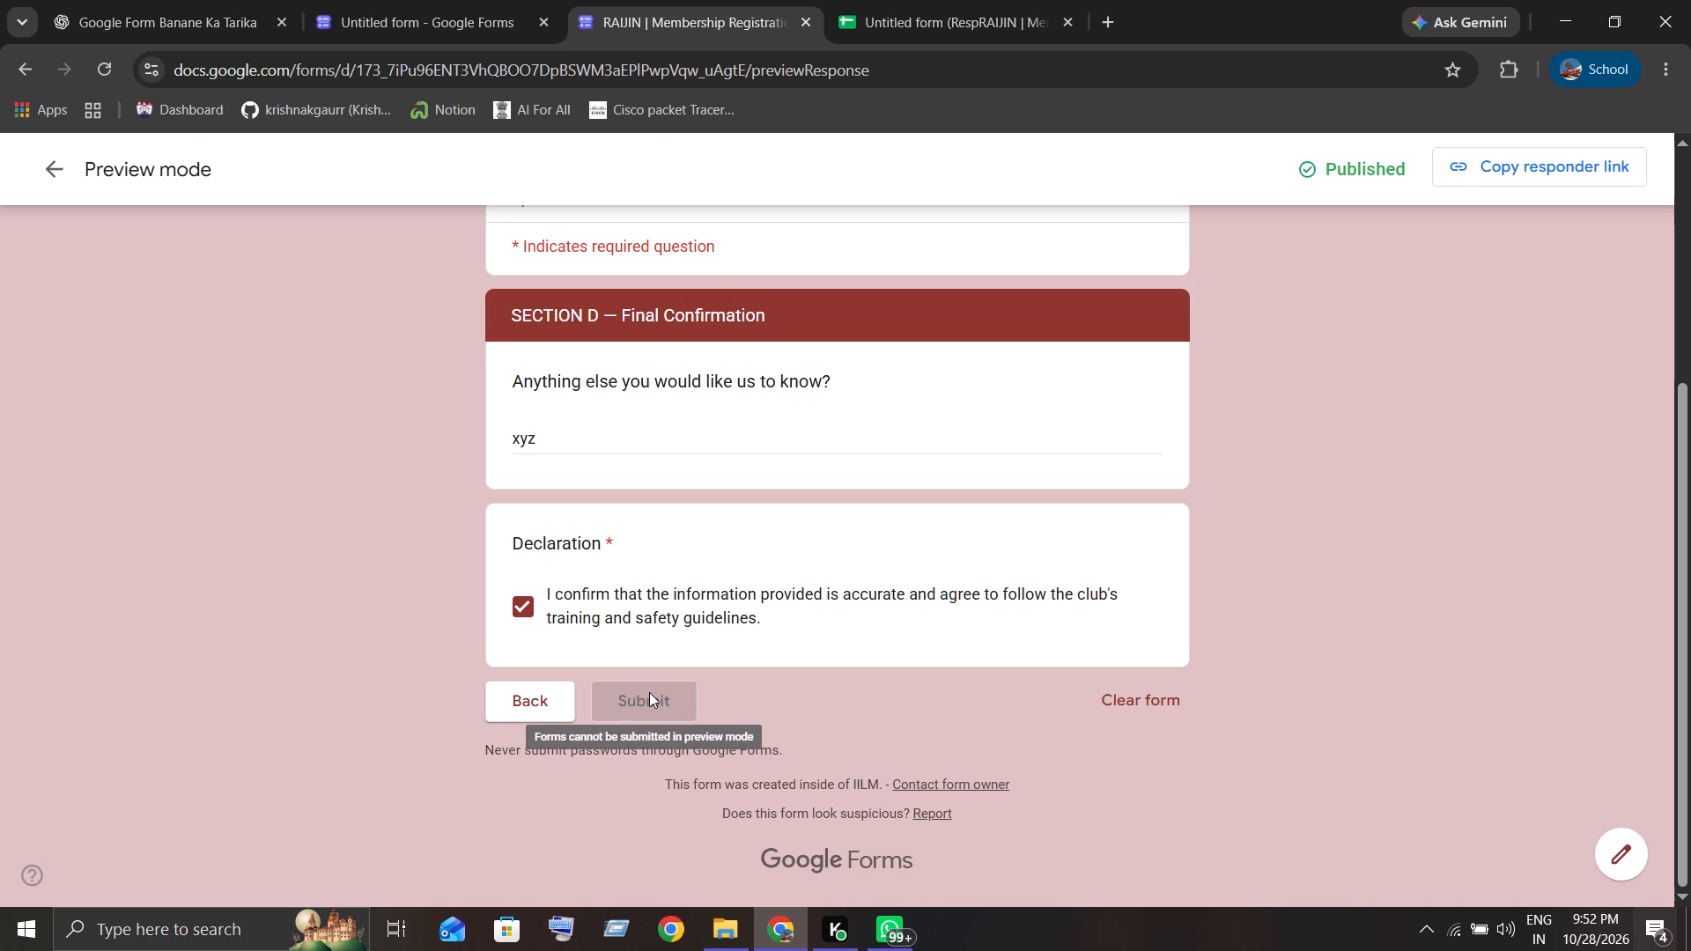
Shorten the form's responder URL and copy it to the clipboard.
scroll(690, 689, "up", 11)
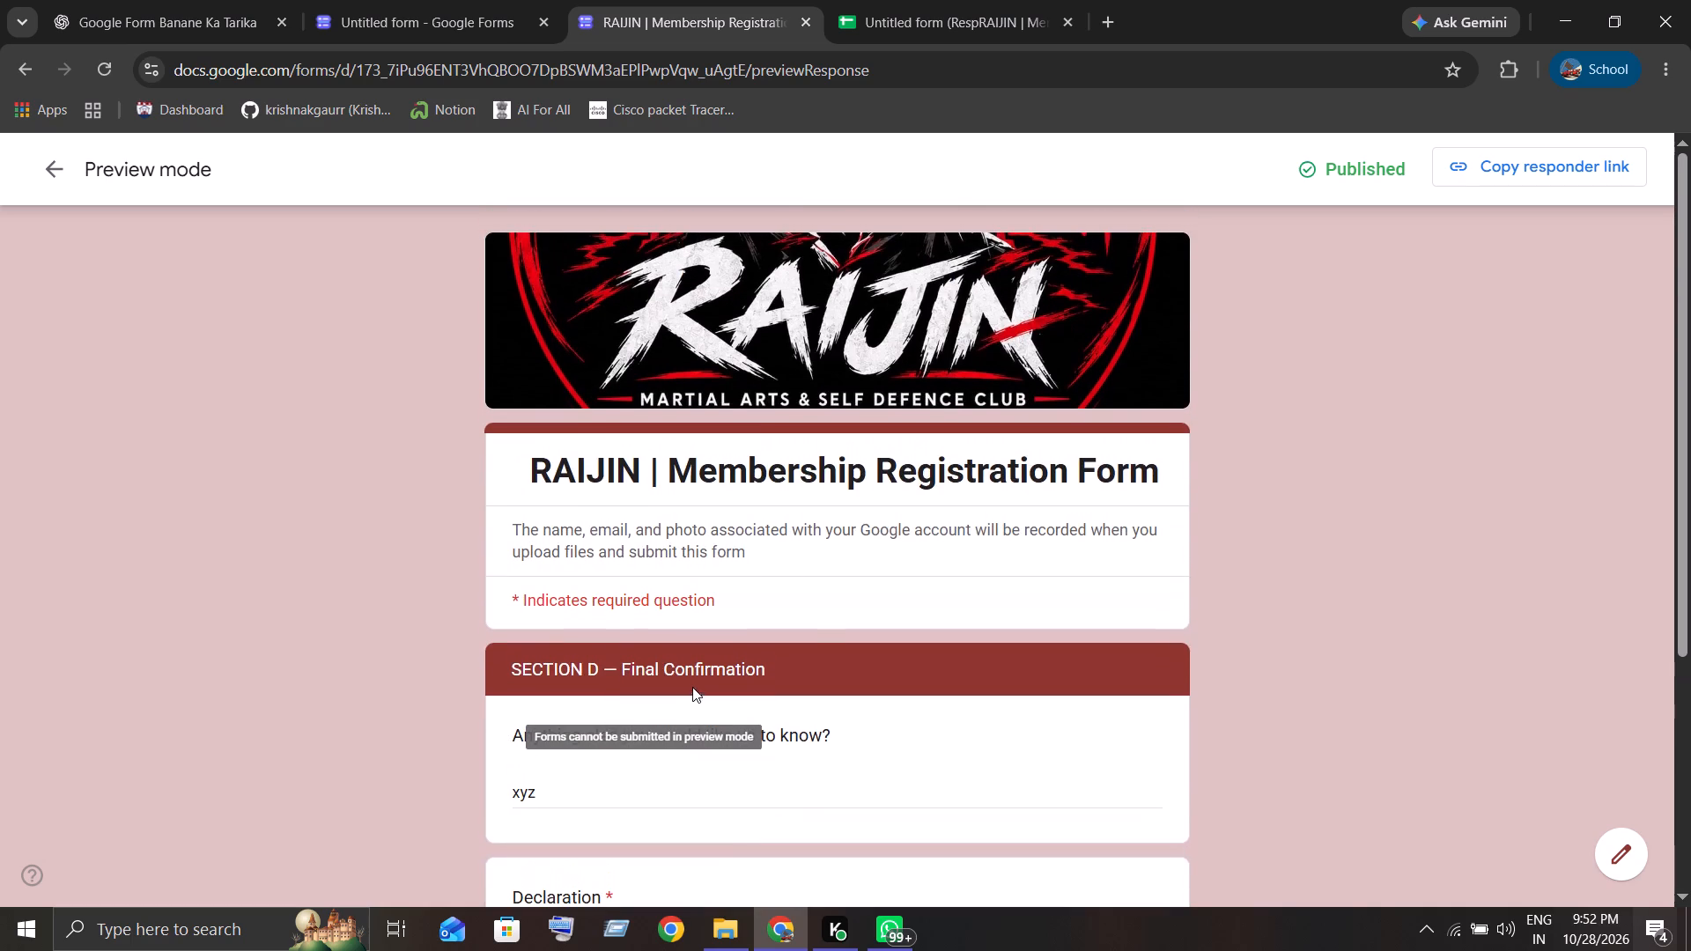
scroll(961, 547, "down", 2)
scroll(961, 547, "up", 6)
scroll(963, 546, "down", 3)
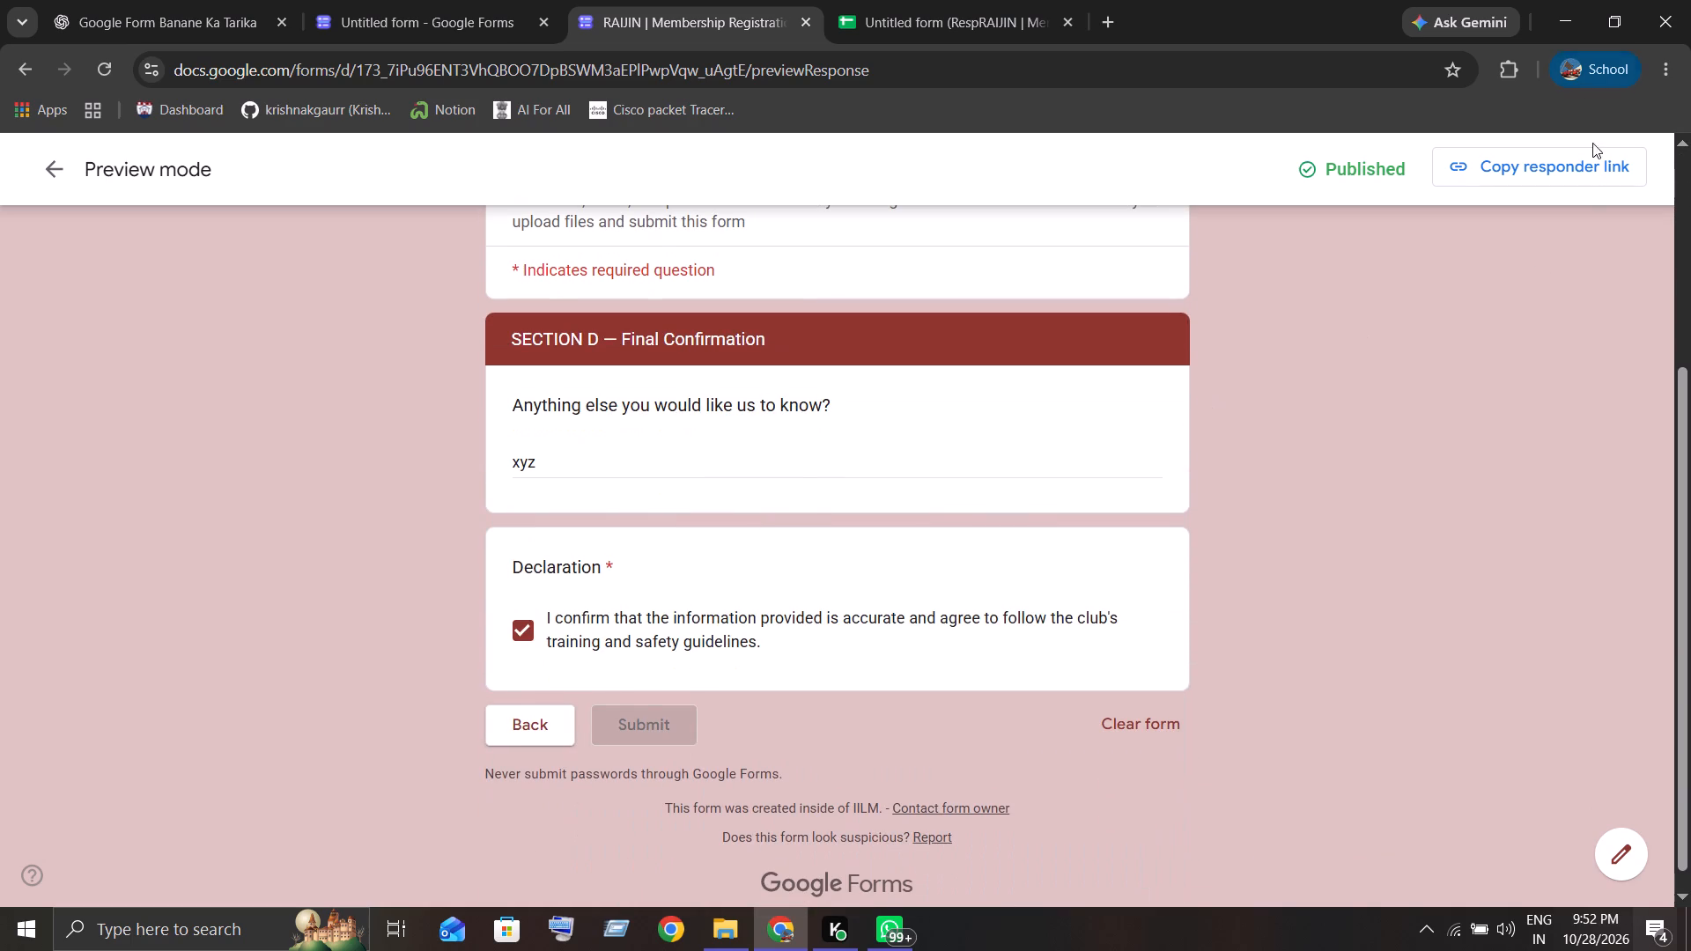
left_click(1519, 166)
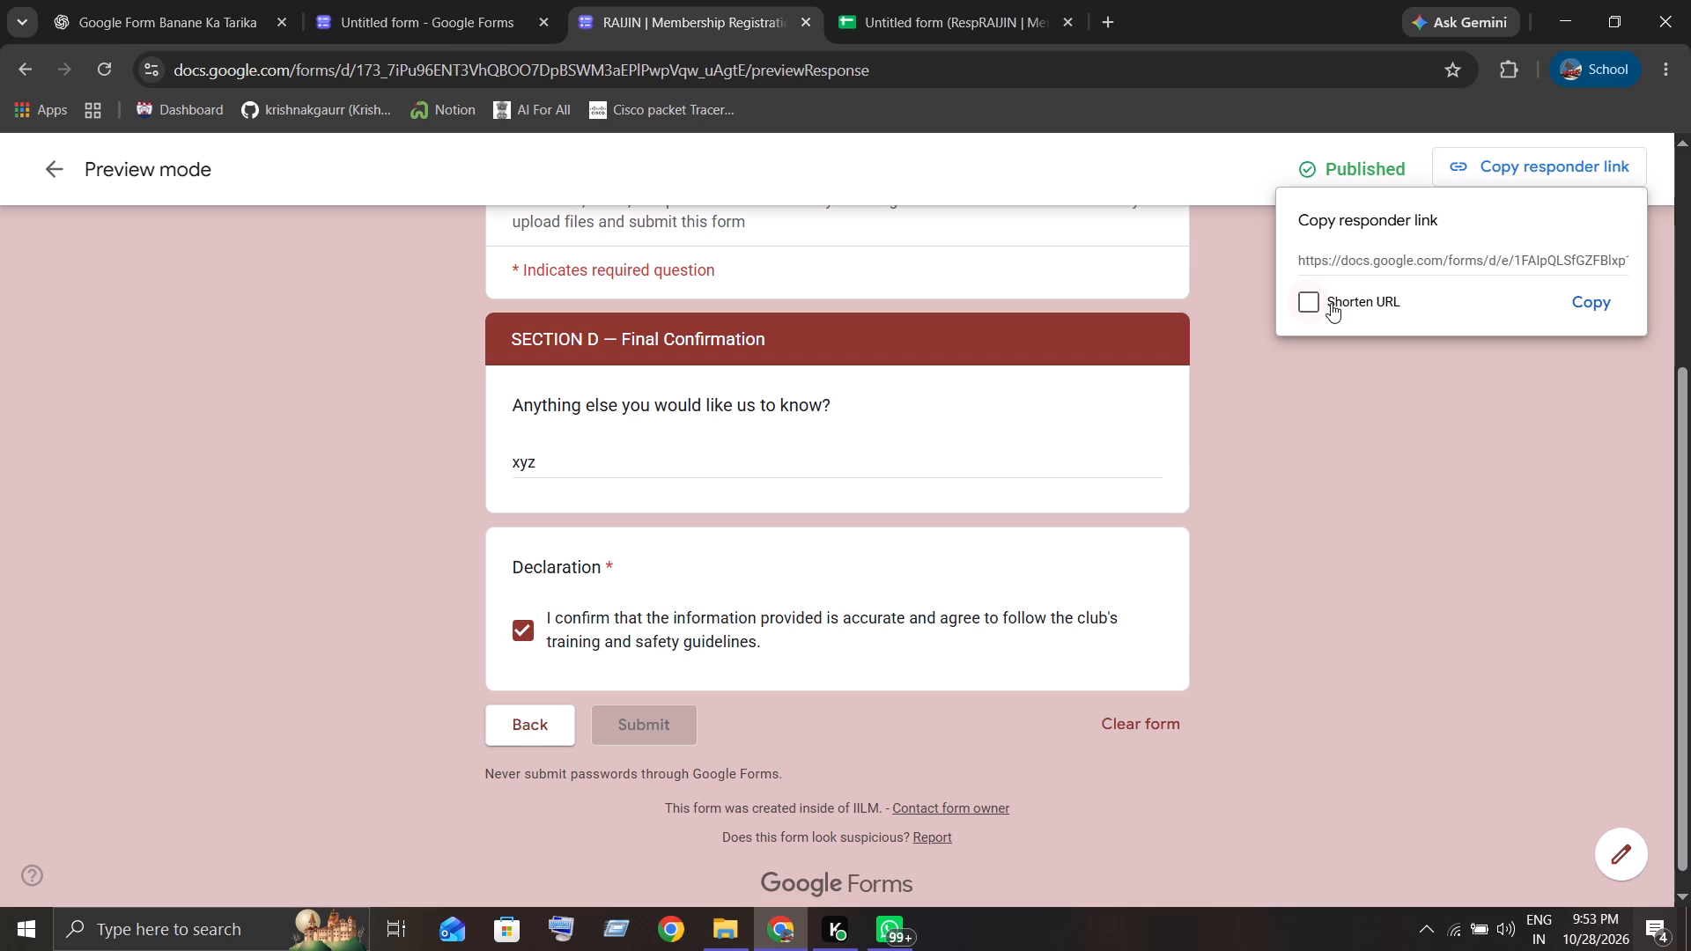
left_click(1313, 310)
left_click(1587, 309)
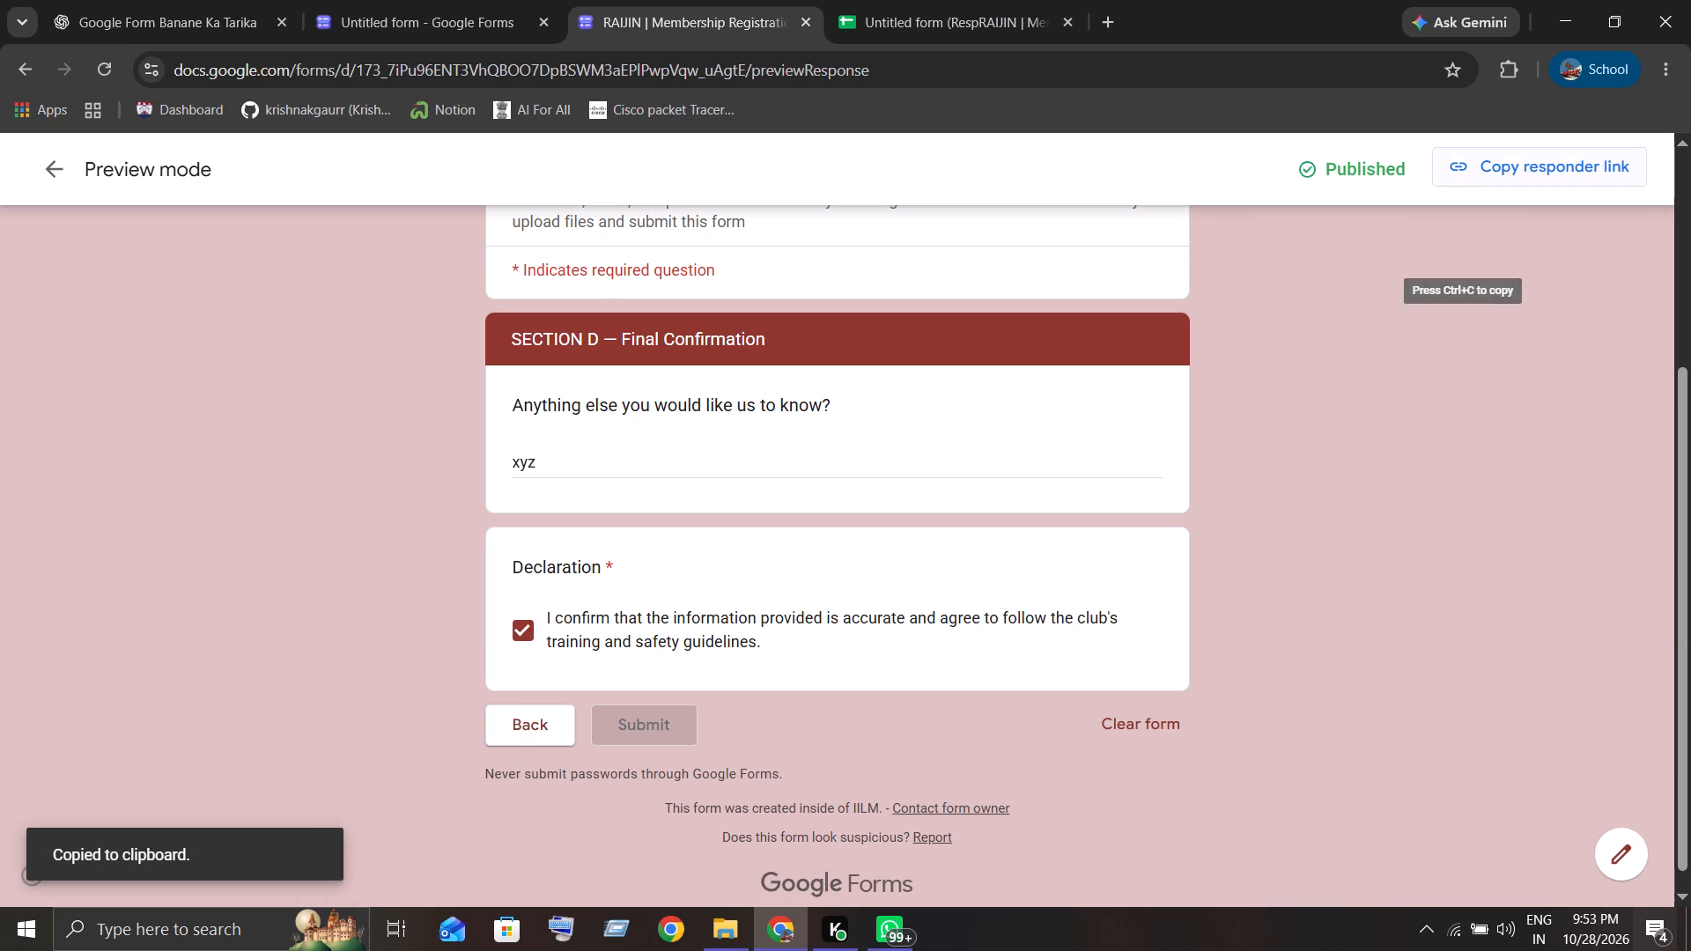
Open the copied responder link in a new browser tab.
left_click(1102, 20)
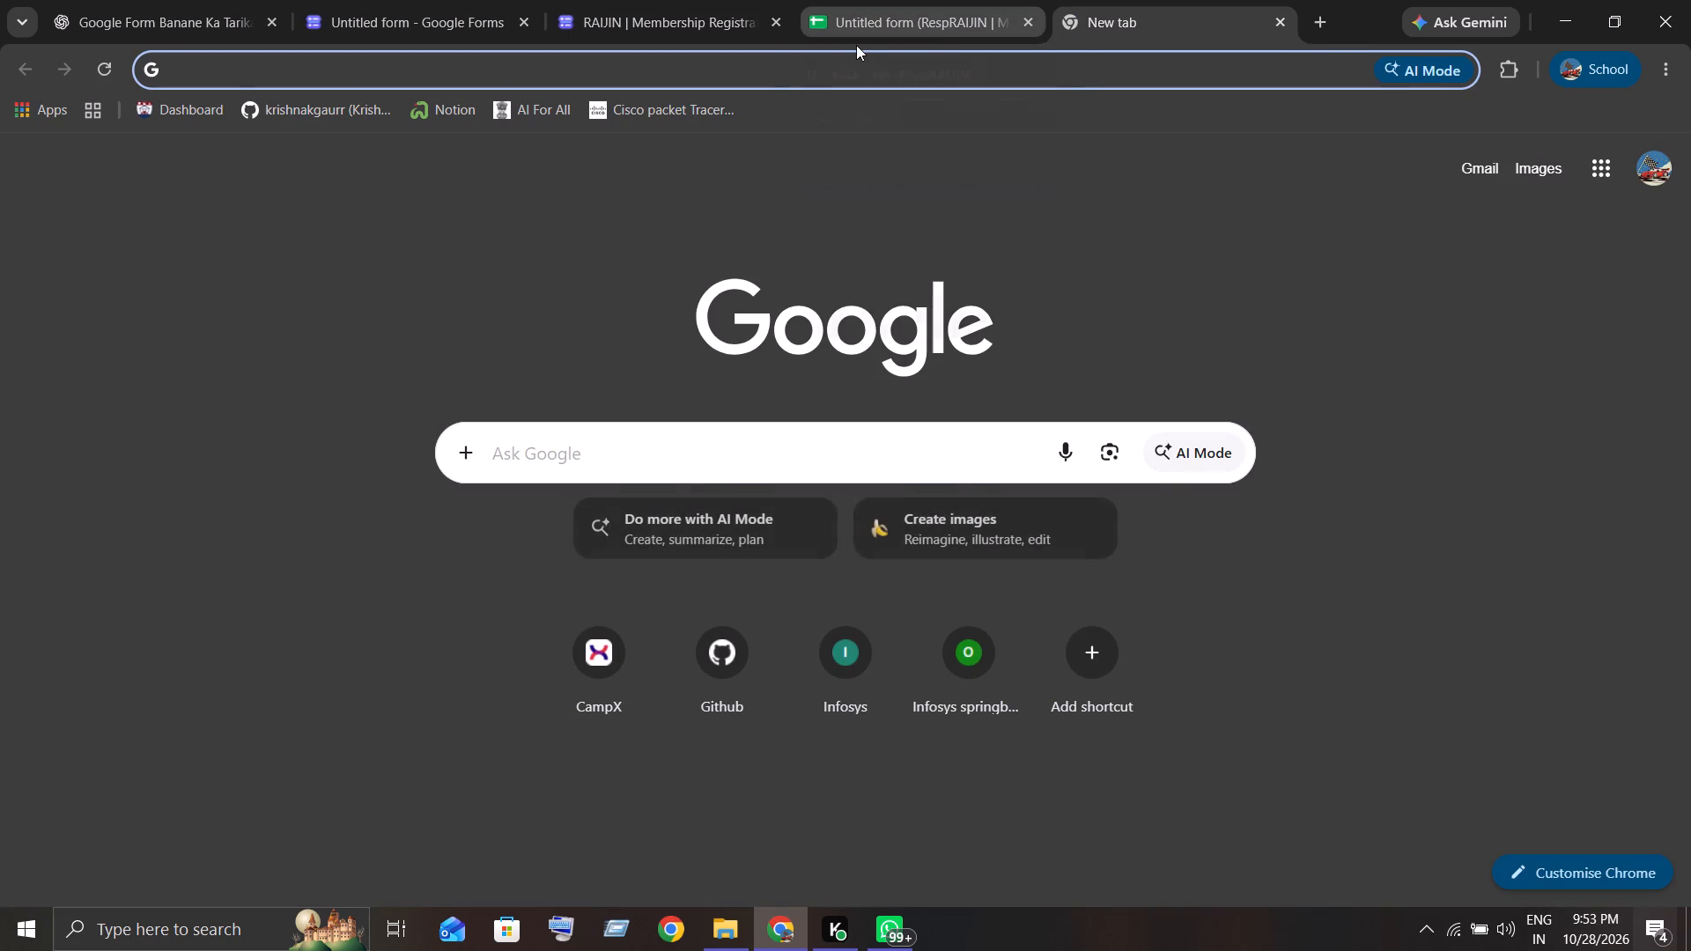
key("ctrl+v")
key("Return")
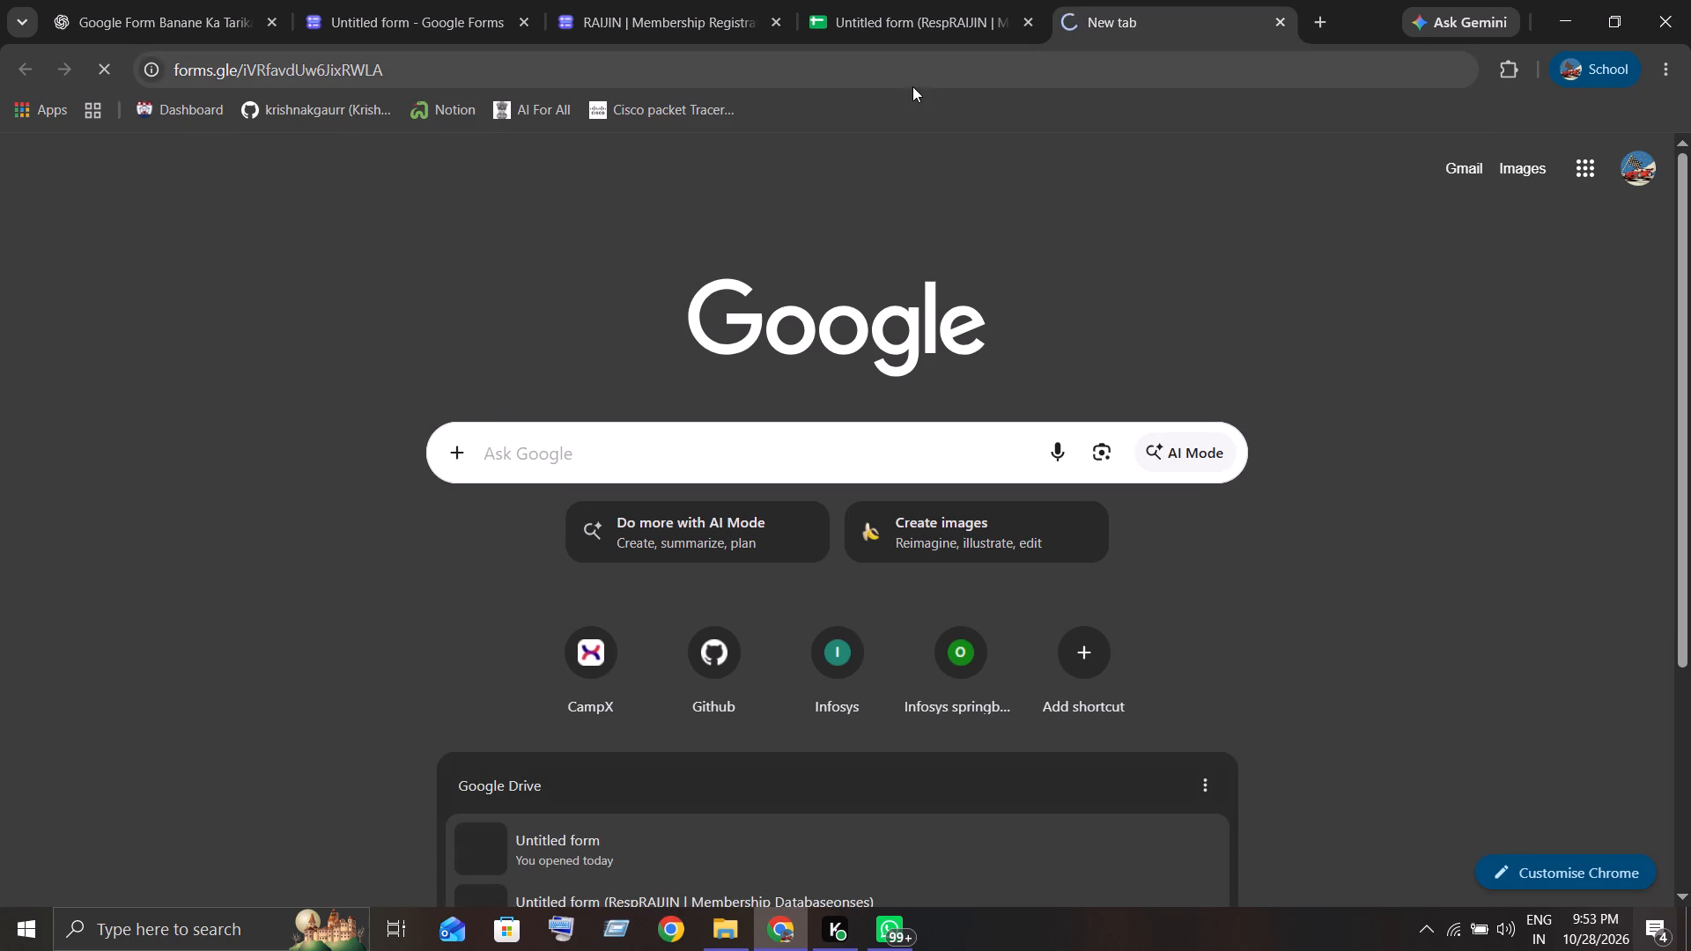
Close the form's preview tab, discarding its test answers, and return to the live responder form.
left_click(774, 18)
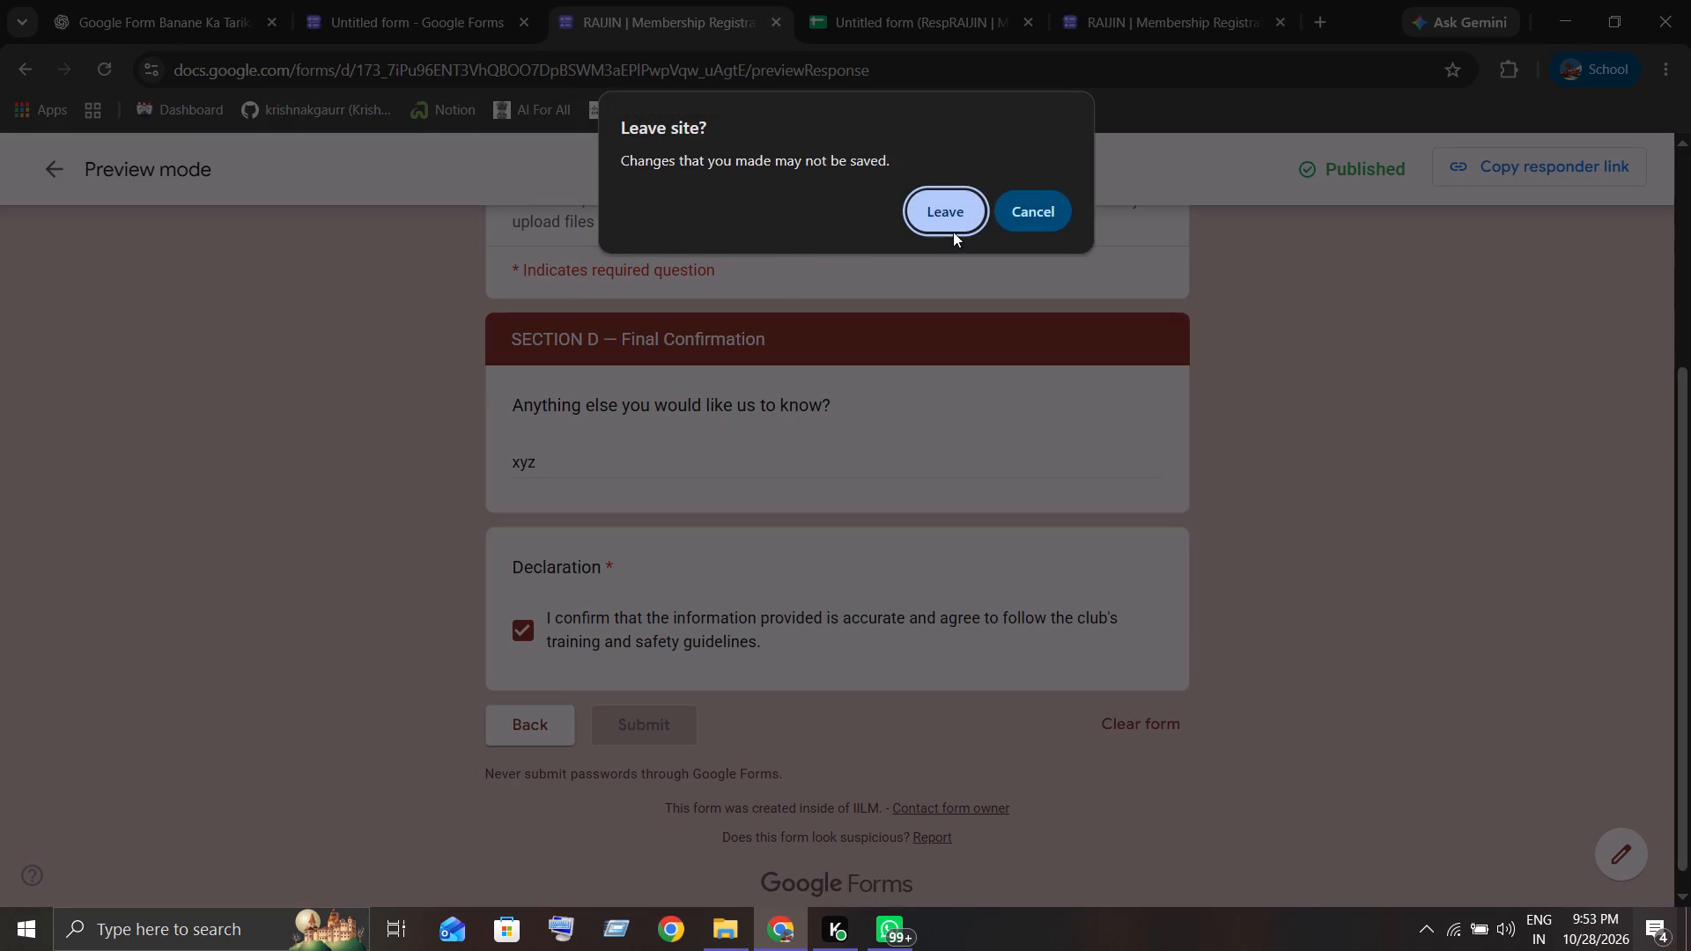
left_click(951, 216)
left_click(981, 0)
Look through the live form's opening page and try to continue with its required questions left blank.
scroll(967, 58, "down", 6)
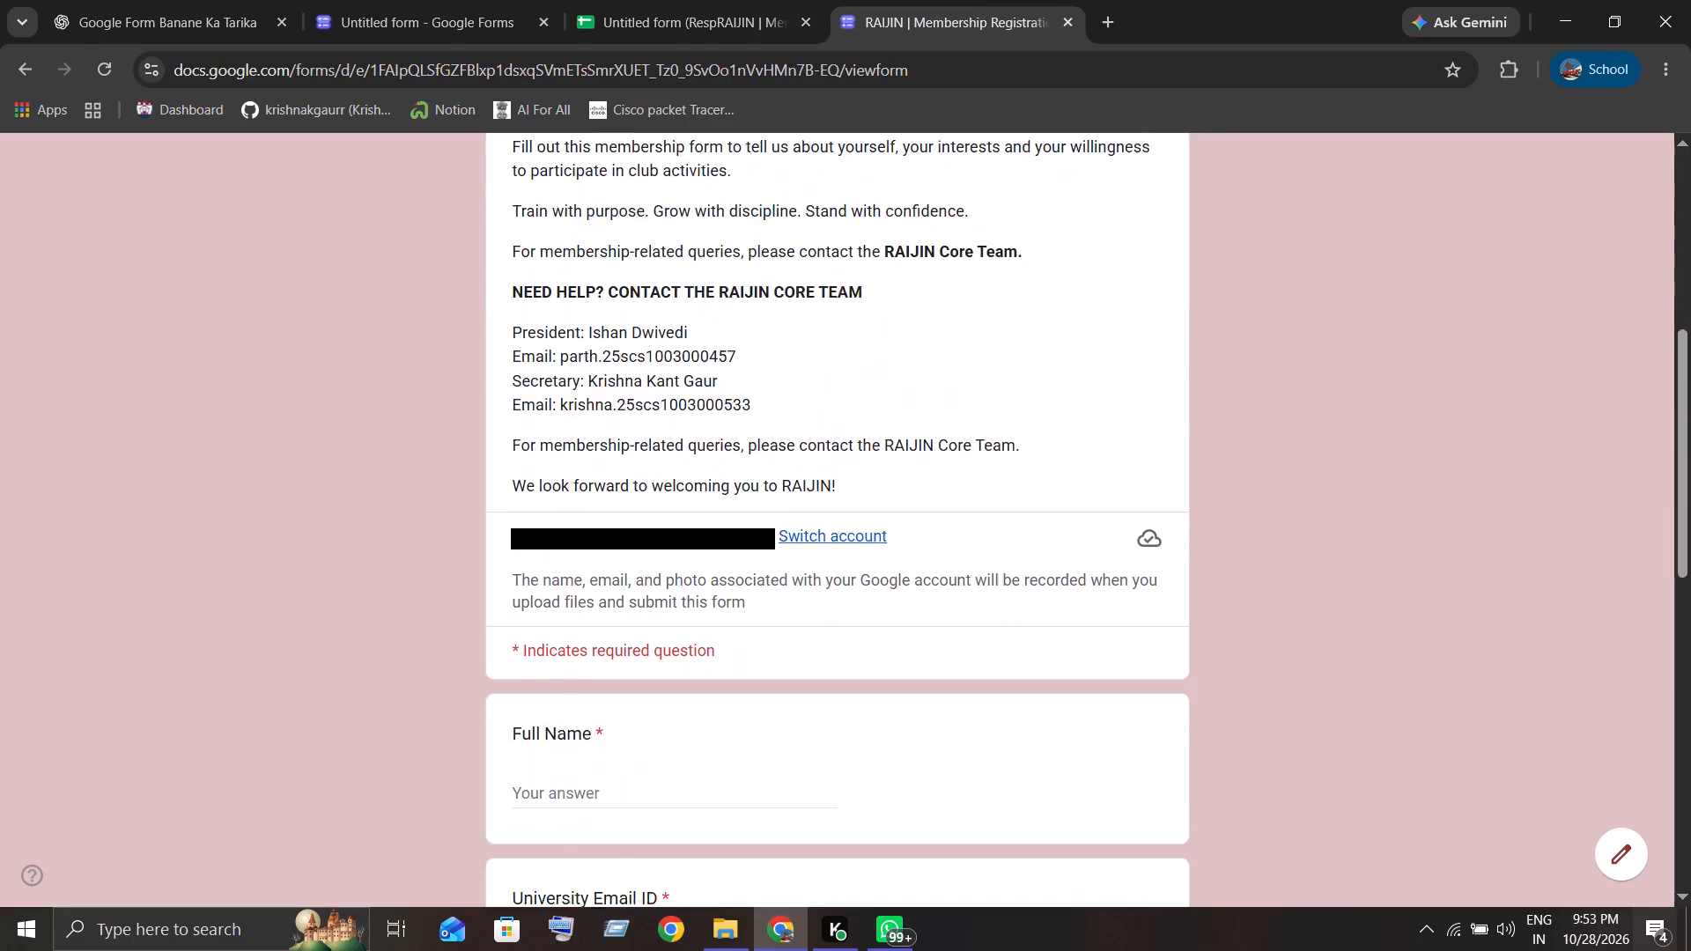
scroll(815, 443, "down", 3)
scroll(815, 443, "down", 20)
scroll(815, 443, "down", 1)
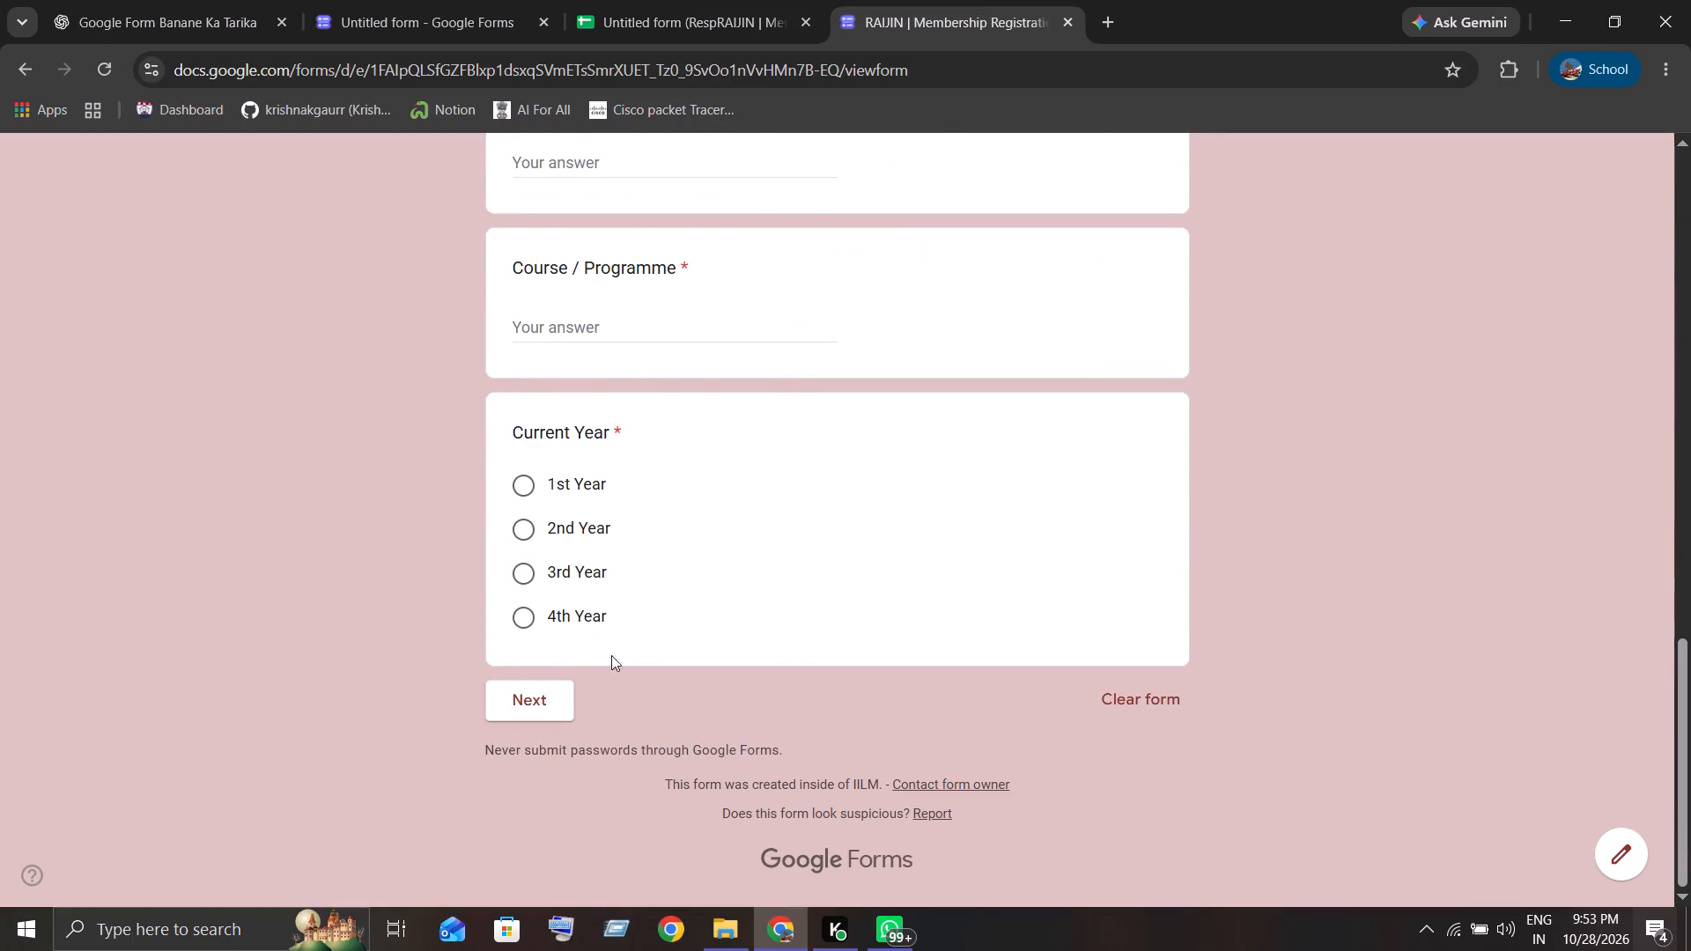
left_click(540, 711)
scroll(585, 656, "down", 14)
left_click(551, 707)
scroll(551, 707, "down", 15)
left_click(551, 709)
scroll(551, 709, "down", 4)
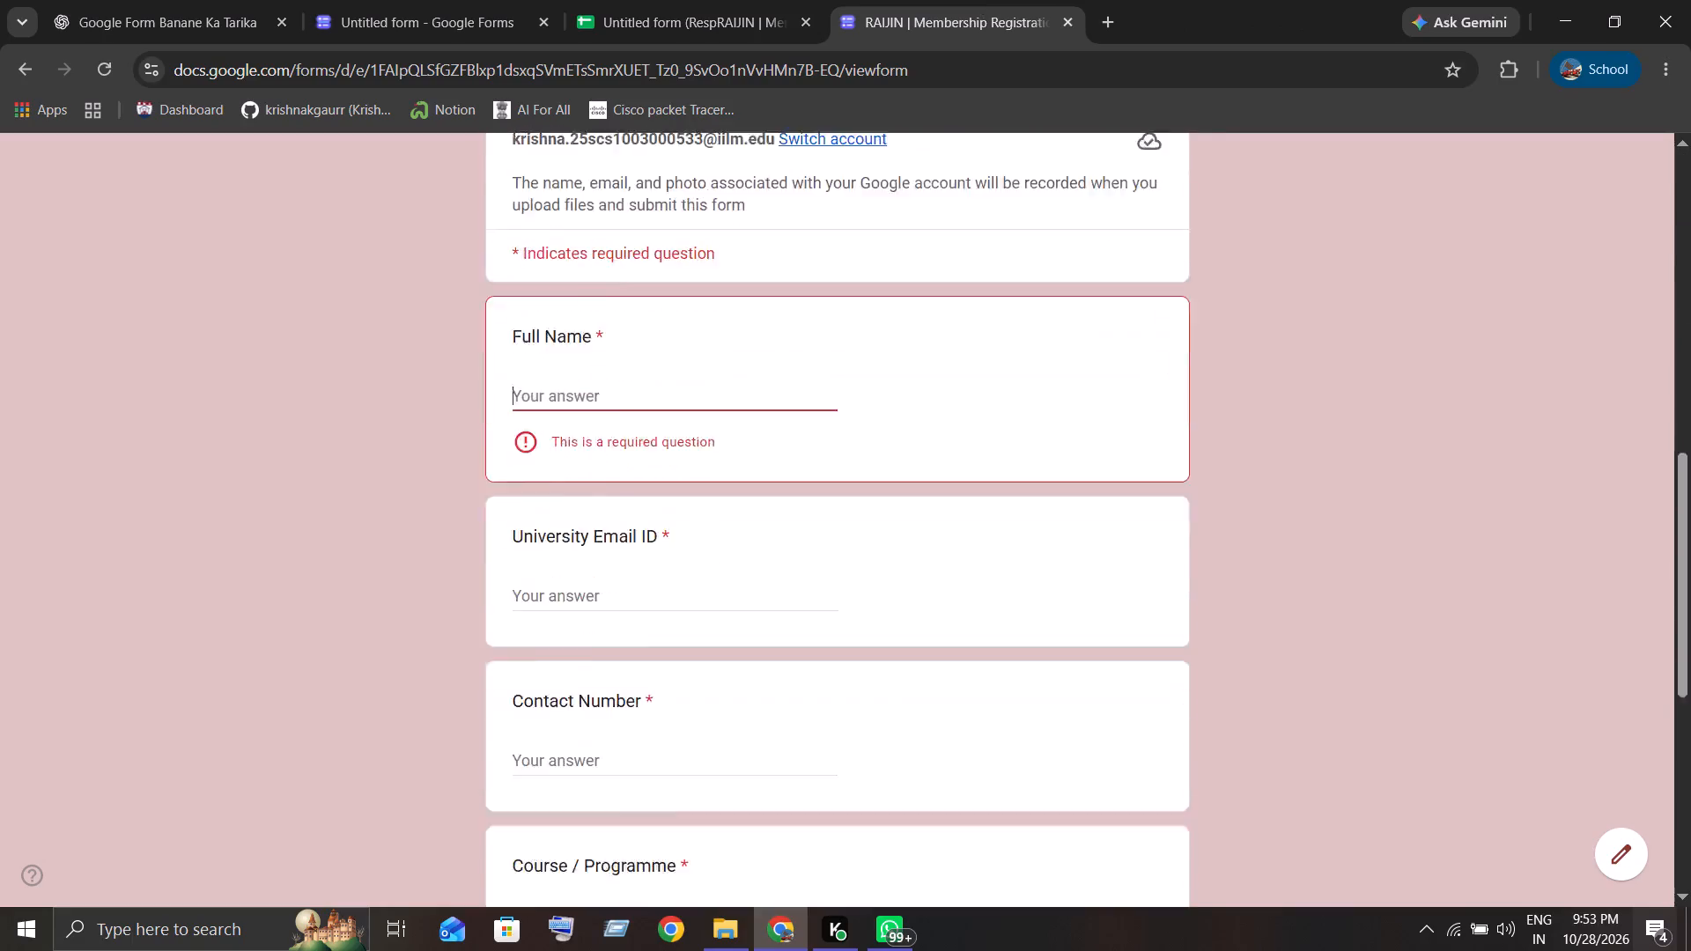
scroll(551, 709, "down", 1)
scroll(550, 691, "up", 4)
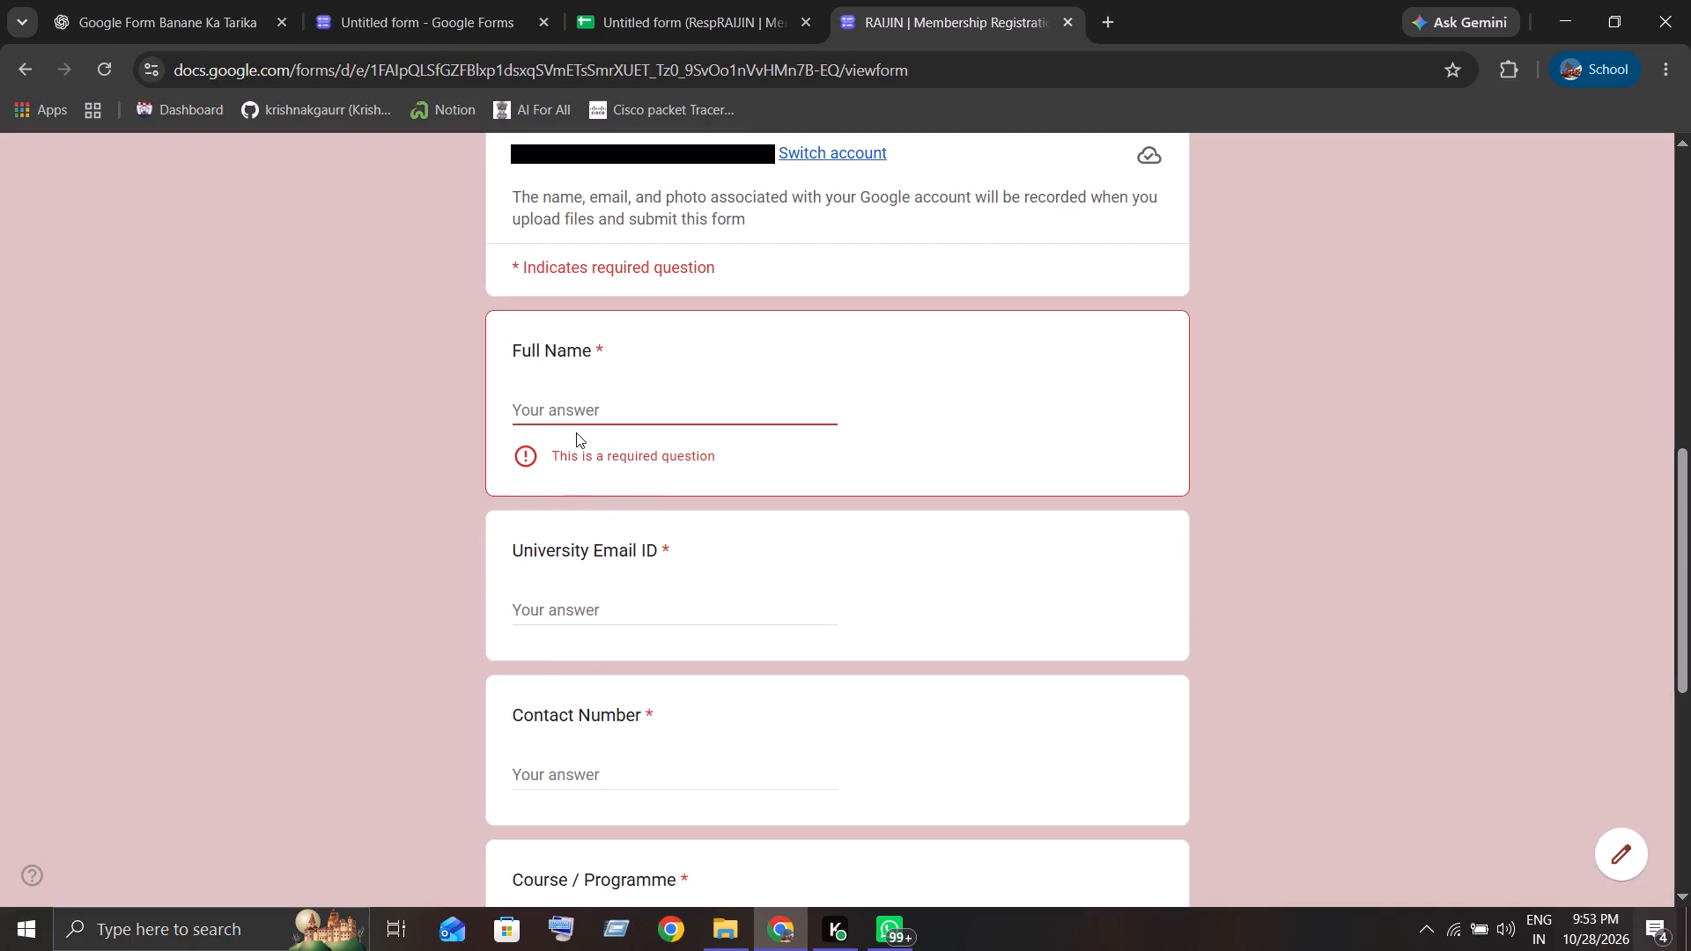
Fill the name, email, contact number and course answers with the copied form link, choose 1st Year, and continue to Section B.
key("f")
key("BackSpace")
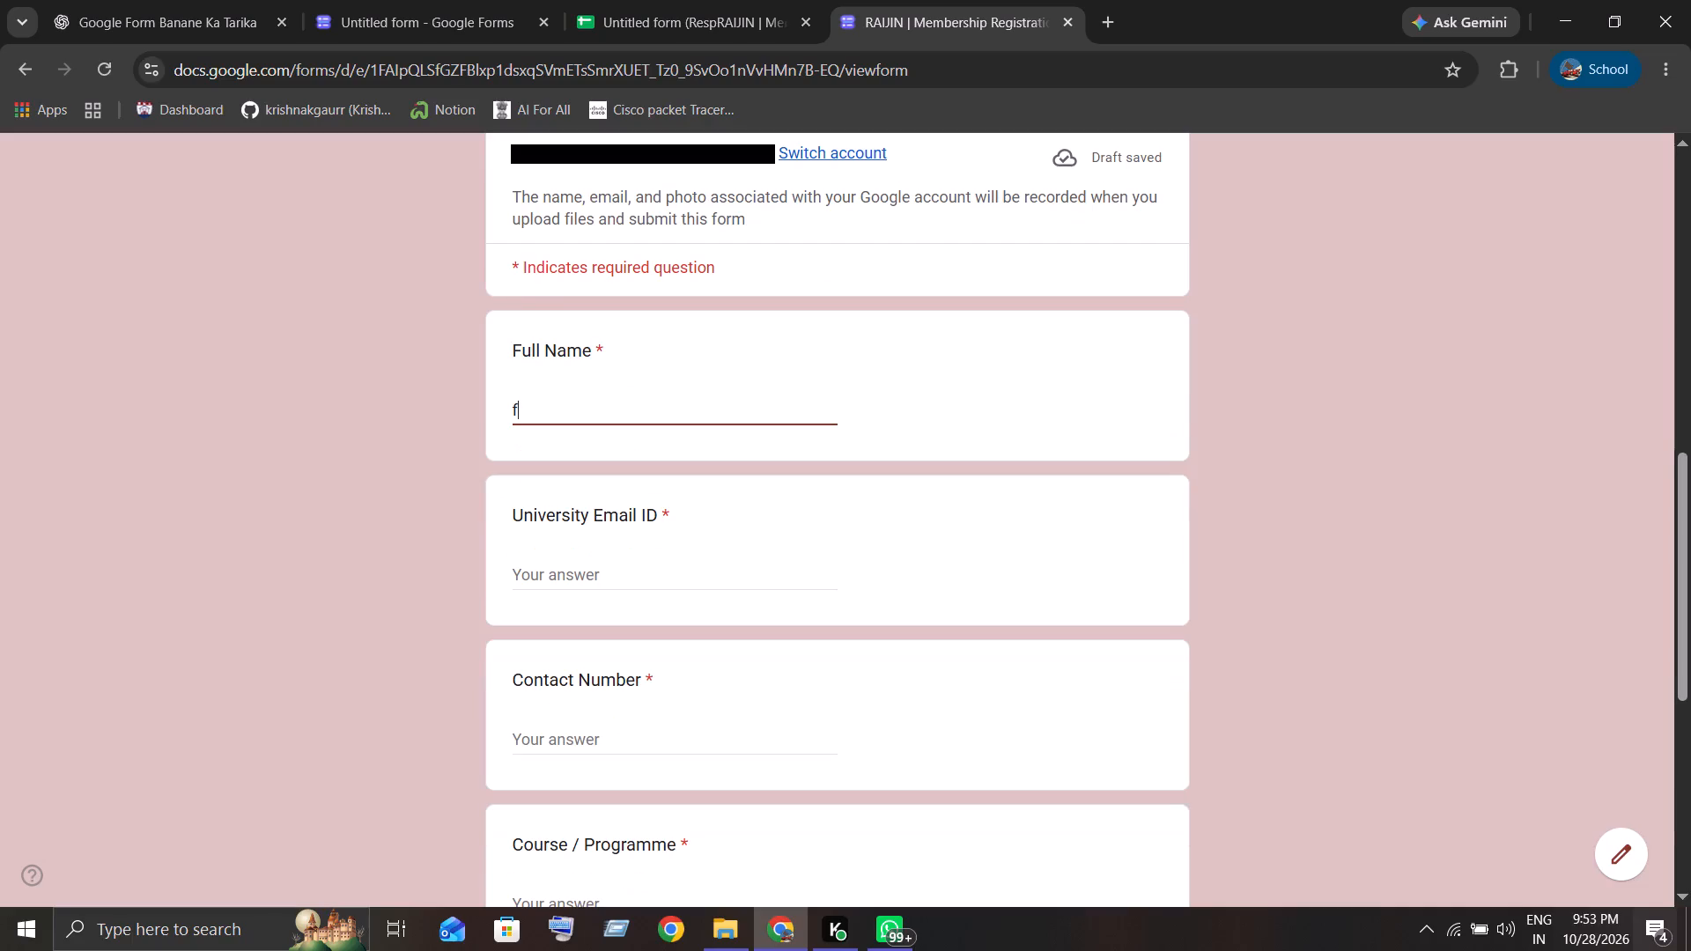
key("ctrl+c")
key("ctrl+v")
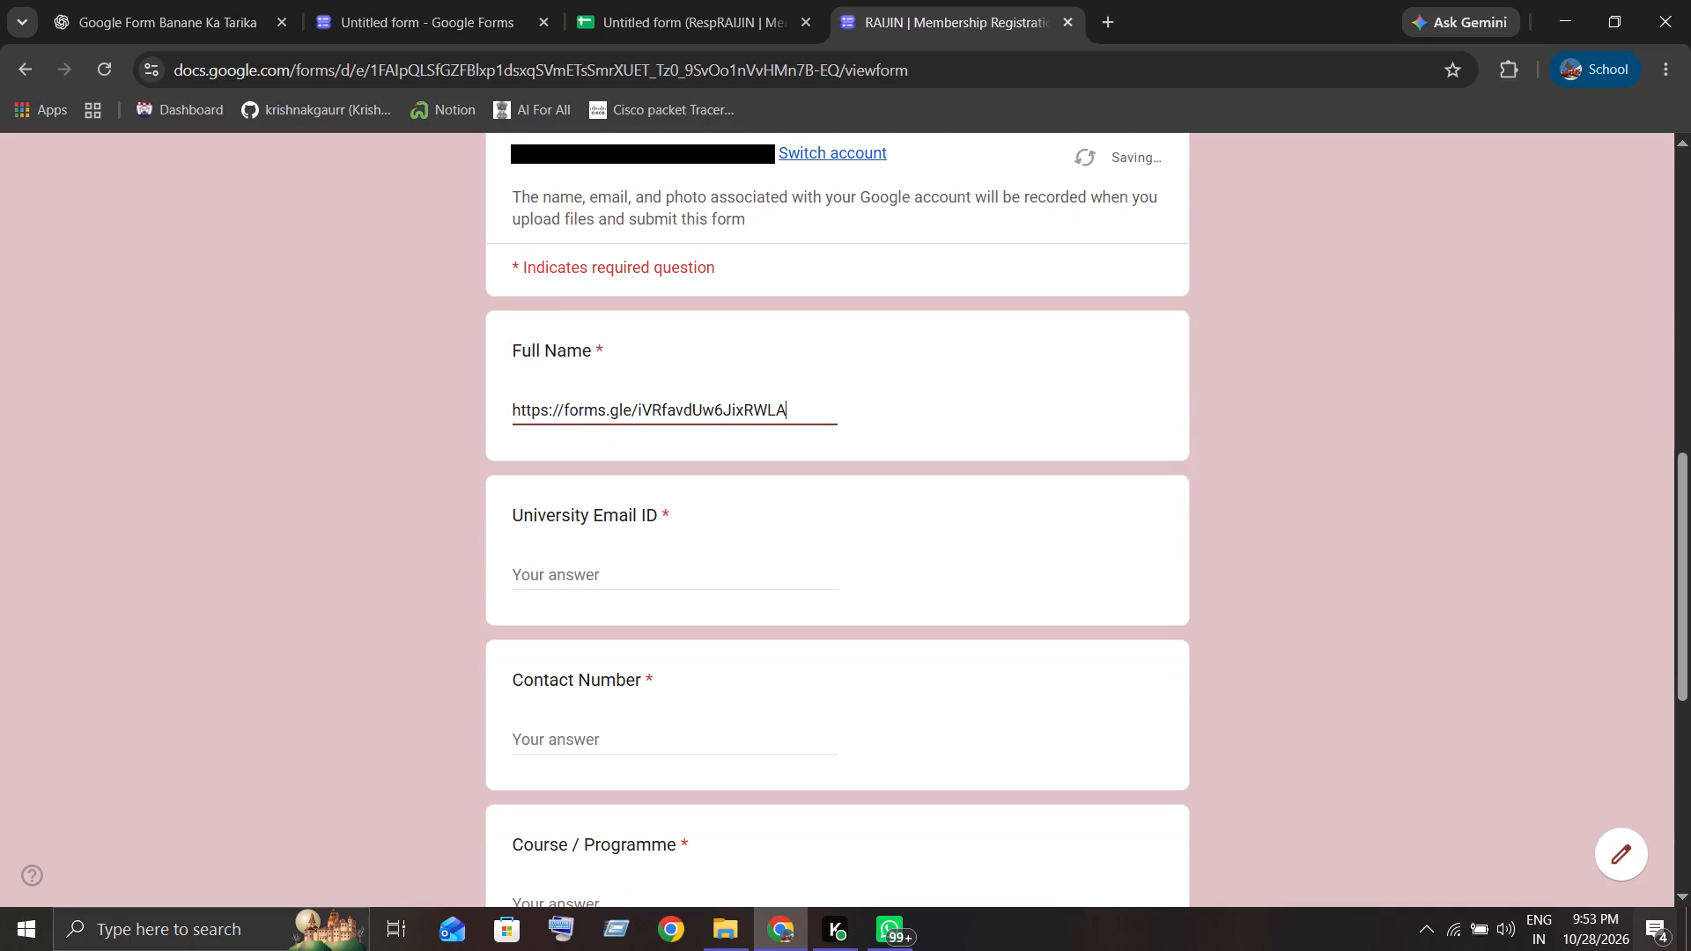
left_click(581, 584, "ctrl")
key("ctrl+v")
left_click(590, 734, "ctrl")
key("ctrl+v")
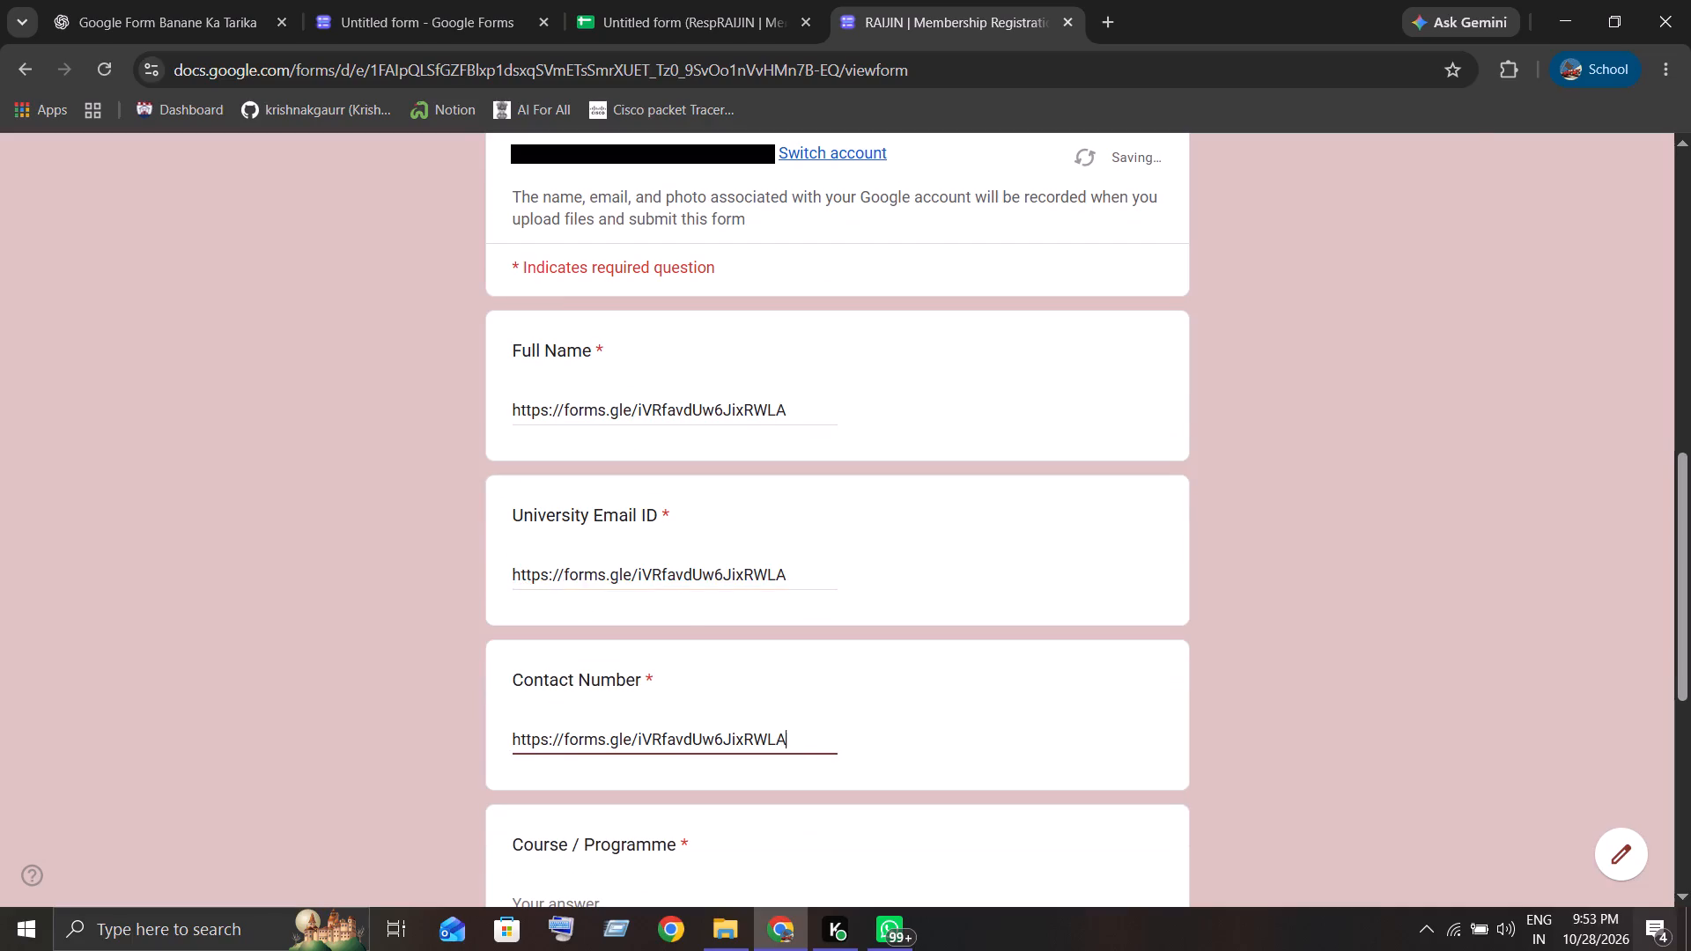
scroll(557, 763, "down", 4, "ctrl")
left_click(697, 659)
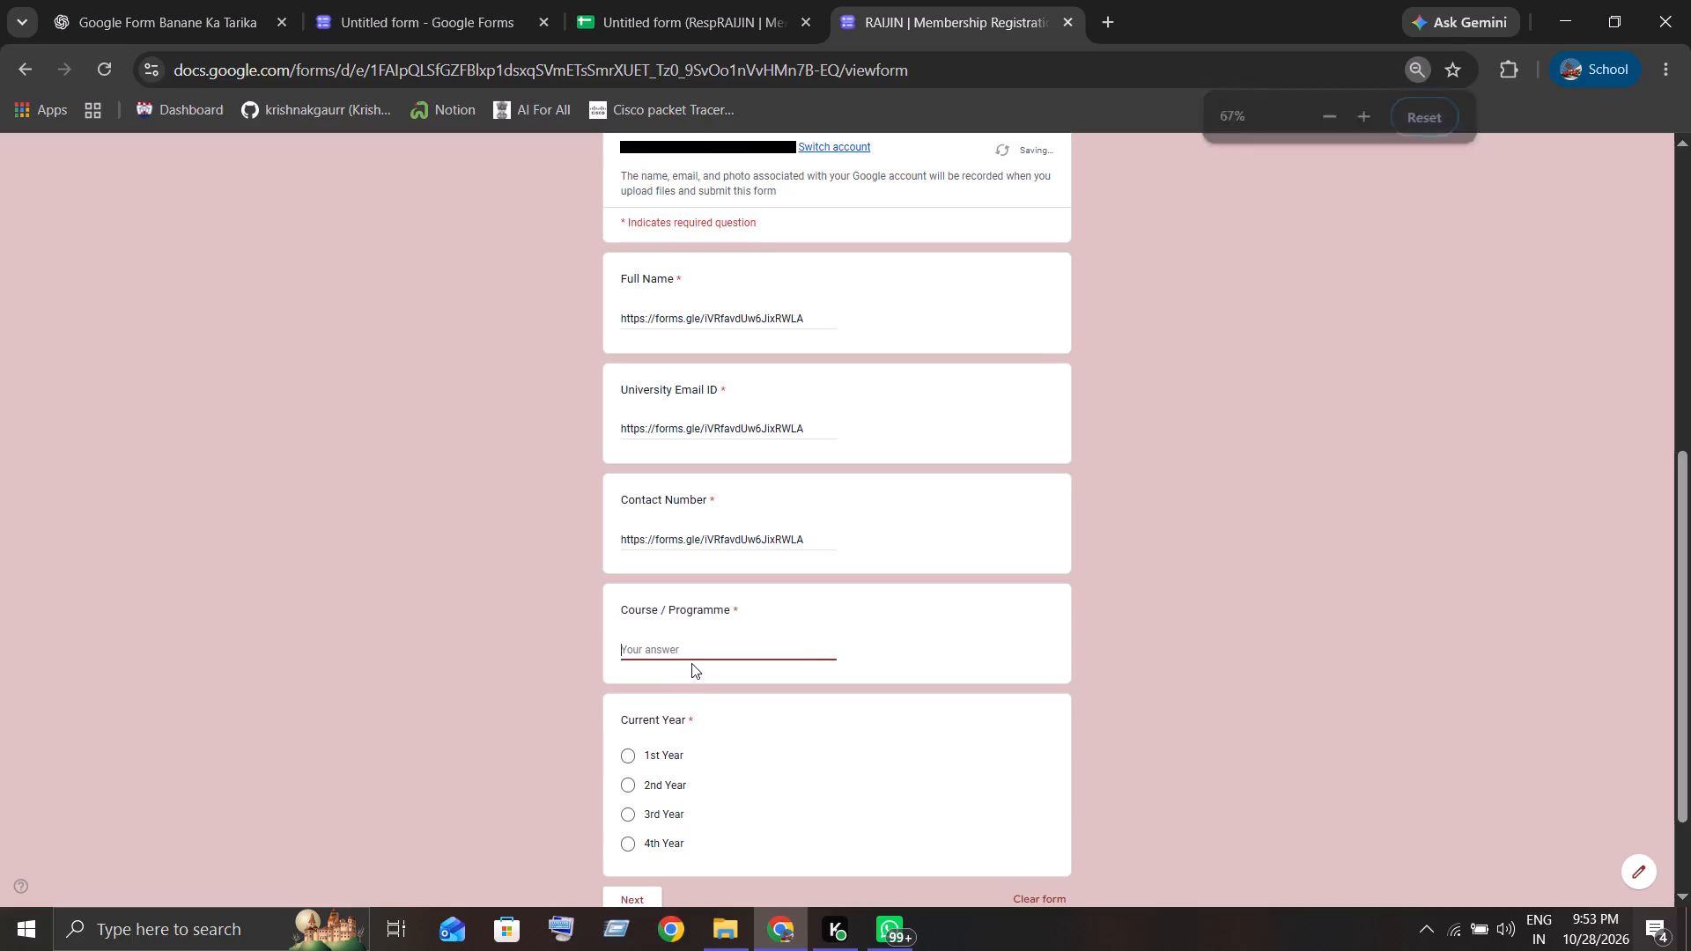
key("ctrl+v")
left_click(631, 751)
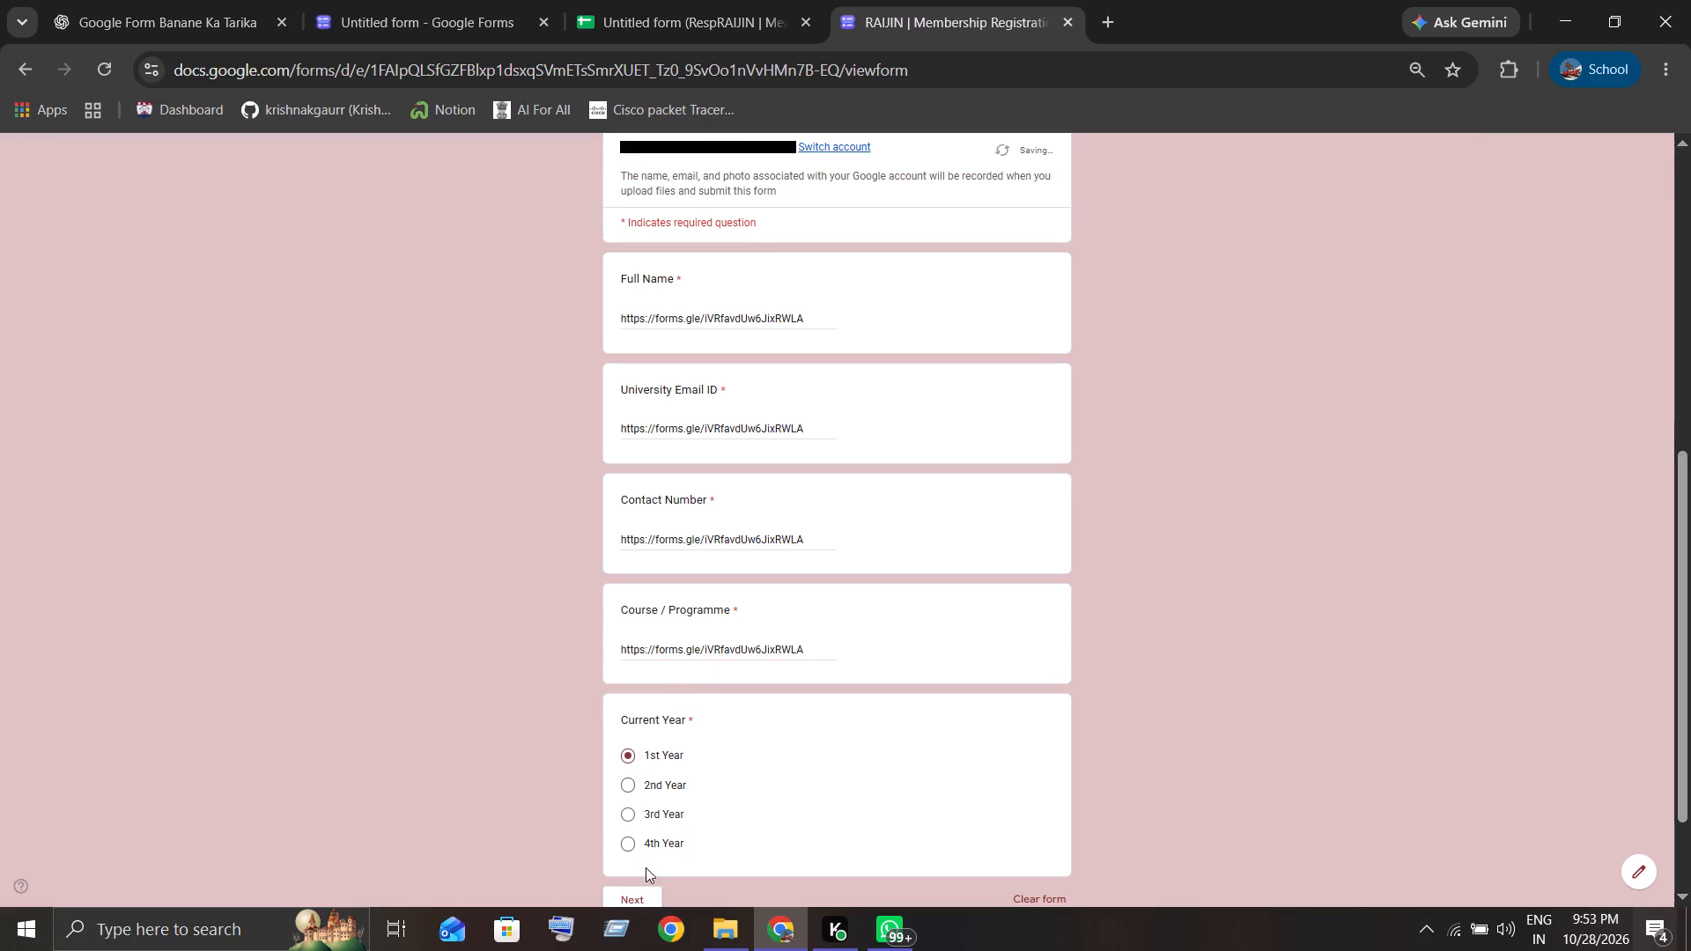
left_click(643, 897)
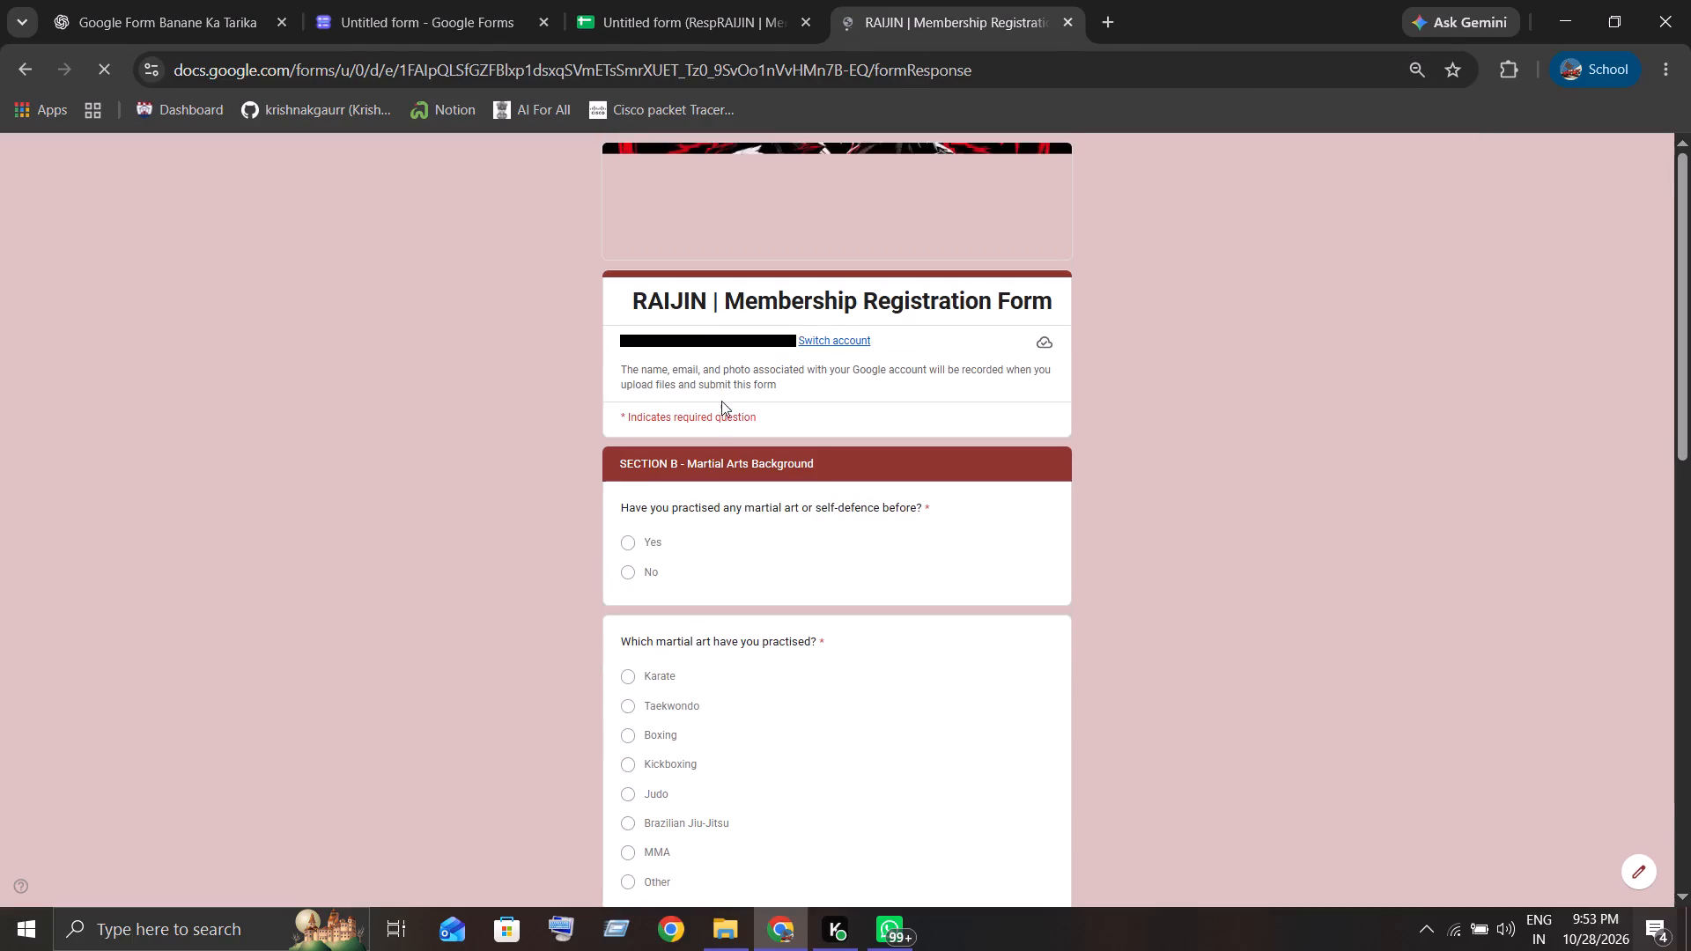
In Section B, answer Yes to prior practice, Taekwondo as martial art, Complete Beginner as experience level, and YES to competition participation.
scroll(644, 528, "down", 1)
left_click(641, 428)
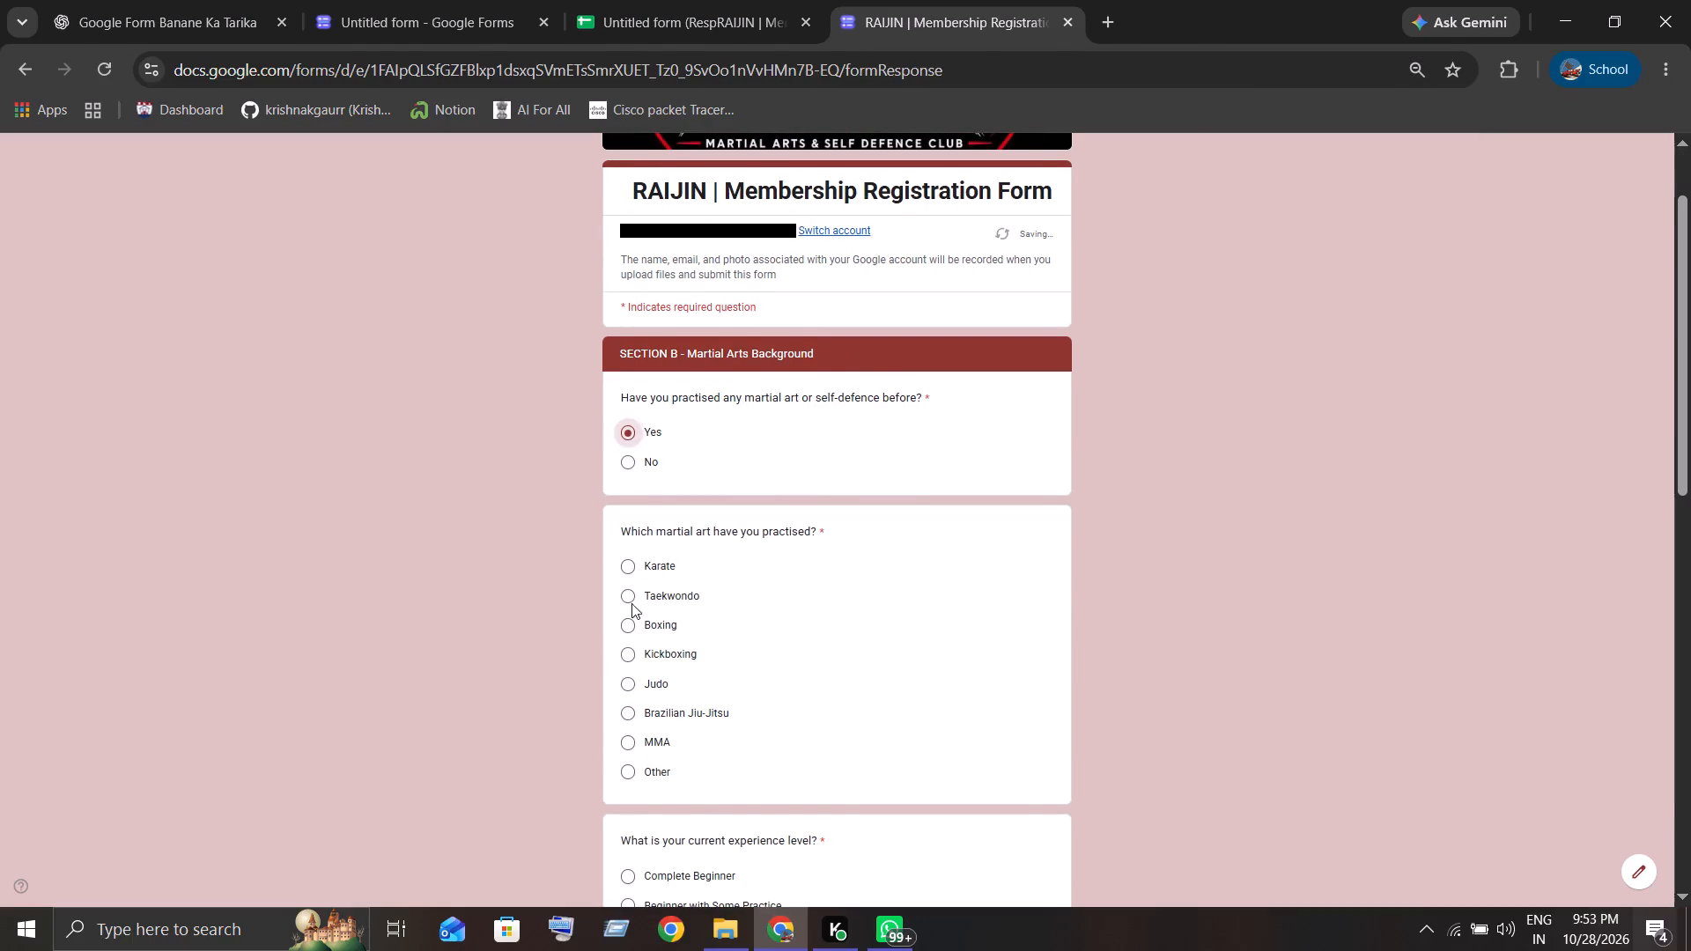
left_click(631, 603)
left_click(619, 763)
left_click(646, 674)
scroll(673, 780, "down", 3)
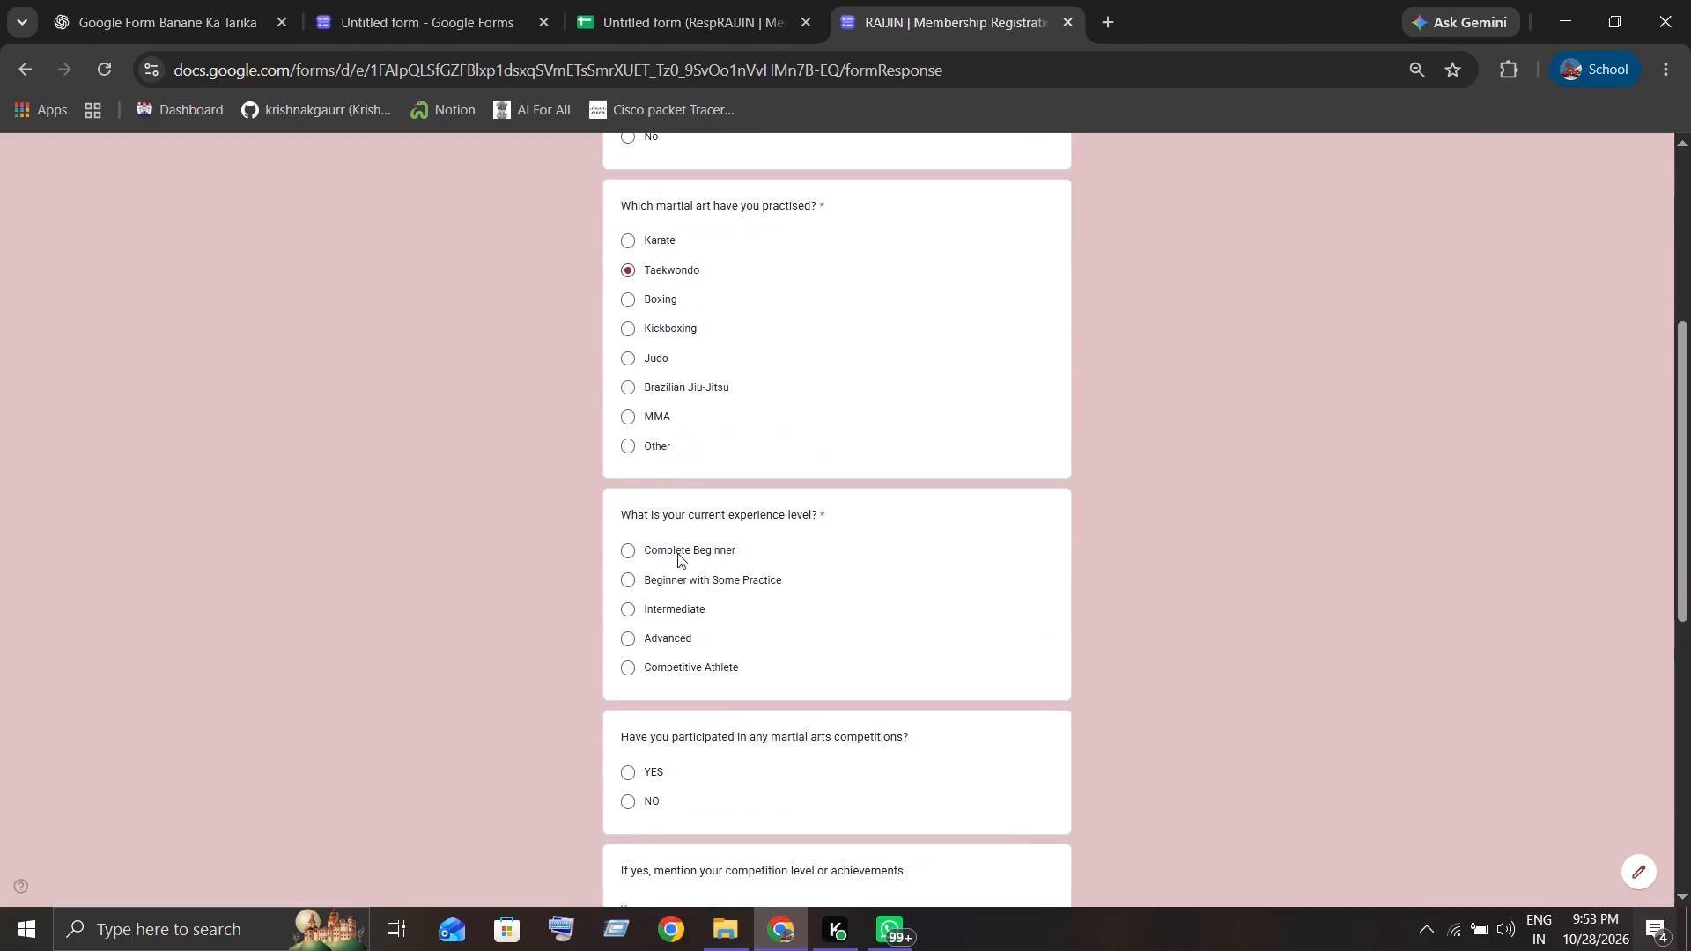
left_click(677, 542)
left_click(654, 763)
Paste the copied form link as the competition achievements answer, choose Certificates Only, and continue to Section C without uploading files.
scroll(652, 785, "down", 2)
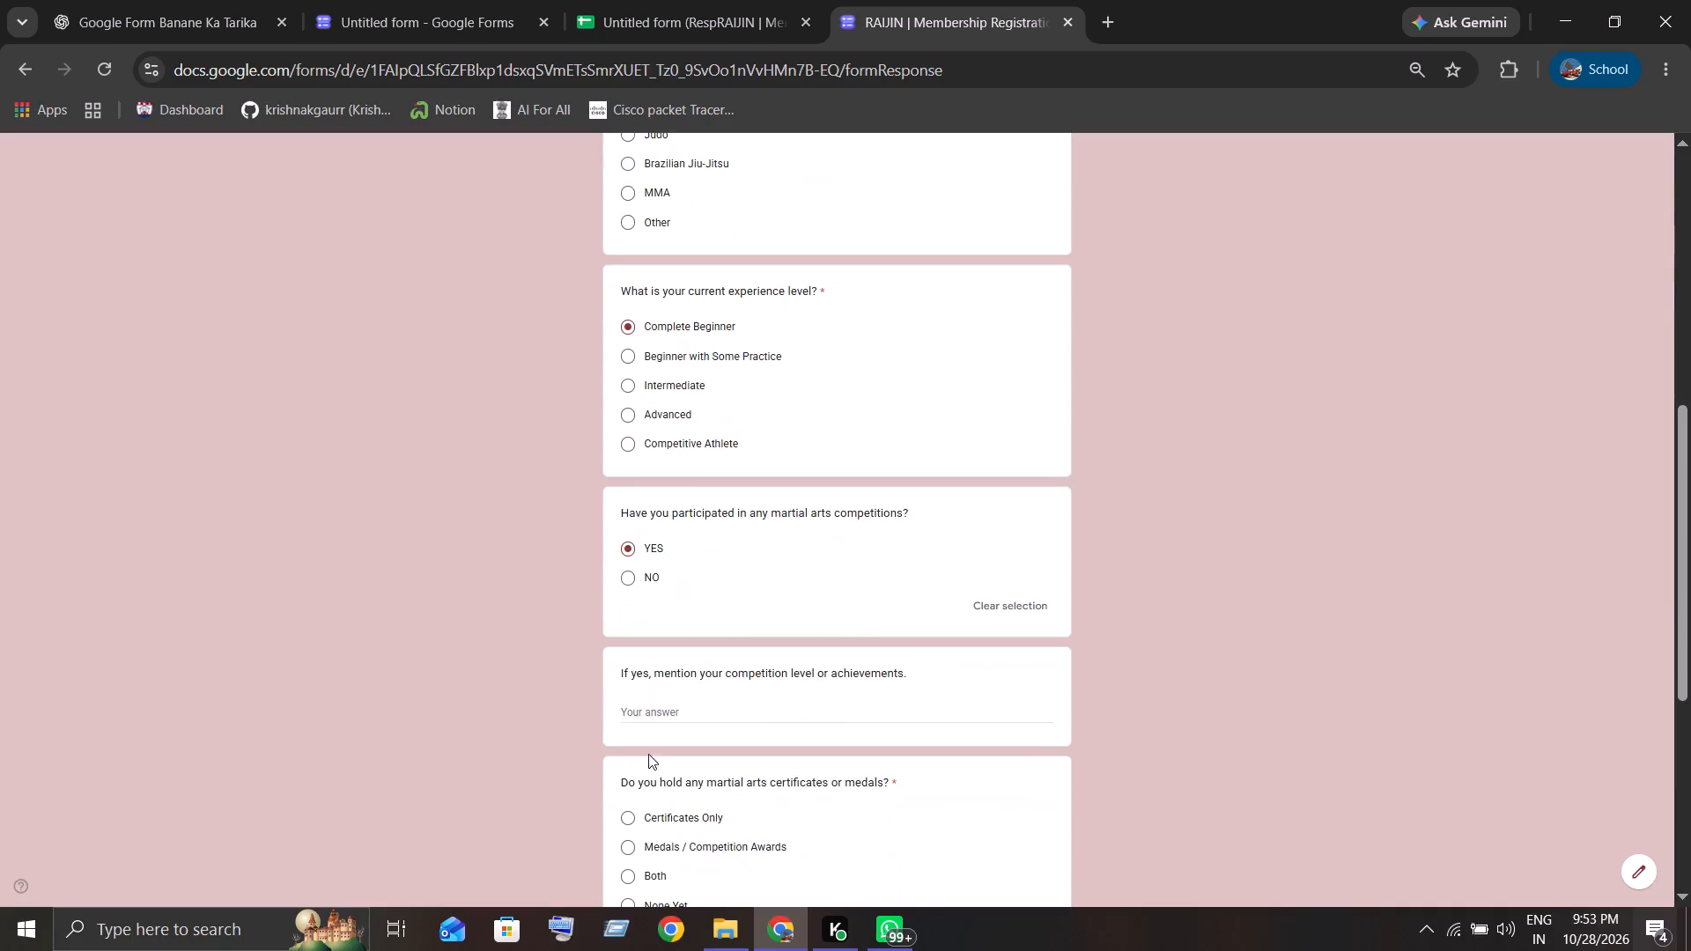
left_click(646, 705)
key("ctrl+v")
scroll(639, 845, "down", 2)
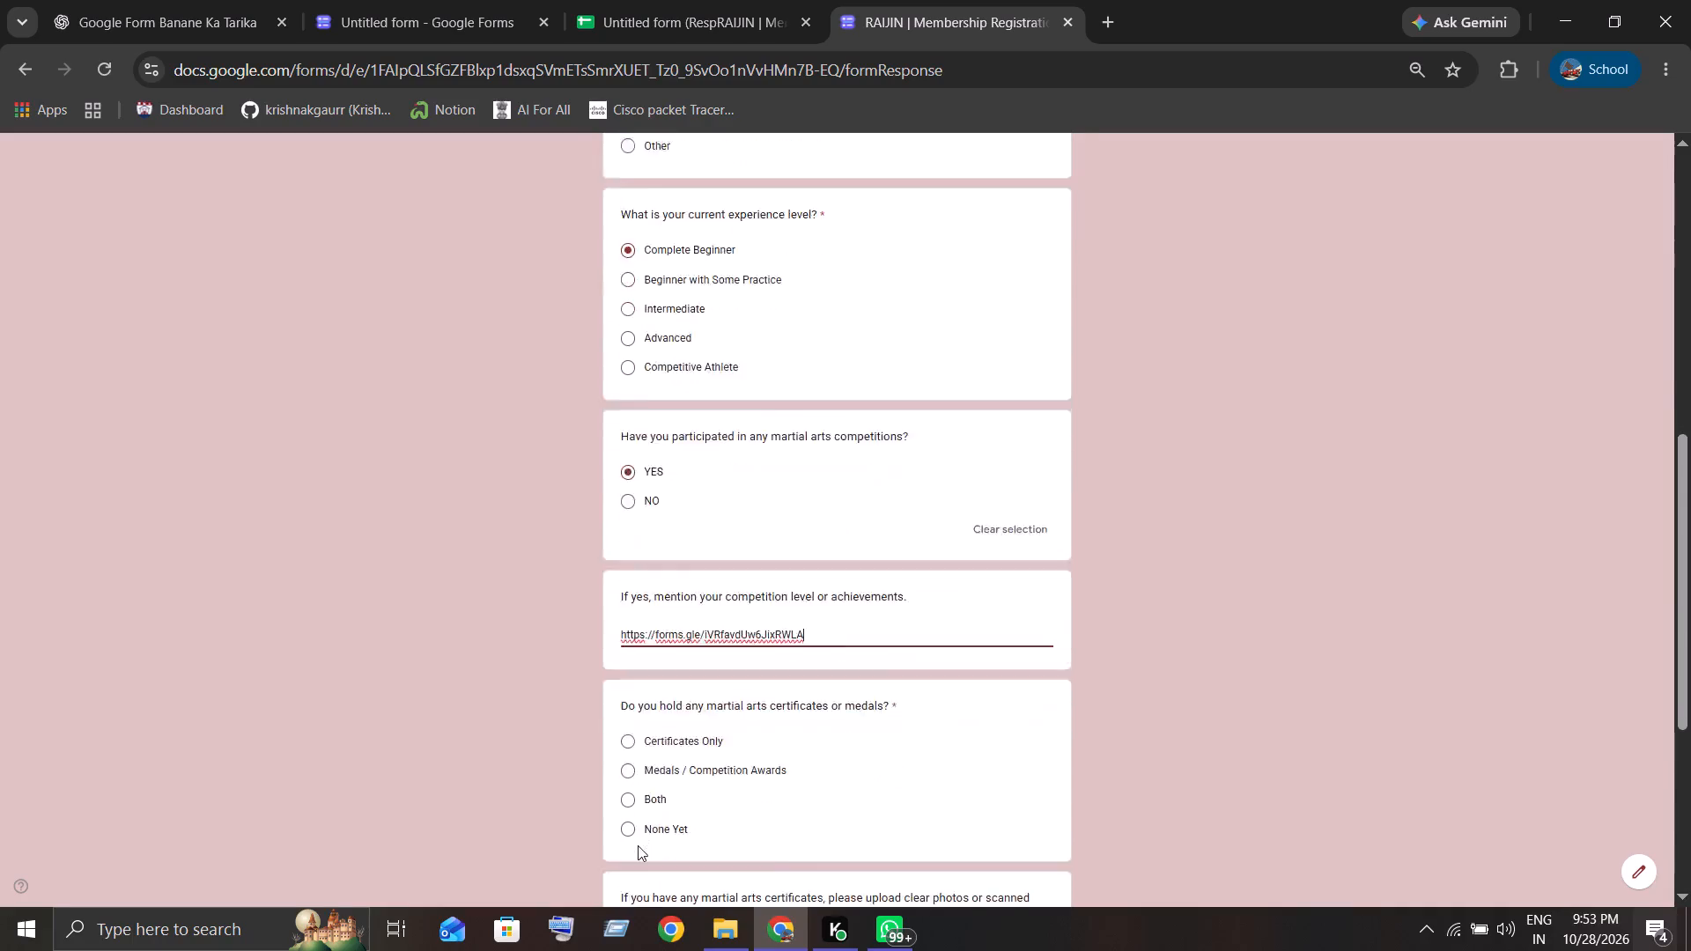
left_click(635, 596)
scroll(661, 764, "down", 3)
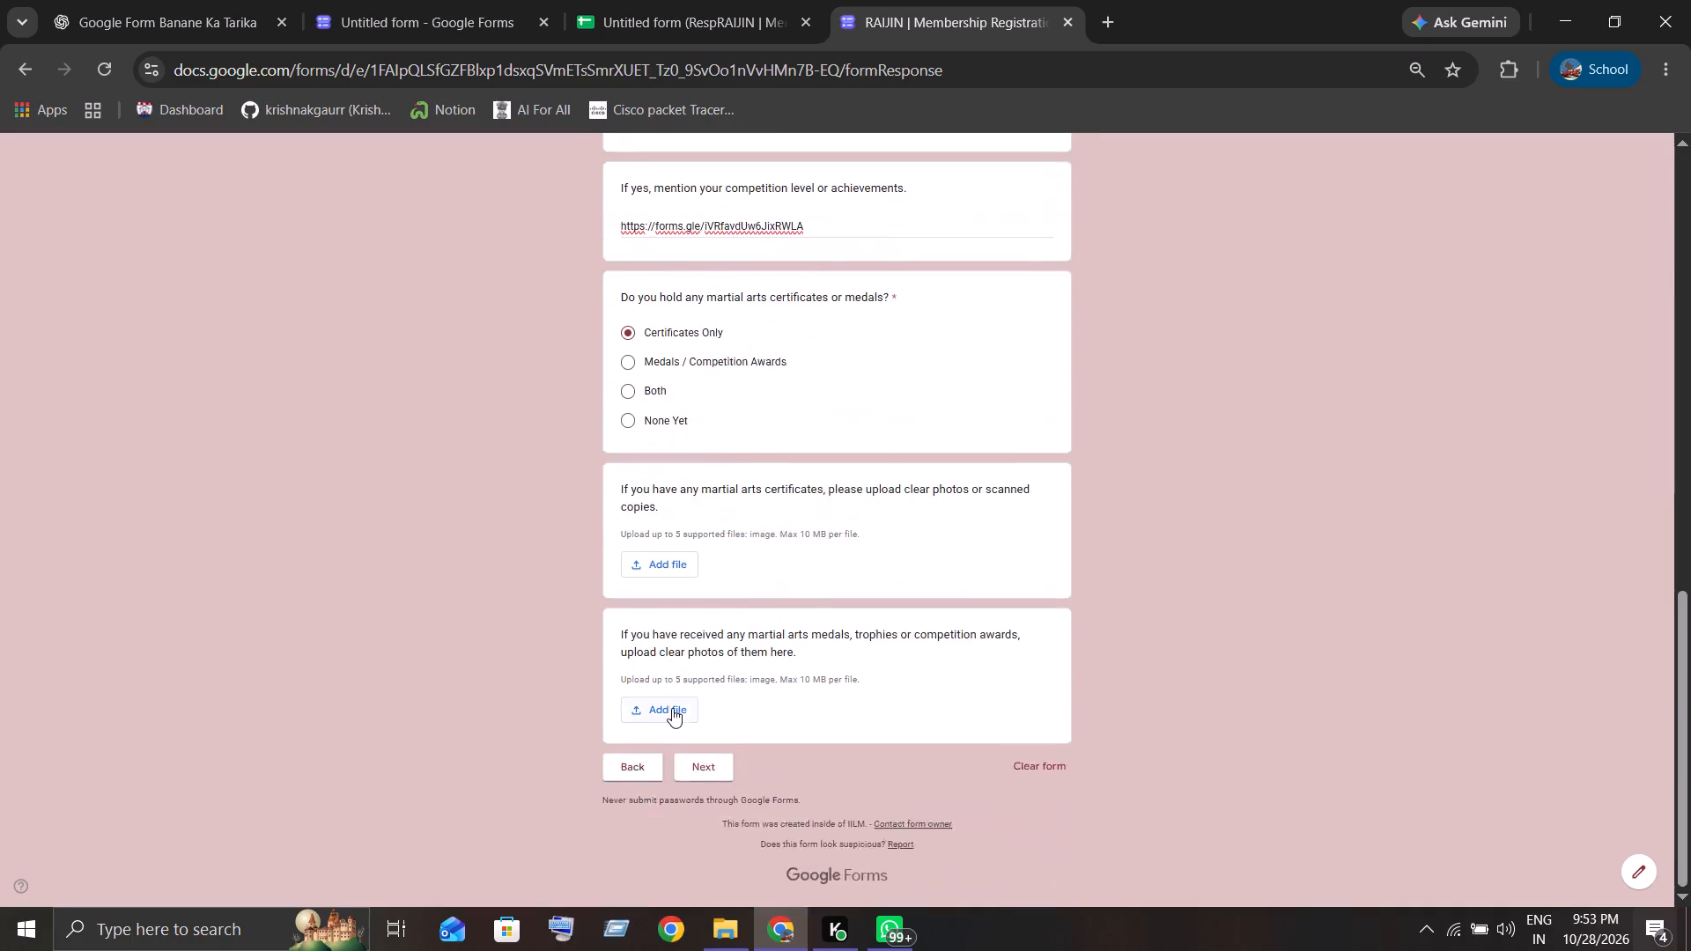
scroll(672, 708, "up", 12)
scroll(723, 577, "down", 3)
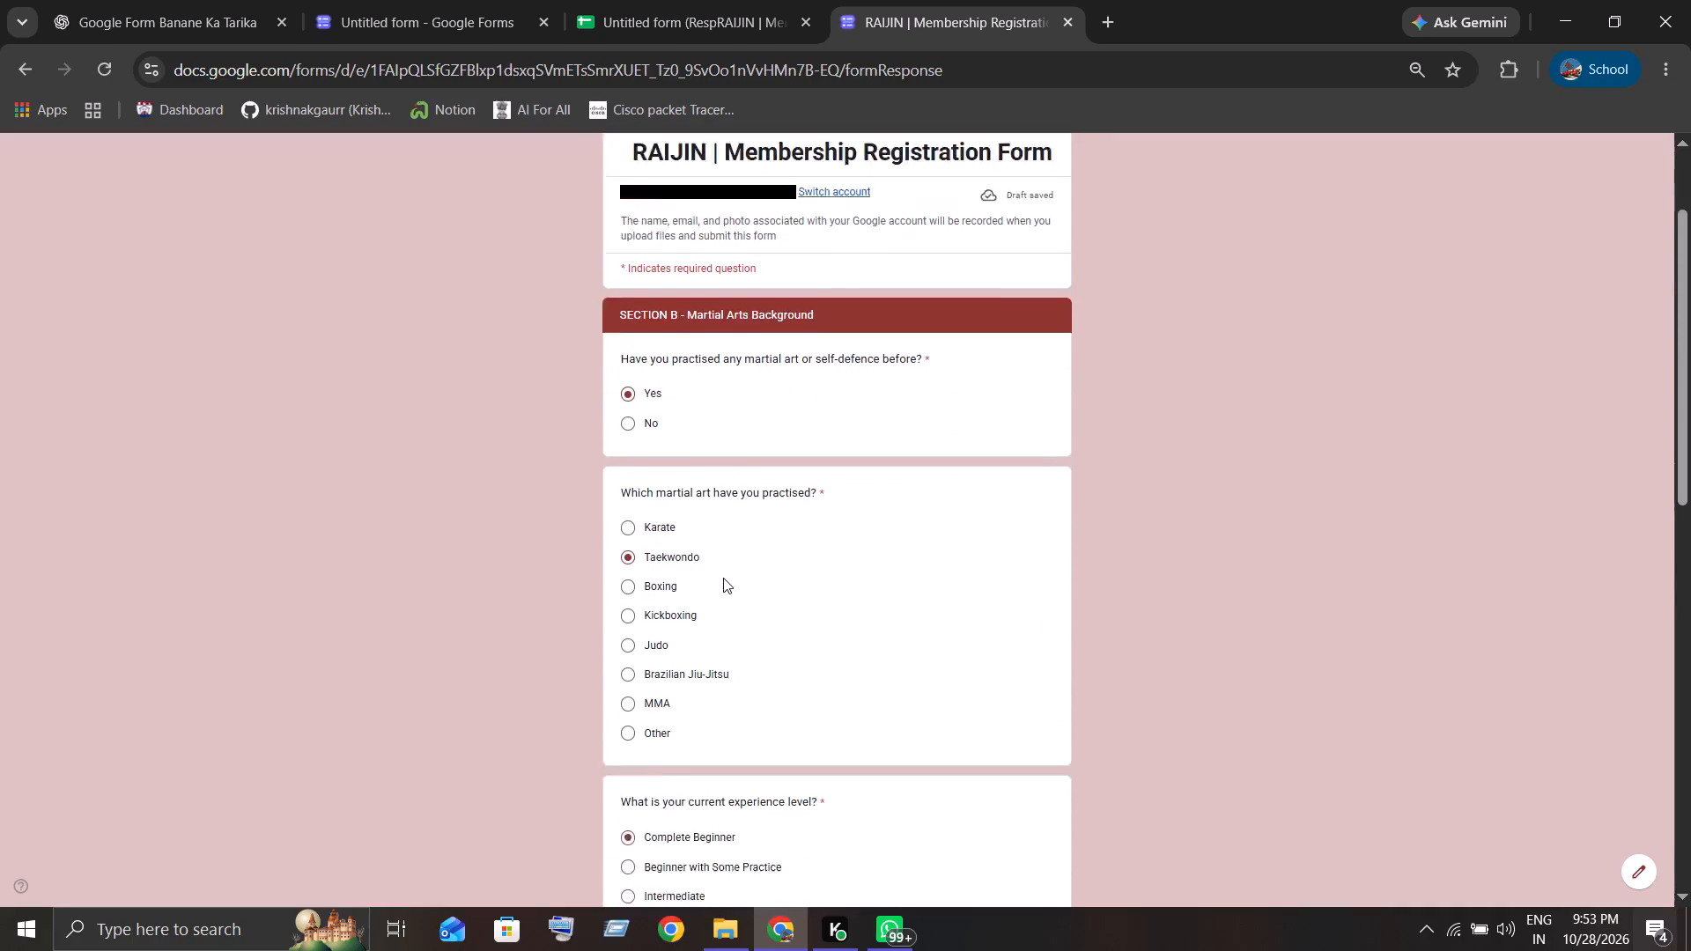
scroll(723, 578, "down", 14)
left_click(696, 772)
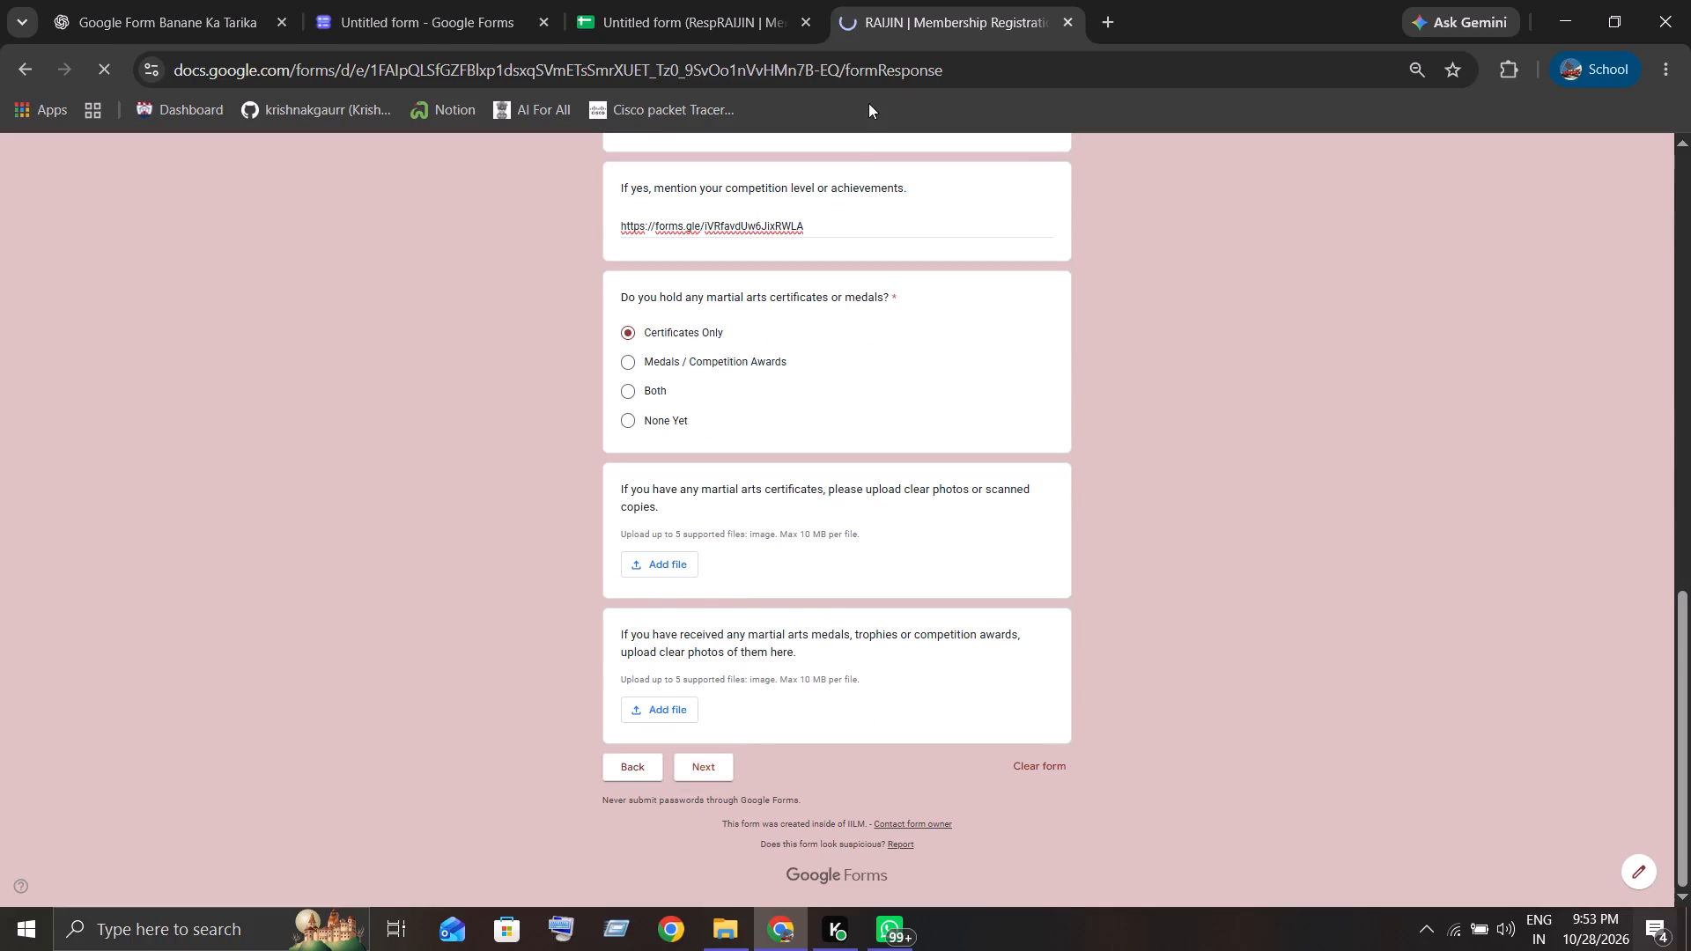
Complete Section C with the copied link as joining reason, Practical Self-Defence, Yes, I Can Attend Regularly, and Yes for workshops and events; continue.
left_click(675, 549)
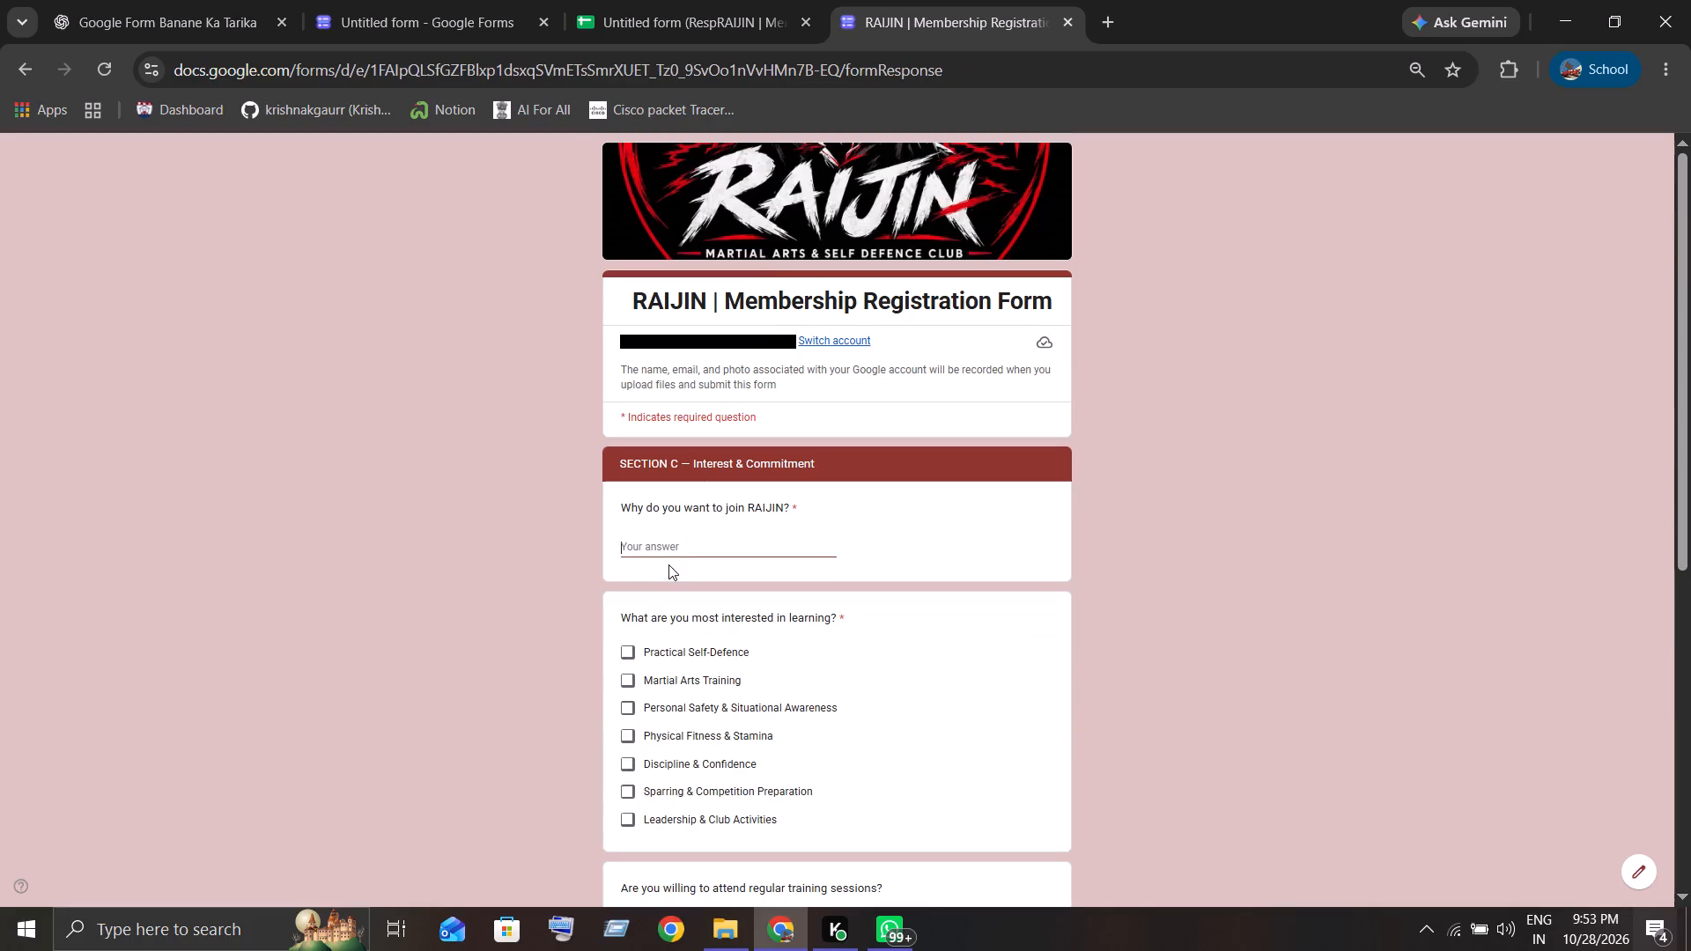
key("ctrl+v")
left_click(690, 651)
scroll(695, 671, "down", 4)
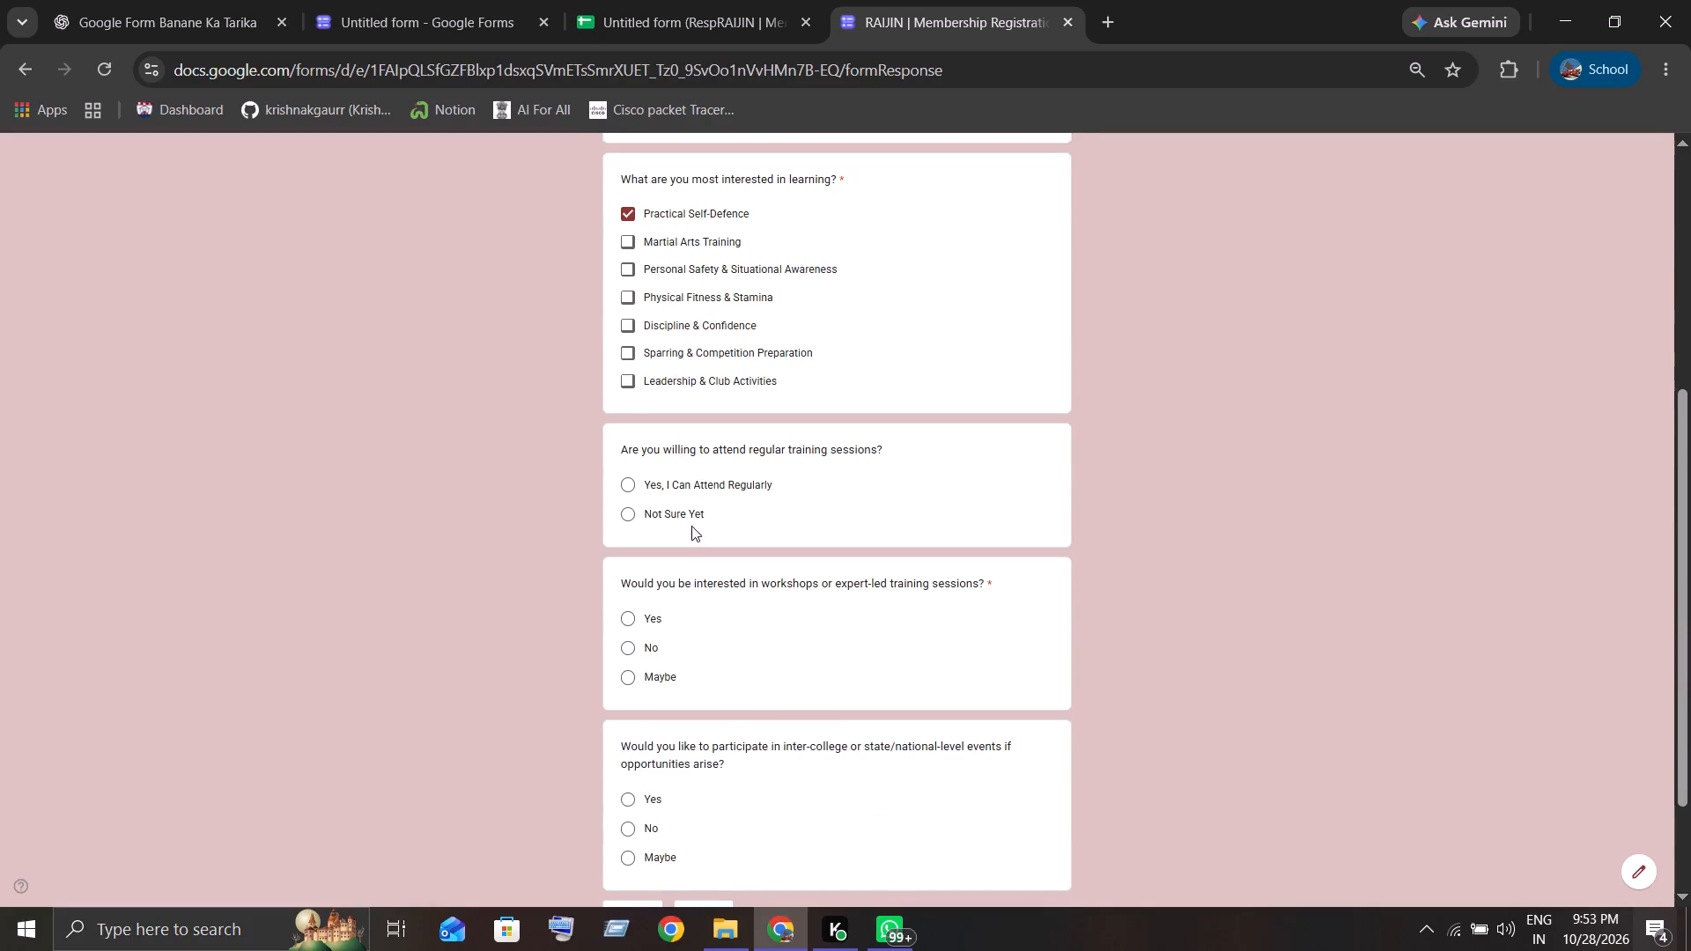
left_click(678, 483)
left_click(677, 652)
left_click(652, 640)
scroll(651, 684, "down", 3)
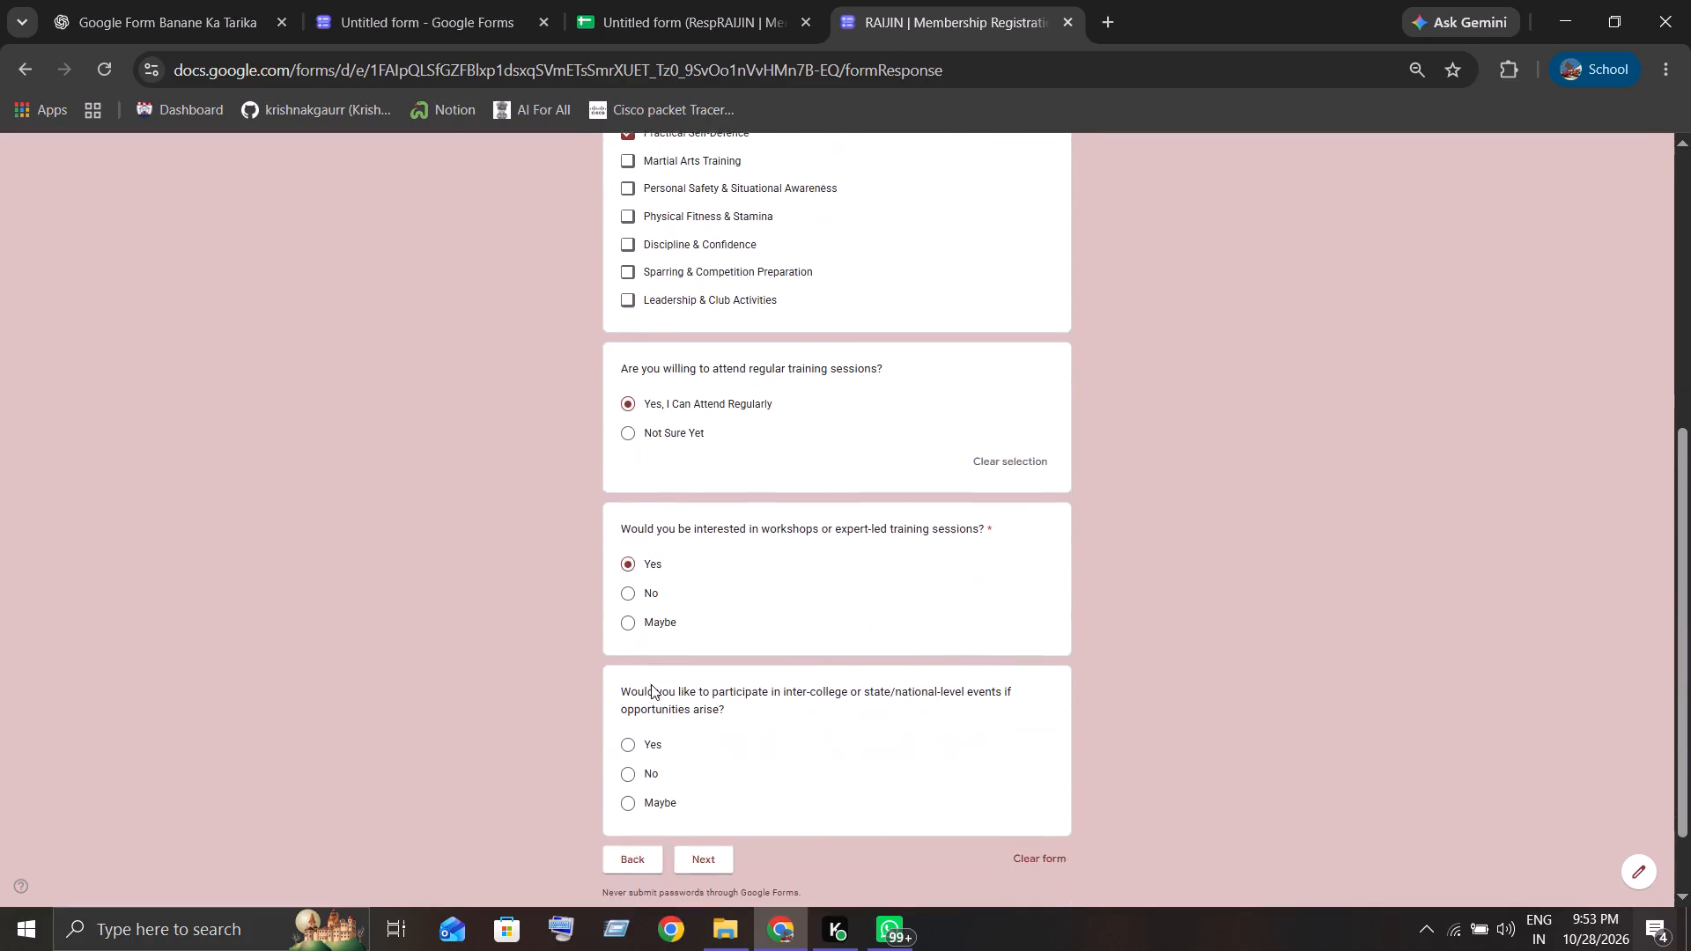
scroll(651, 684, "down", 1)
left_click(648, 657)
left_click(715, 797)
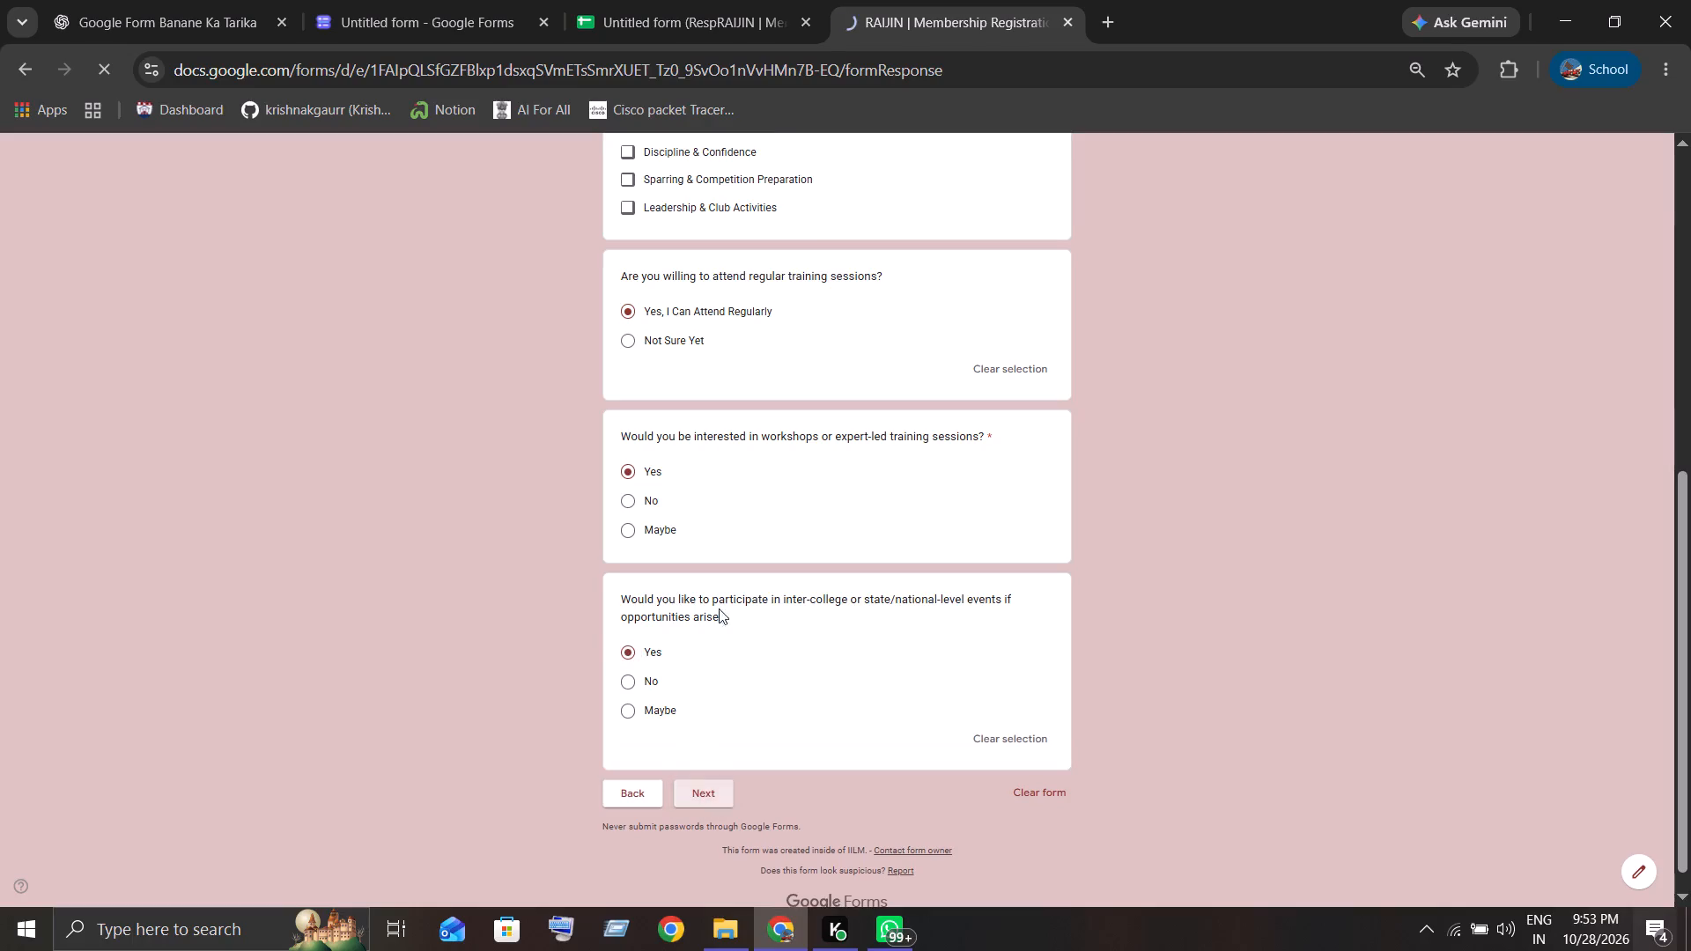
Paste the copied link as the additional comment in Section D, accept the declaration, and submit the test response.
left_click(659, 548)
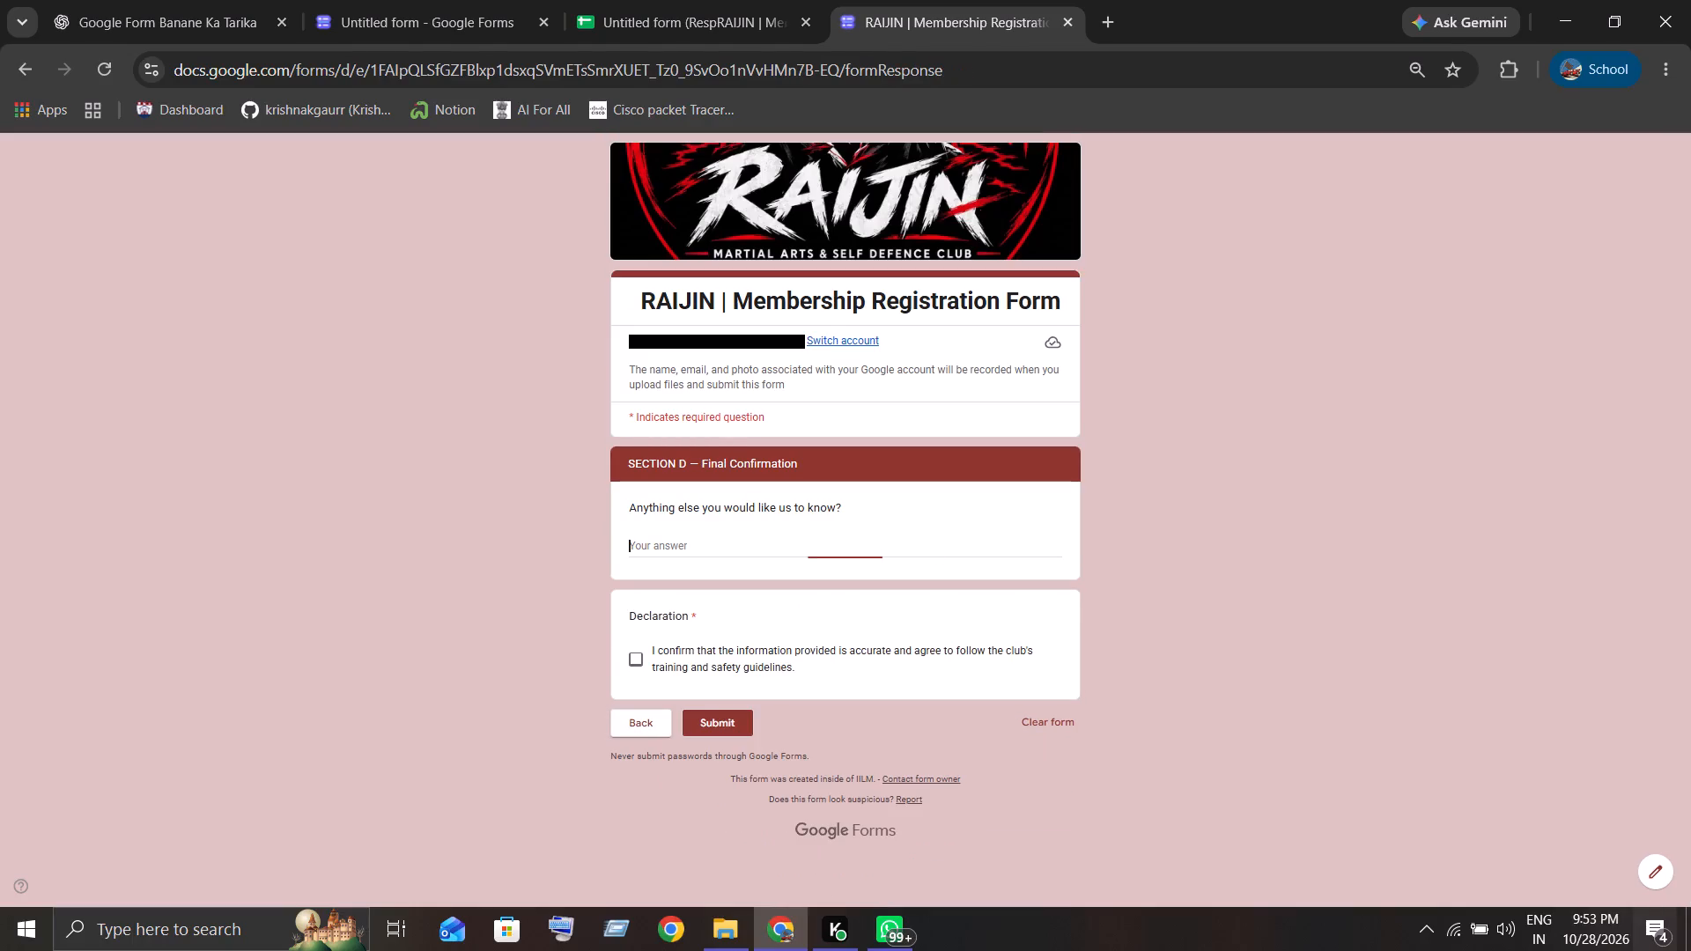
key("ctrl+v")
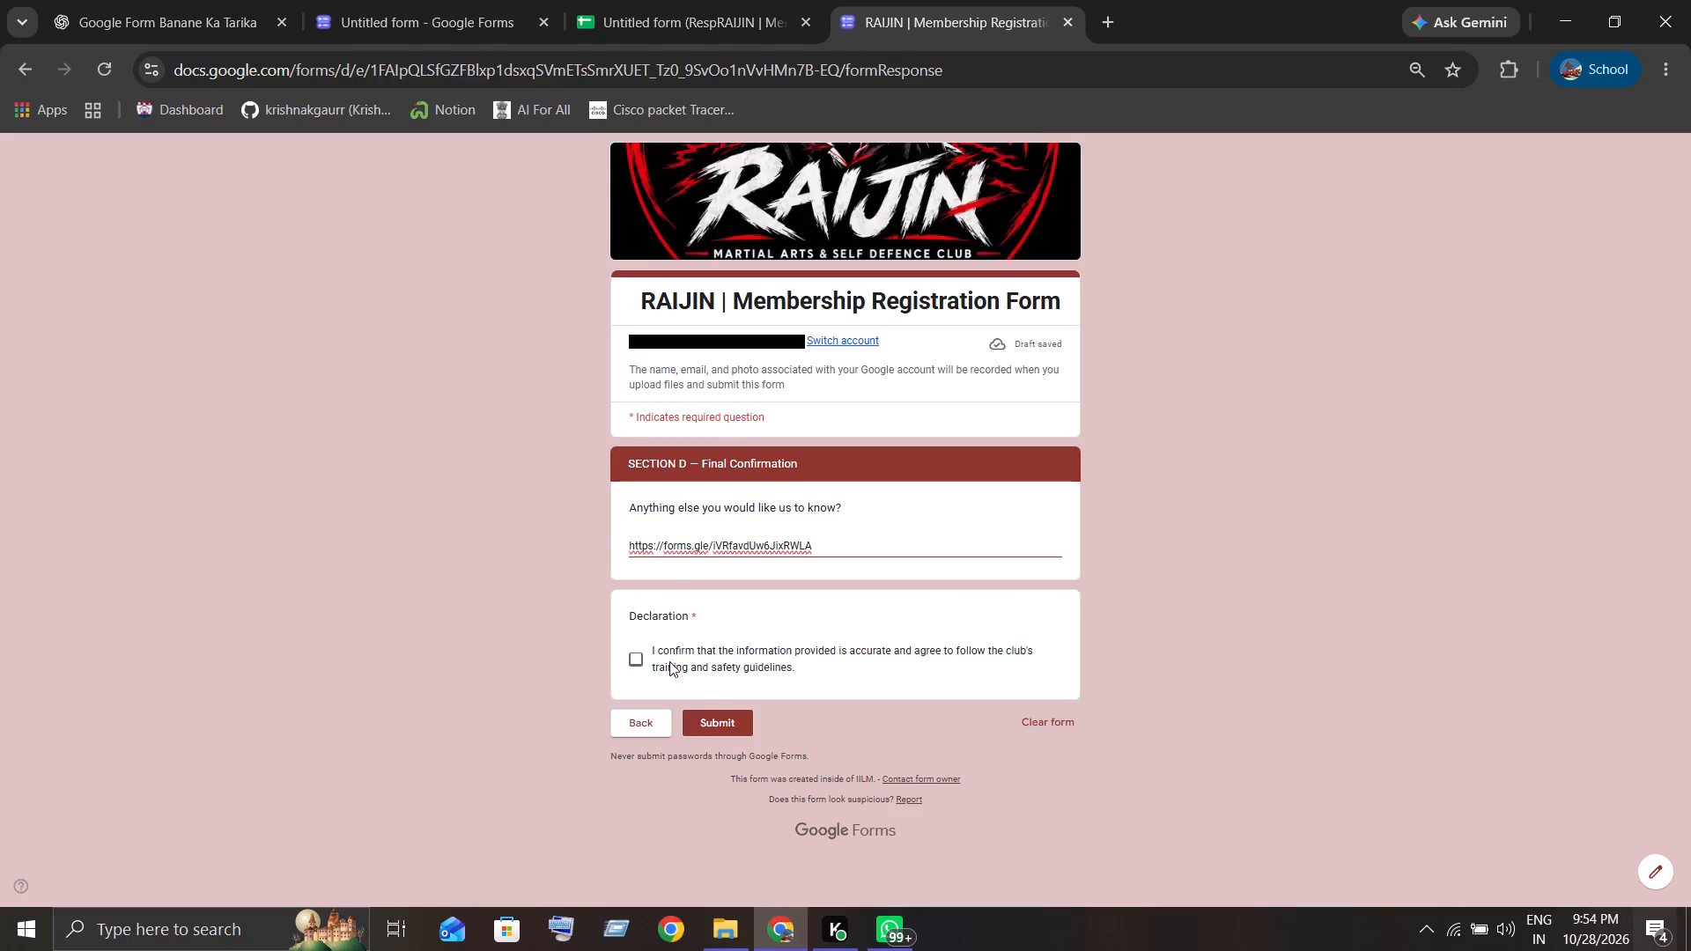
left_click(639, 652)
left_click(715, 726)
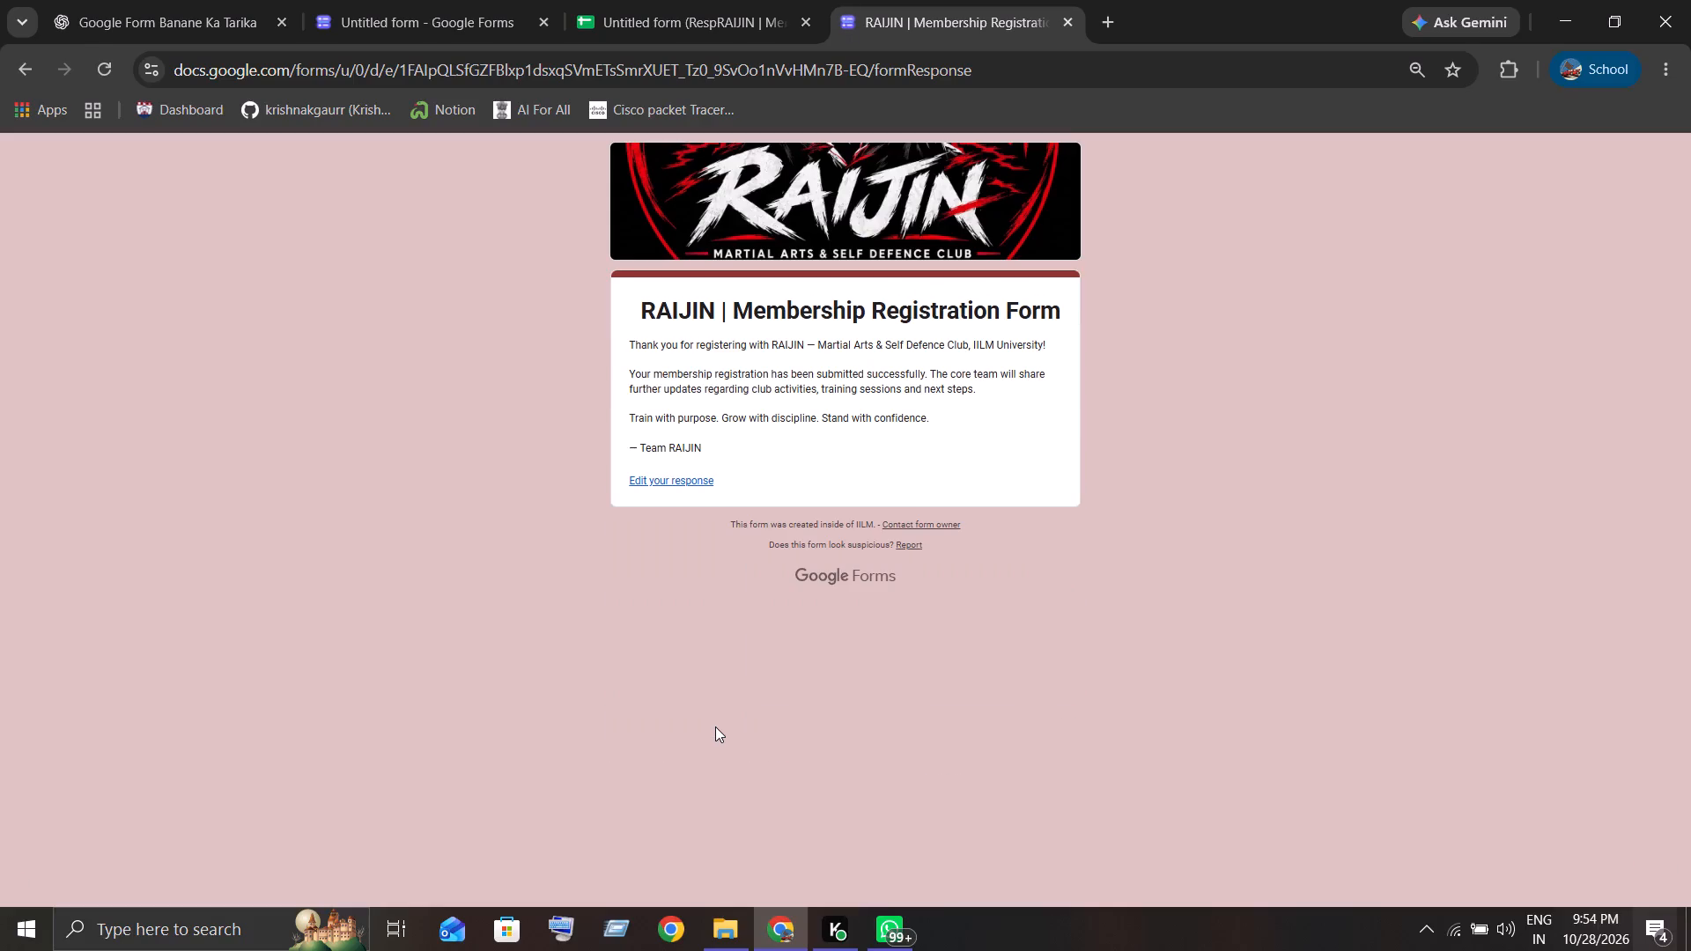
Switch to the linked response spreadsheet and delete row 2 containing the submitted test response.
left_click(742, 0)
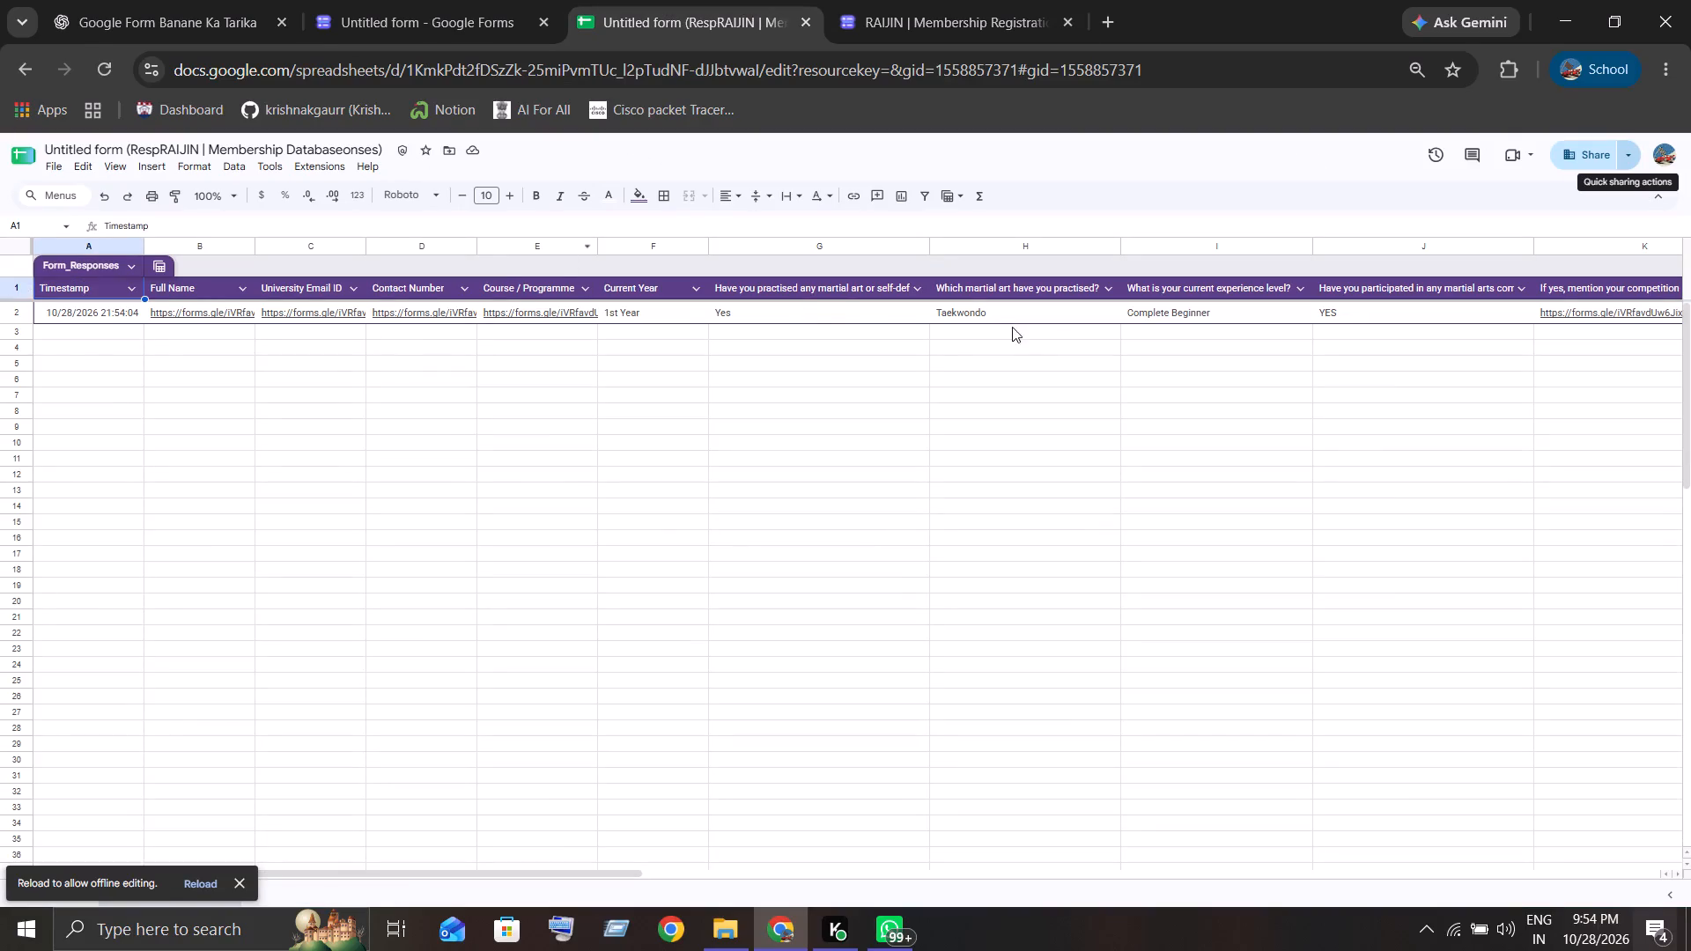
right_click(795, 313)
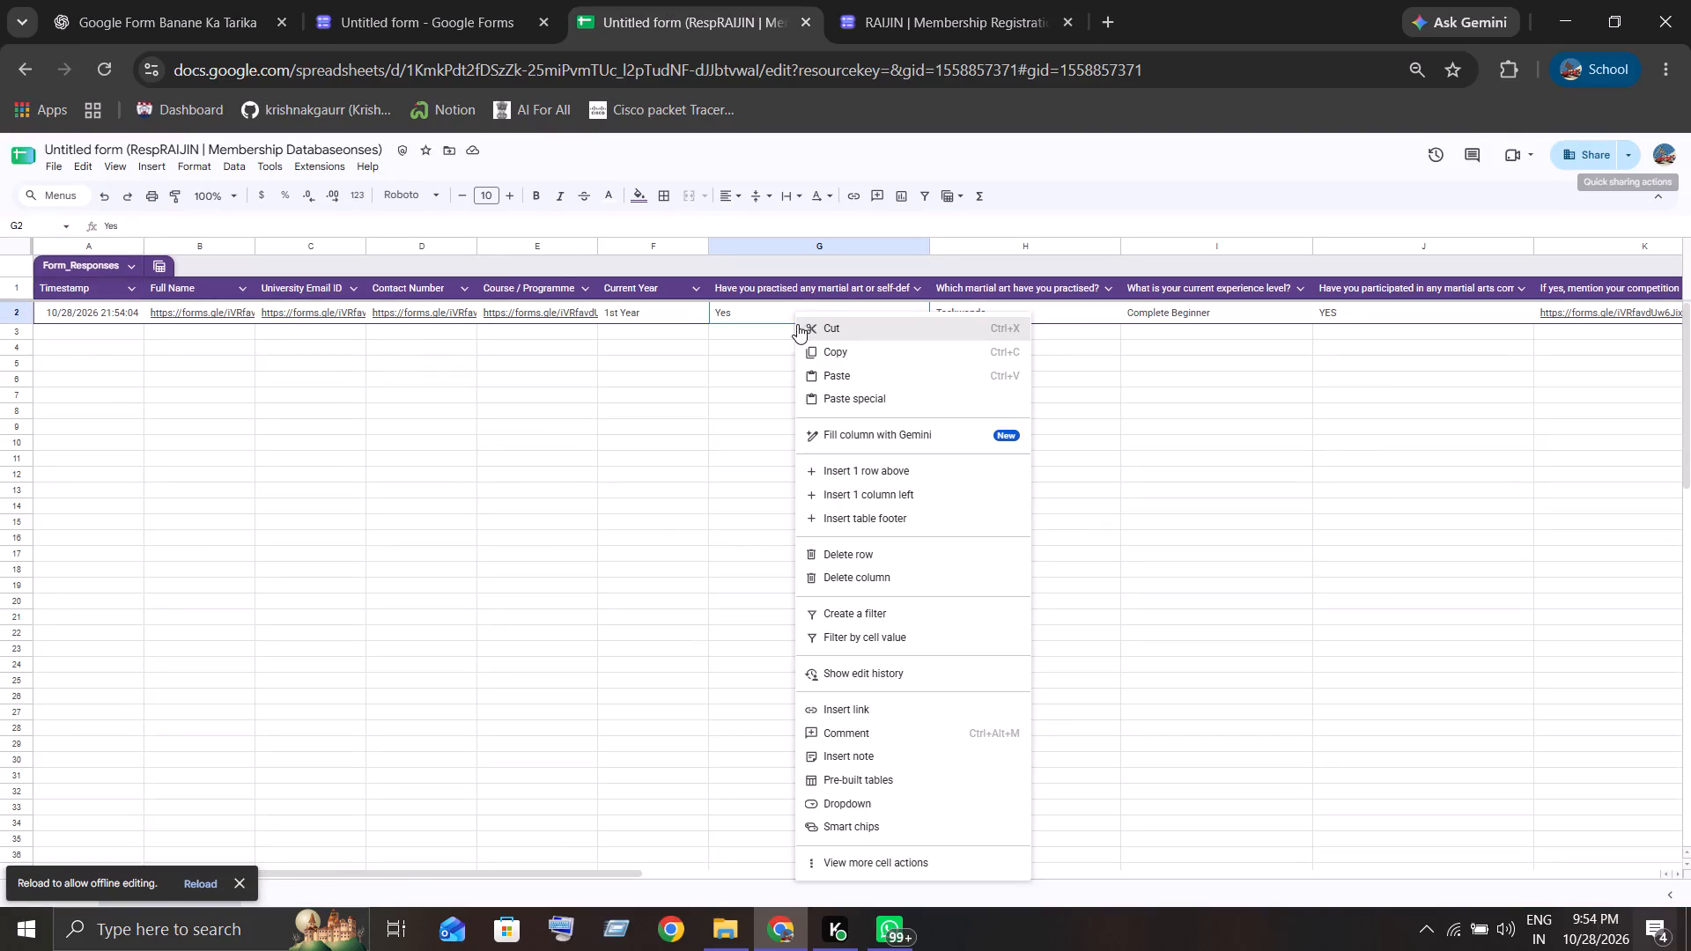
left_click(816, 332)
left_click(452, 314)
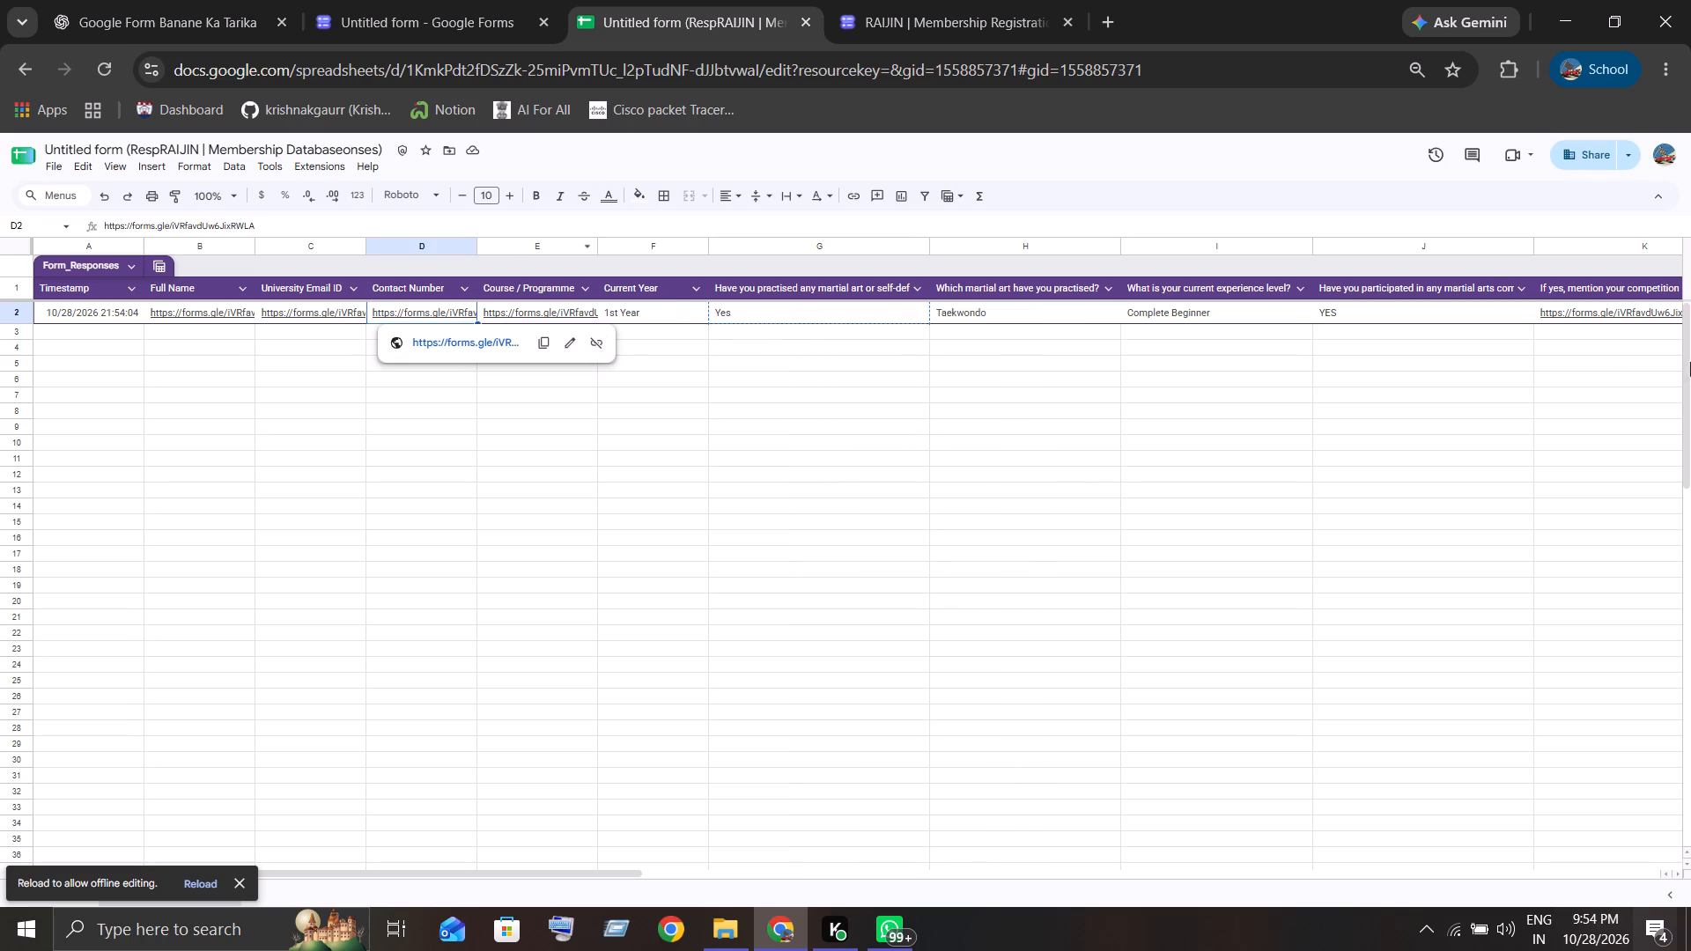
scroll(1690, 352, "up", 3)
scroll(1453, 314, "up", 4)
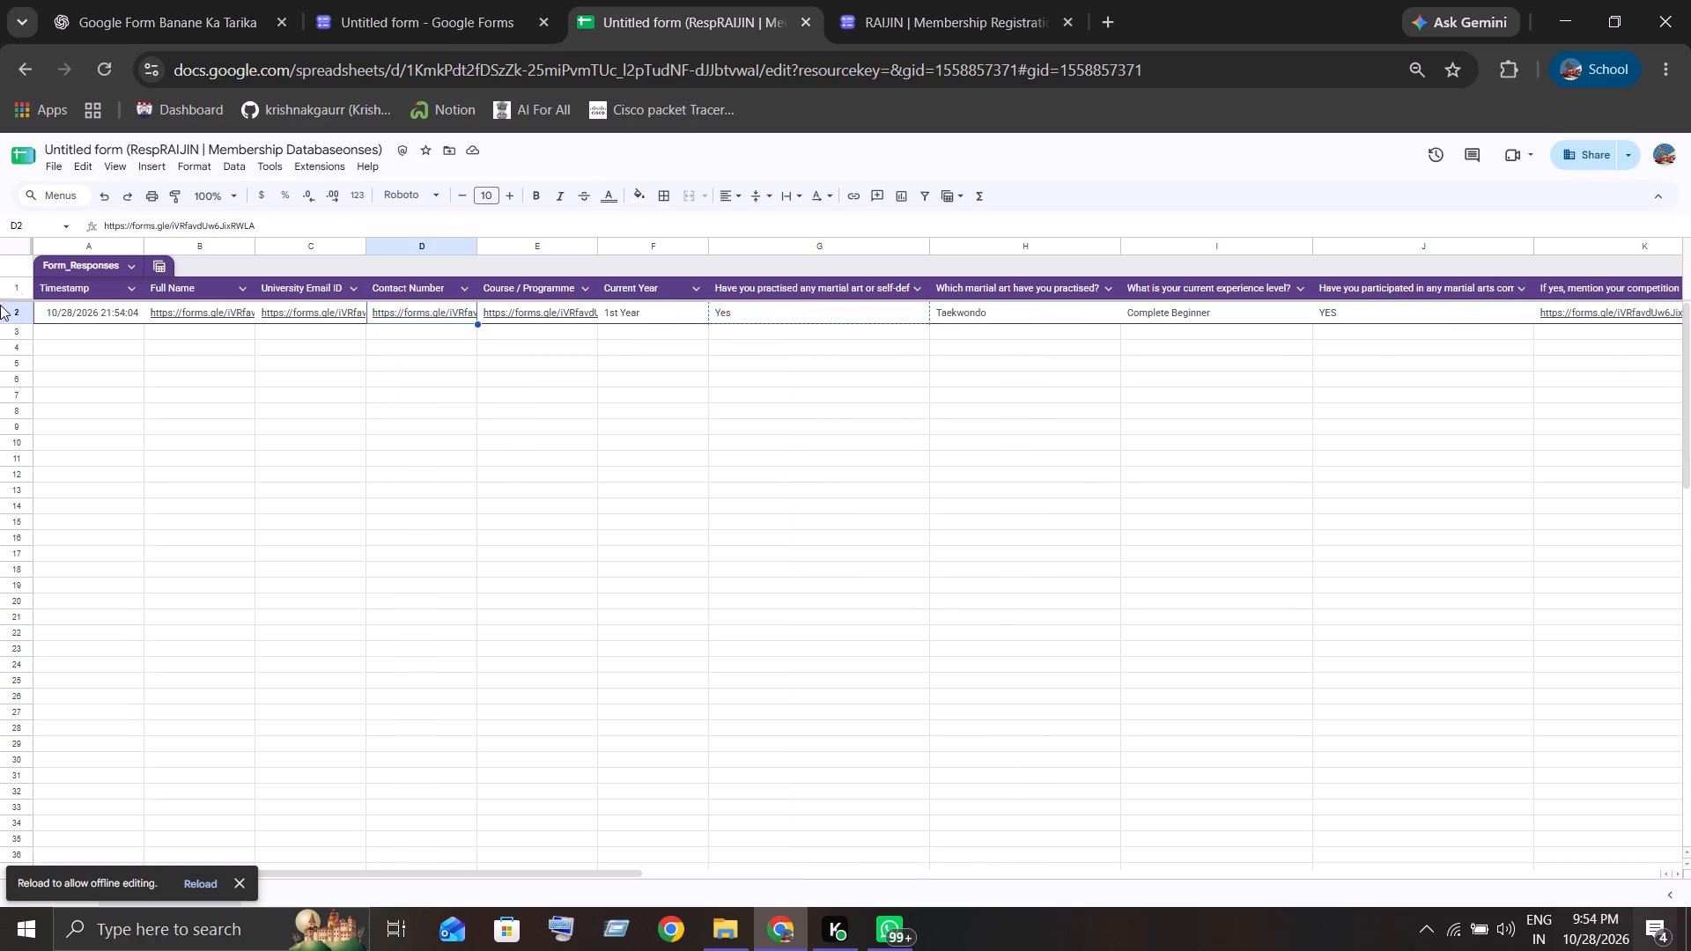
right_click(22, 312)
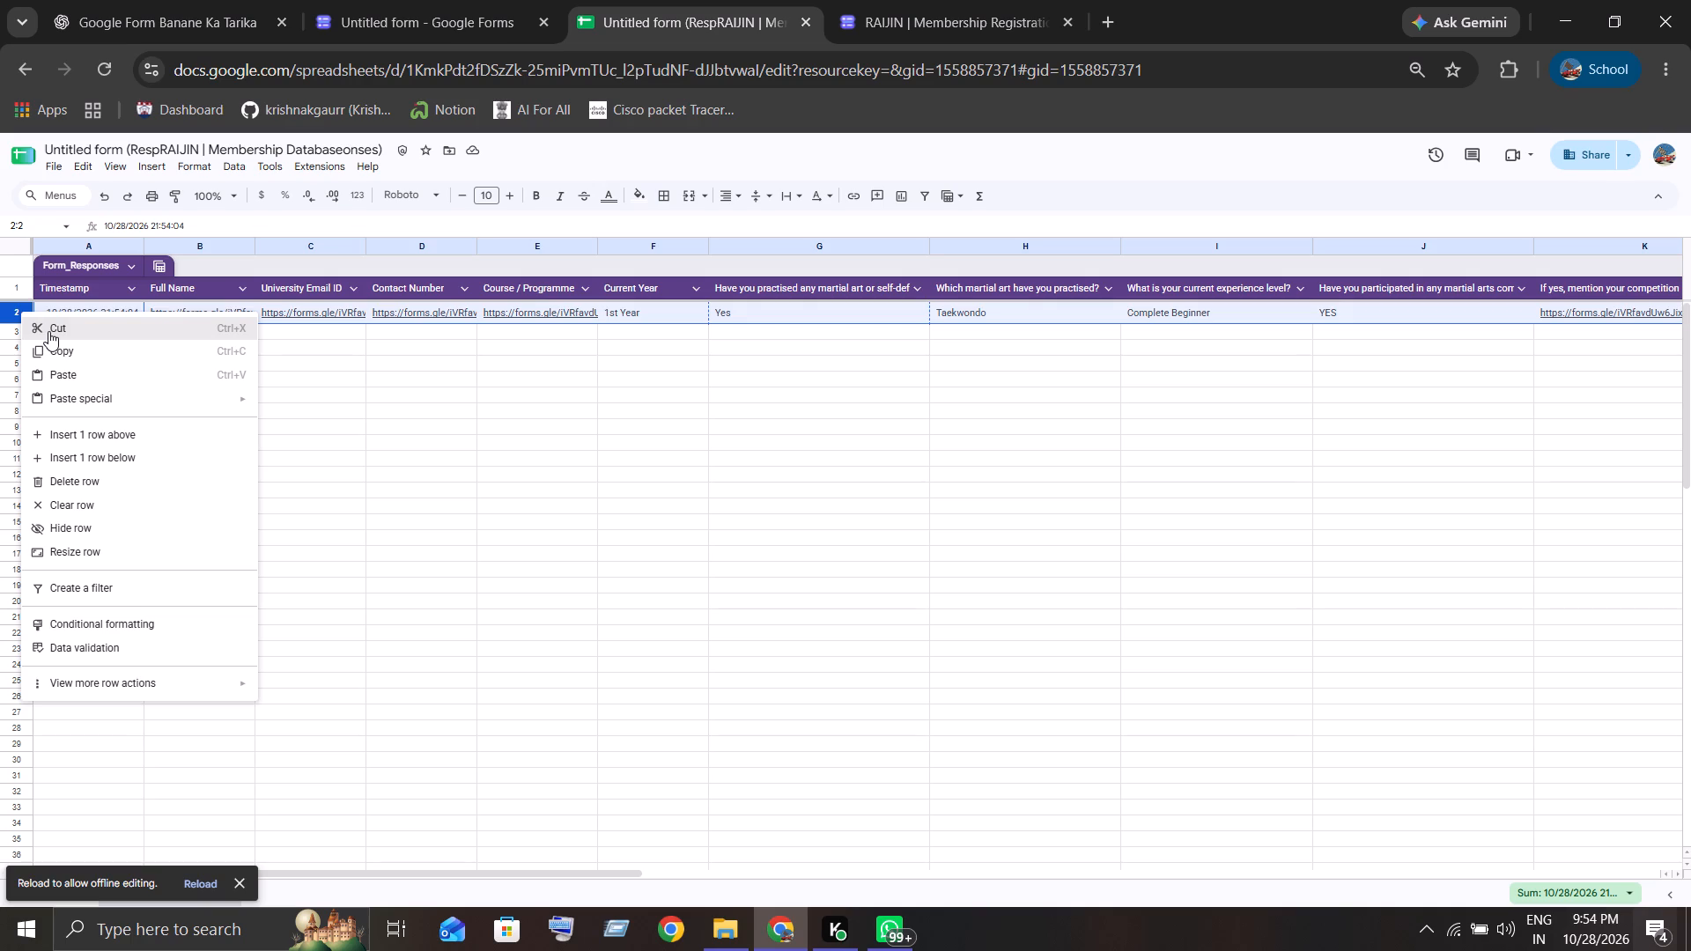
left_click(92, 485)
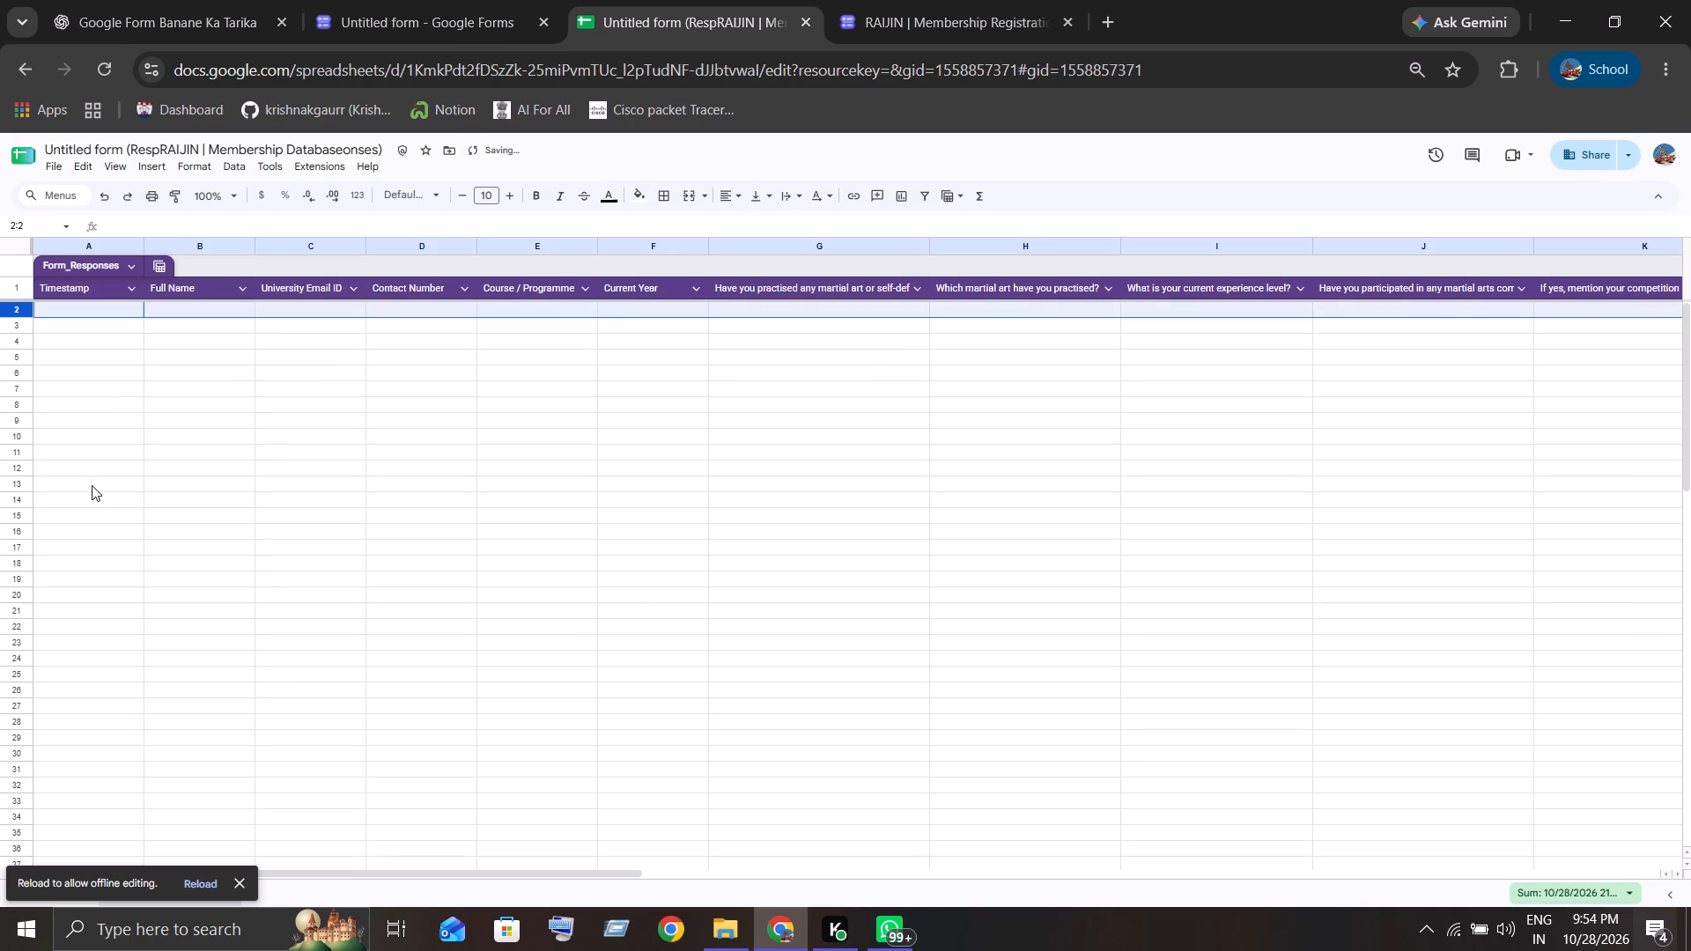
scroll(66, 340, "up", 4)
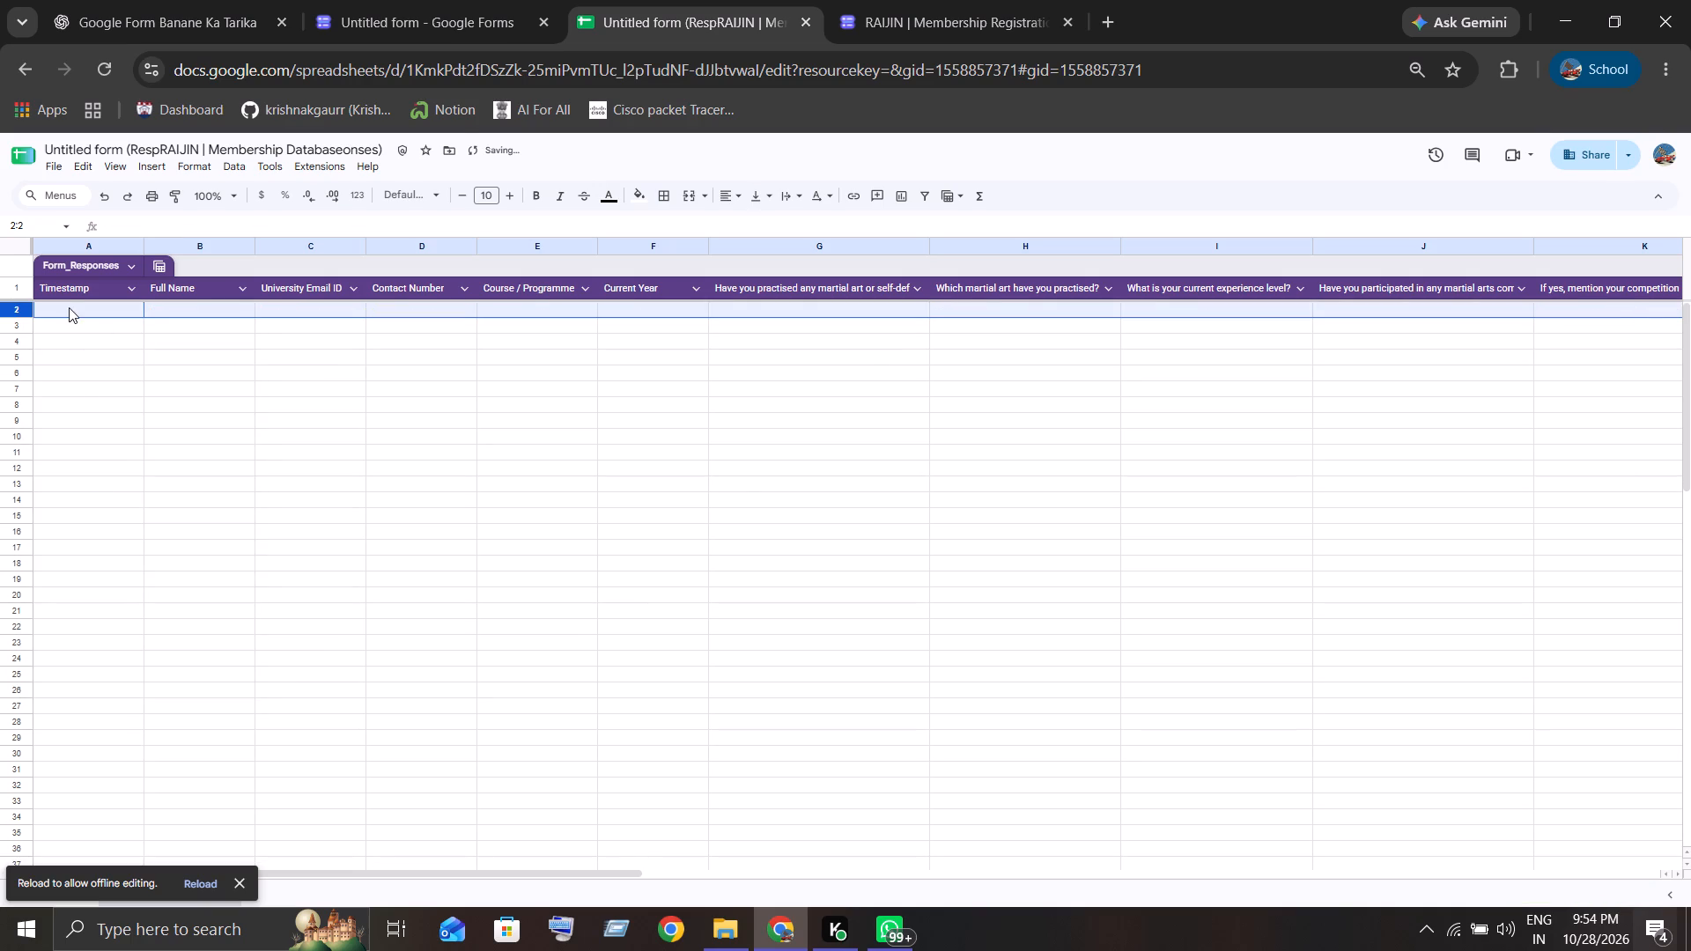
Close the submitted form's confirmation tab and return to the response spreadsheet.
left_click(1037, 0)
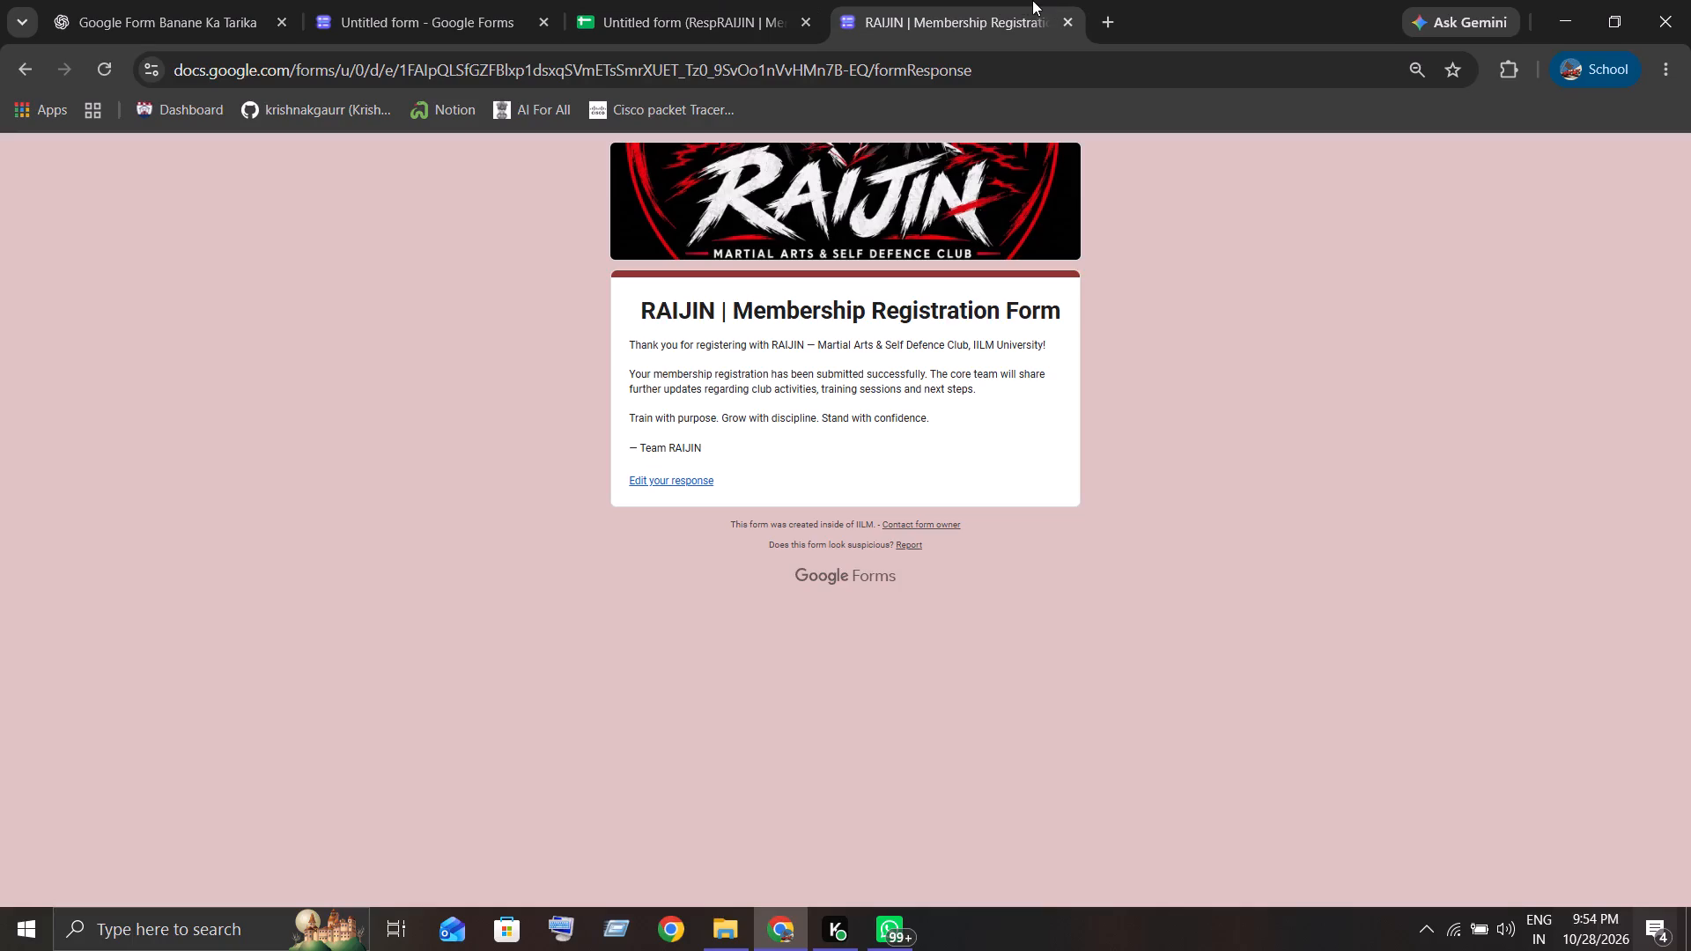
left_click(1069, 20)
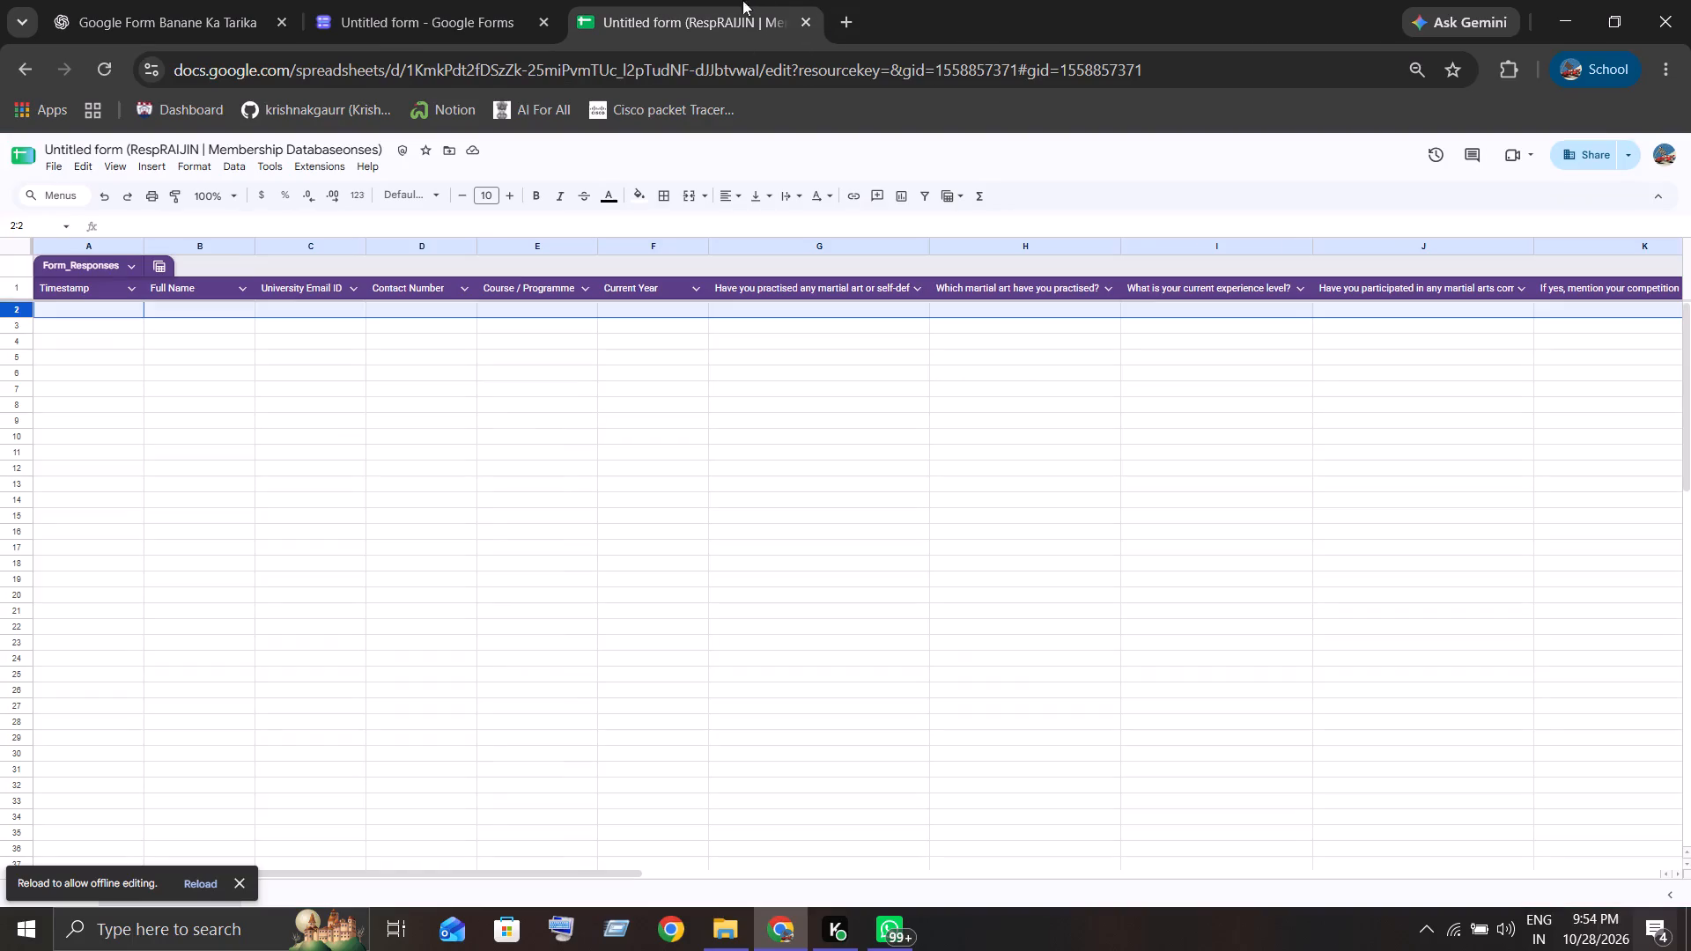
left_click(645, 0)
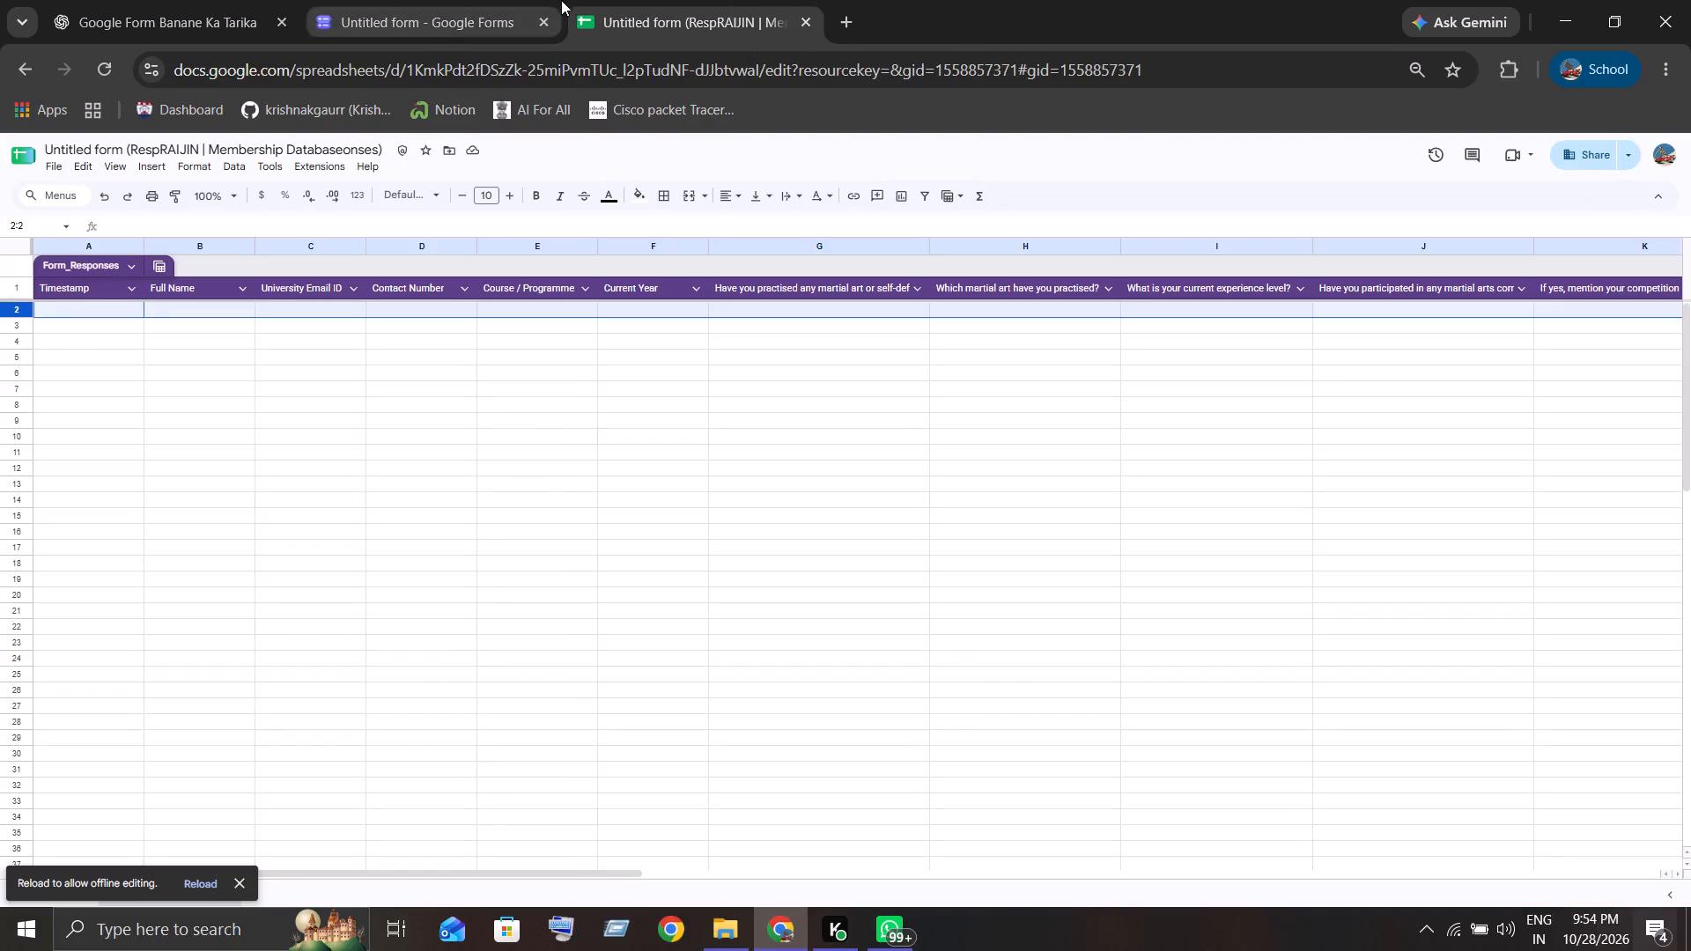
Open the response spreadsheet's sharing settings and examine its general access options without changing them.
left_click(1610, 155)
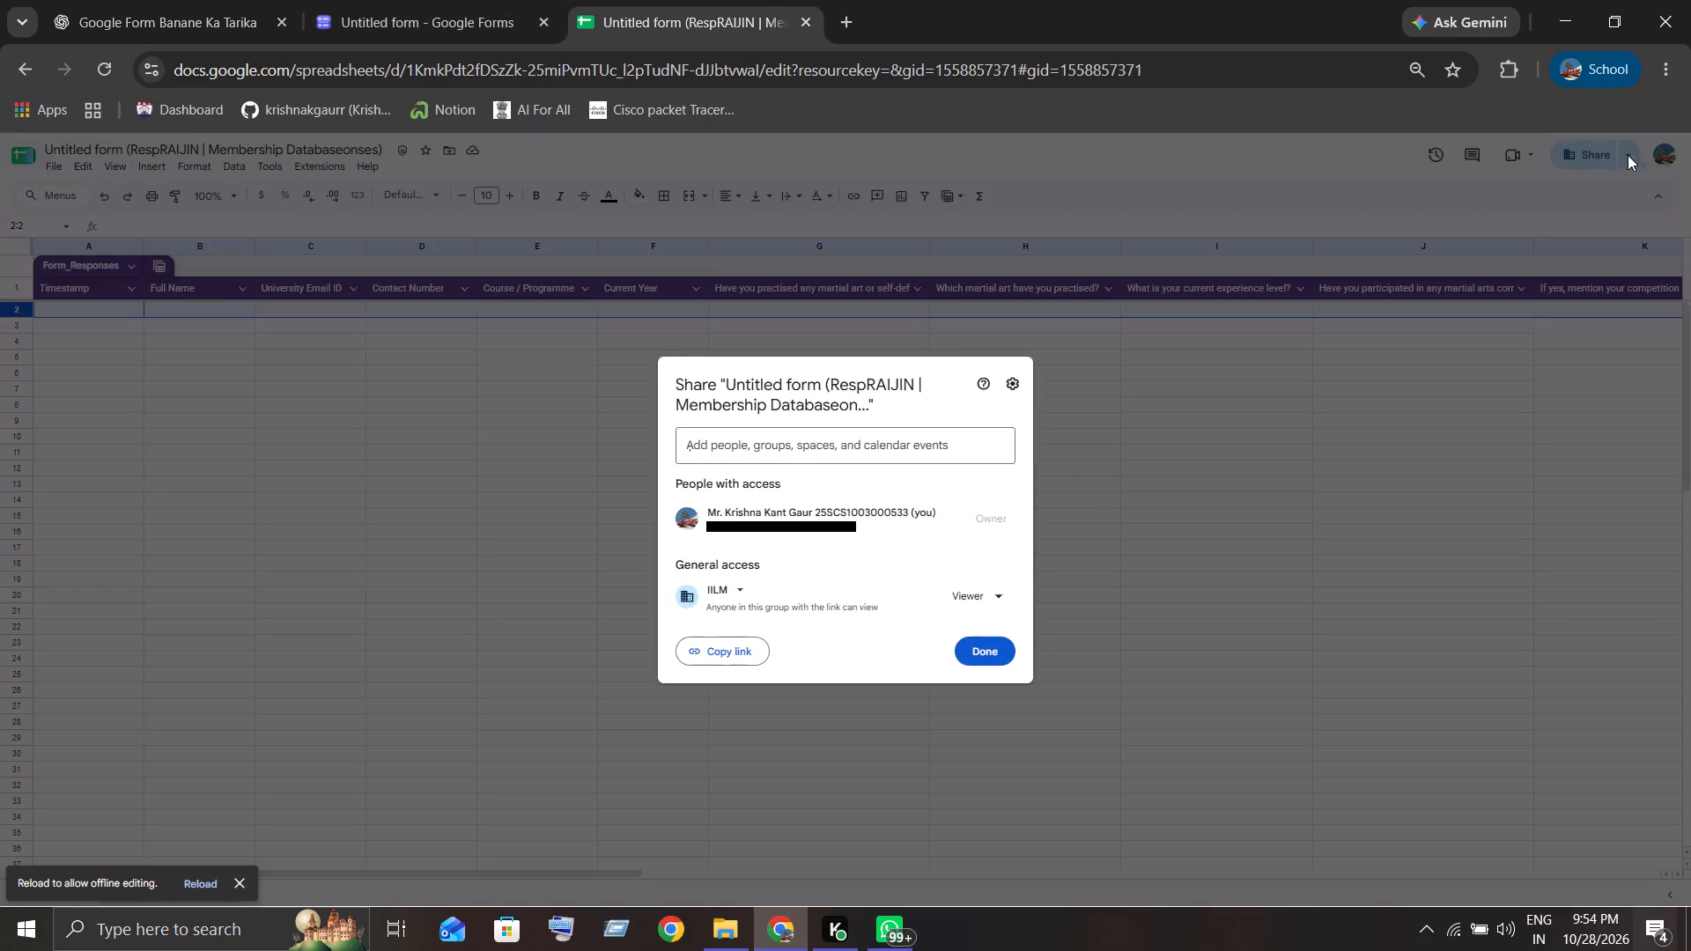
left_click(1628, 155)
left_click(1628, 160)
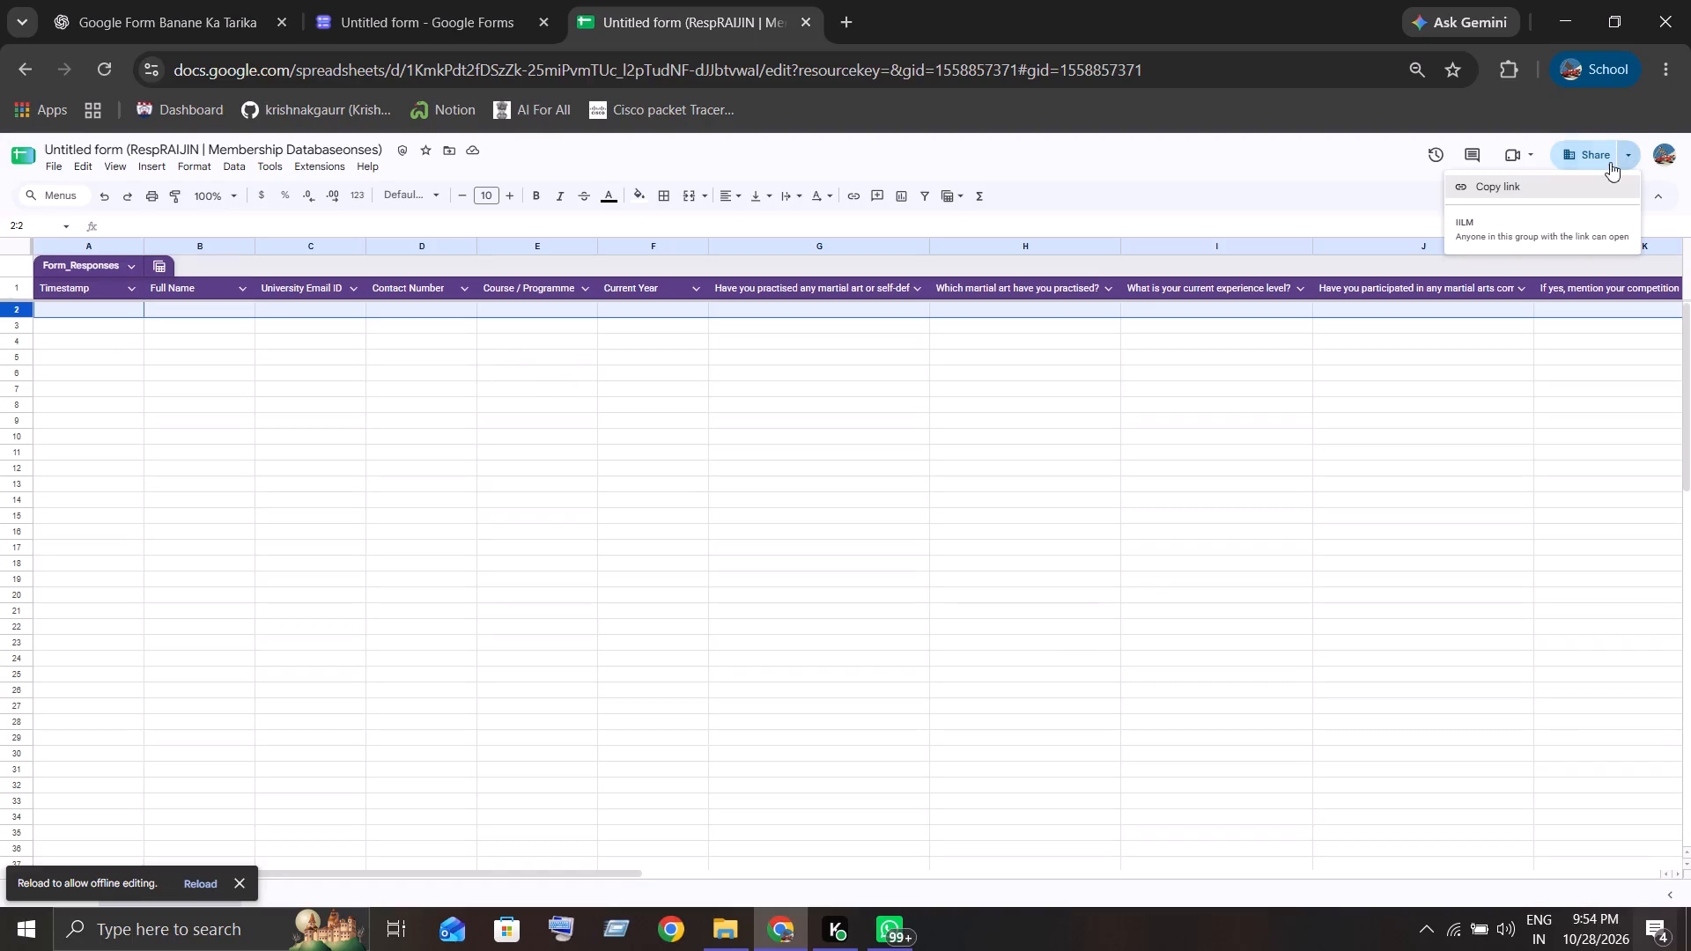
left_click(1626, 156)
left_click(1584, 149)
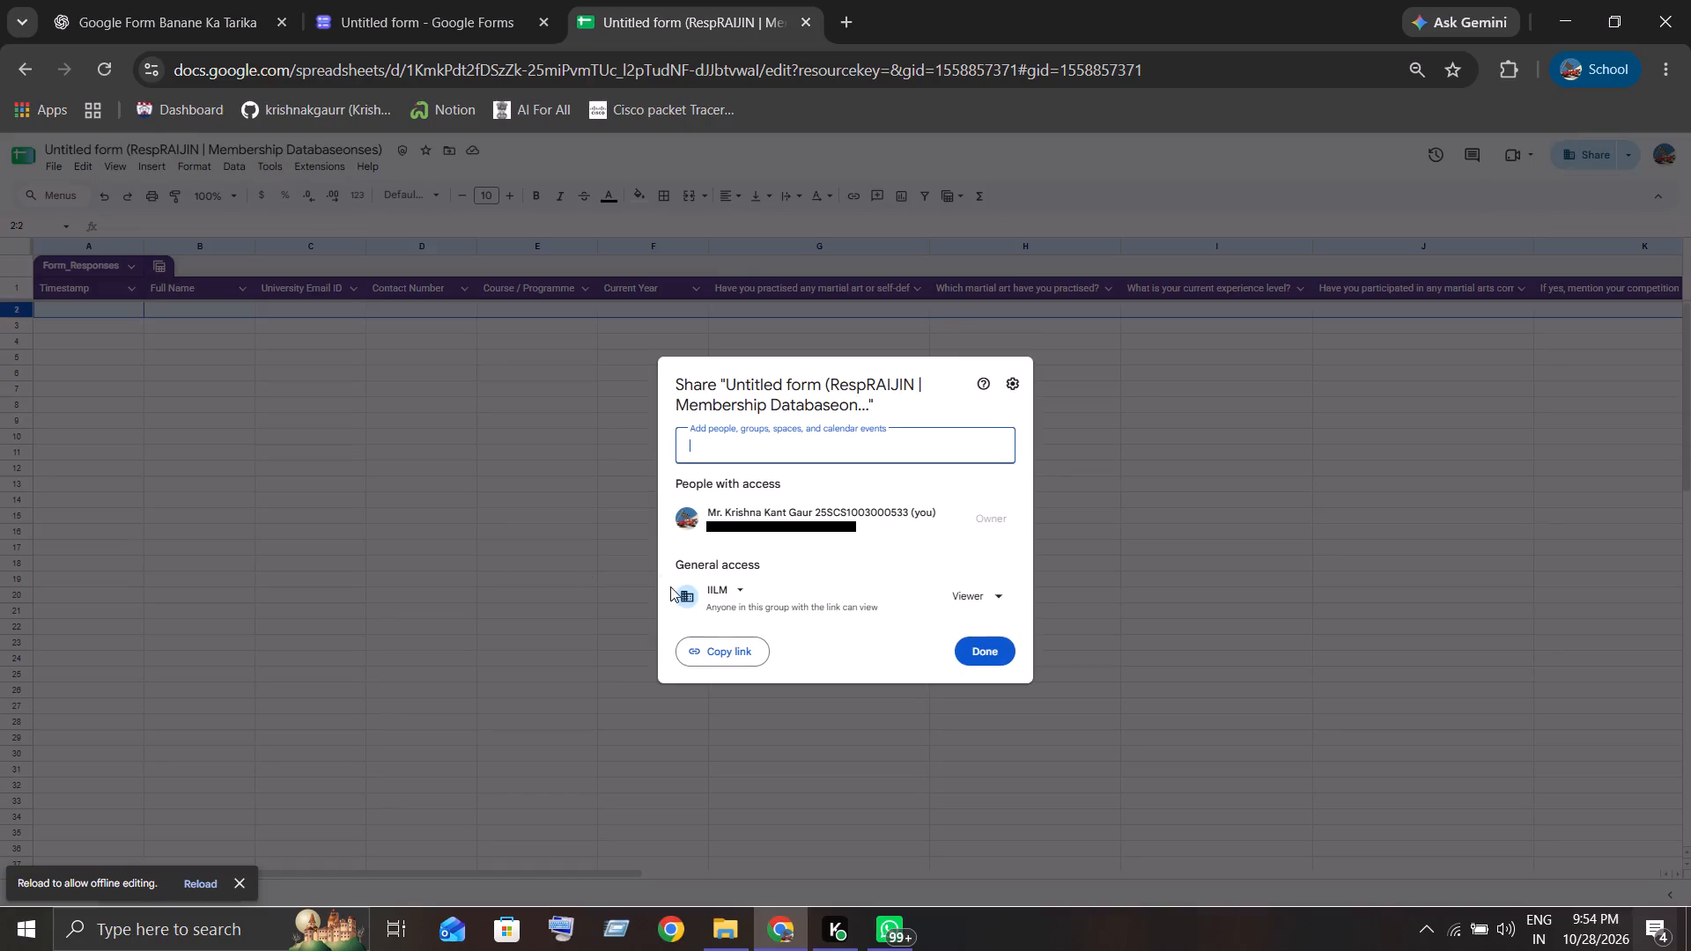
scroll(878, 584, "down", 7)
left_click(720, 588)
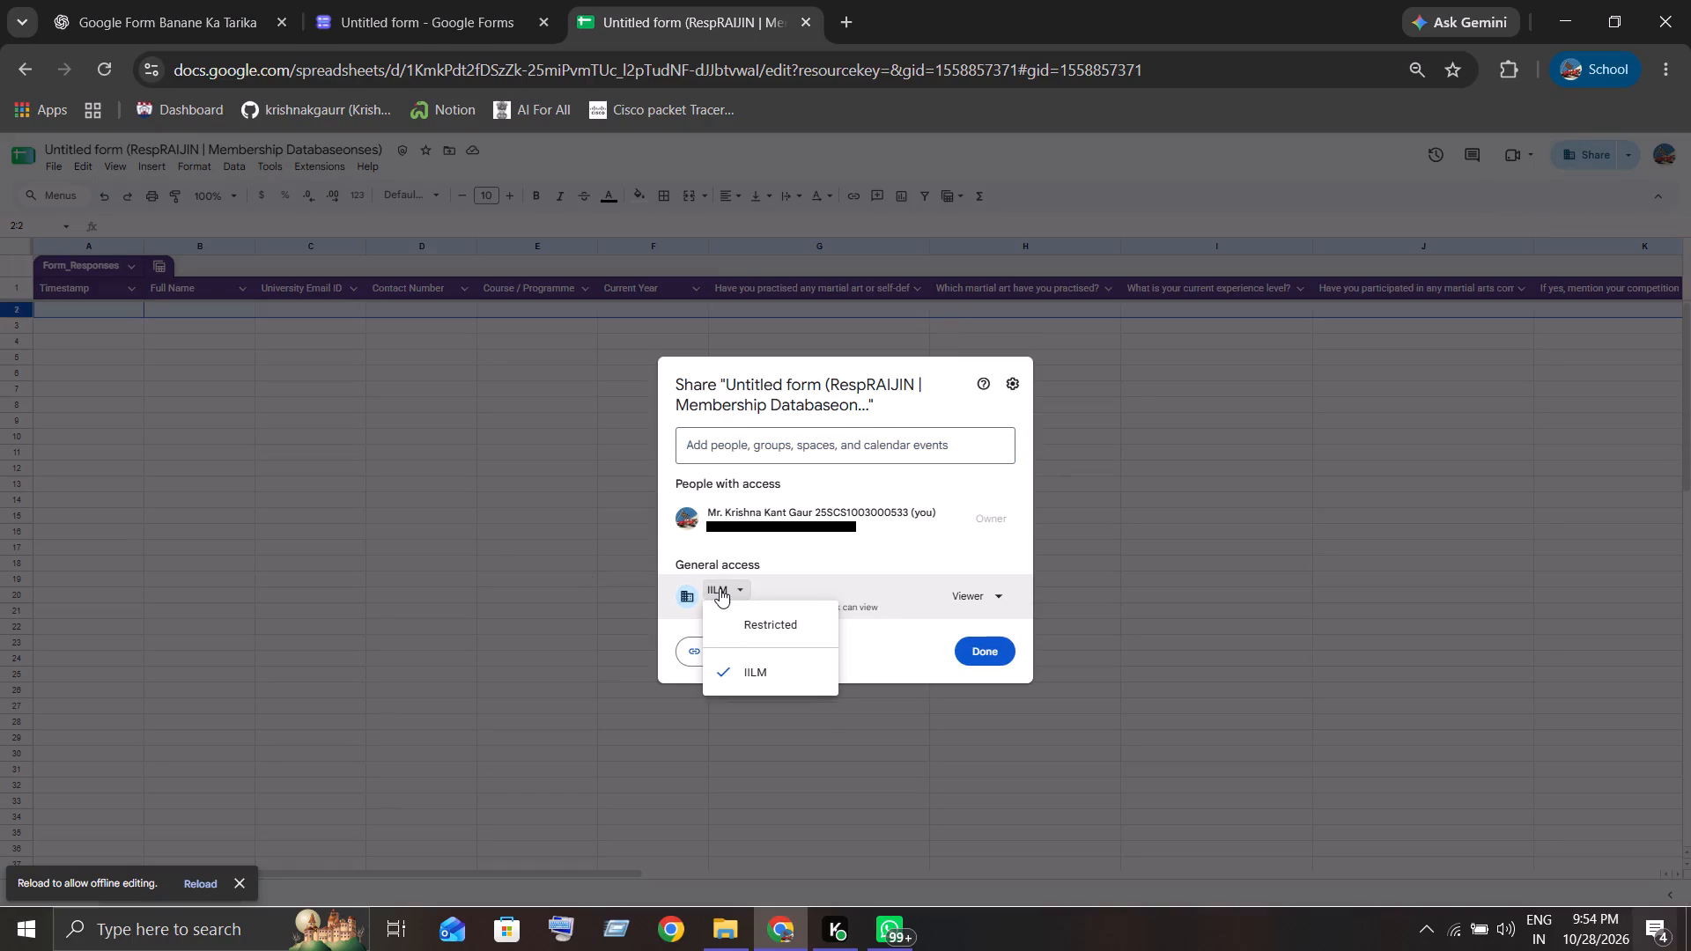
left_click(884, 593)
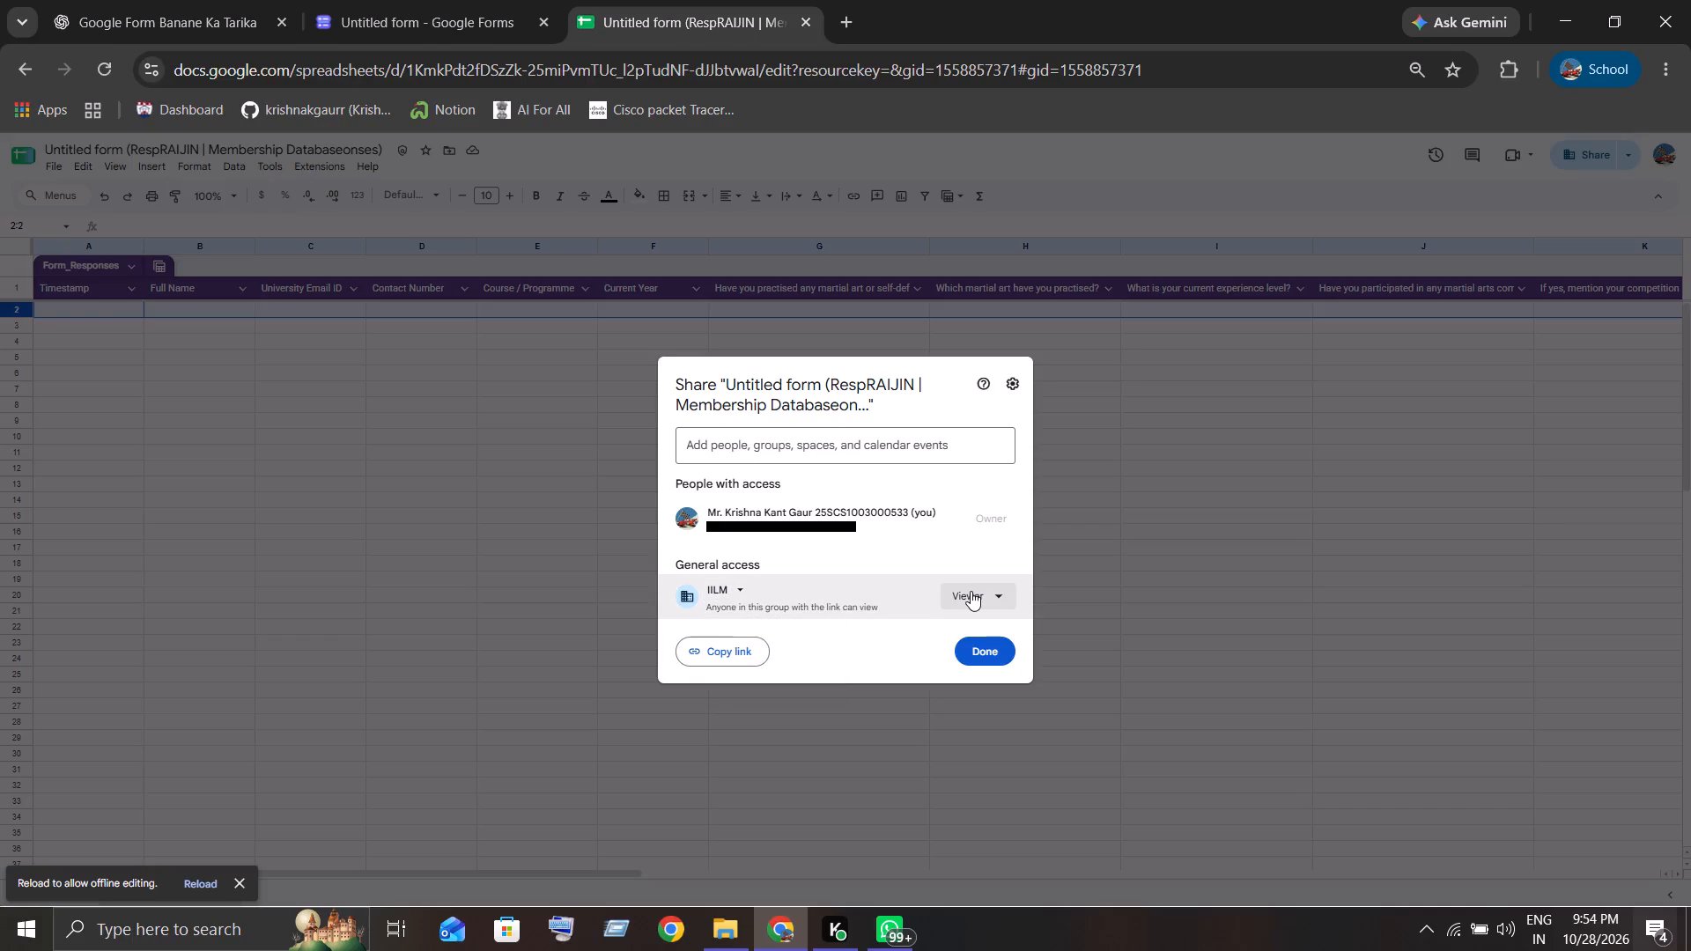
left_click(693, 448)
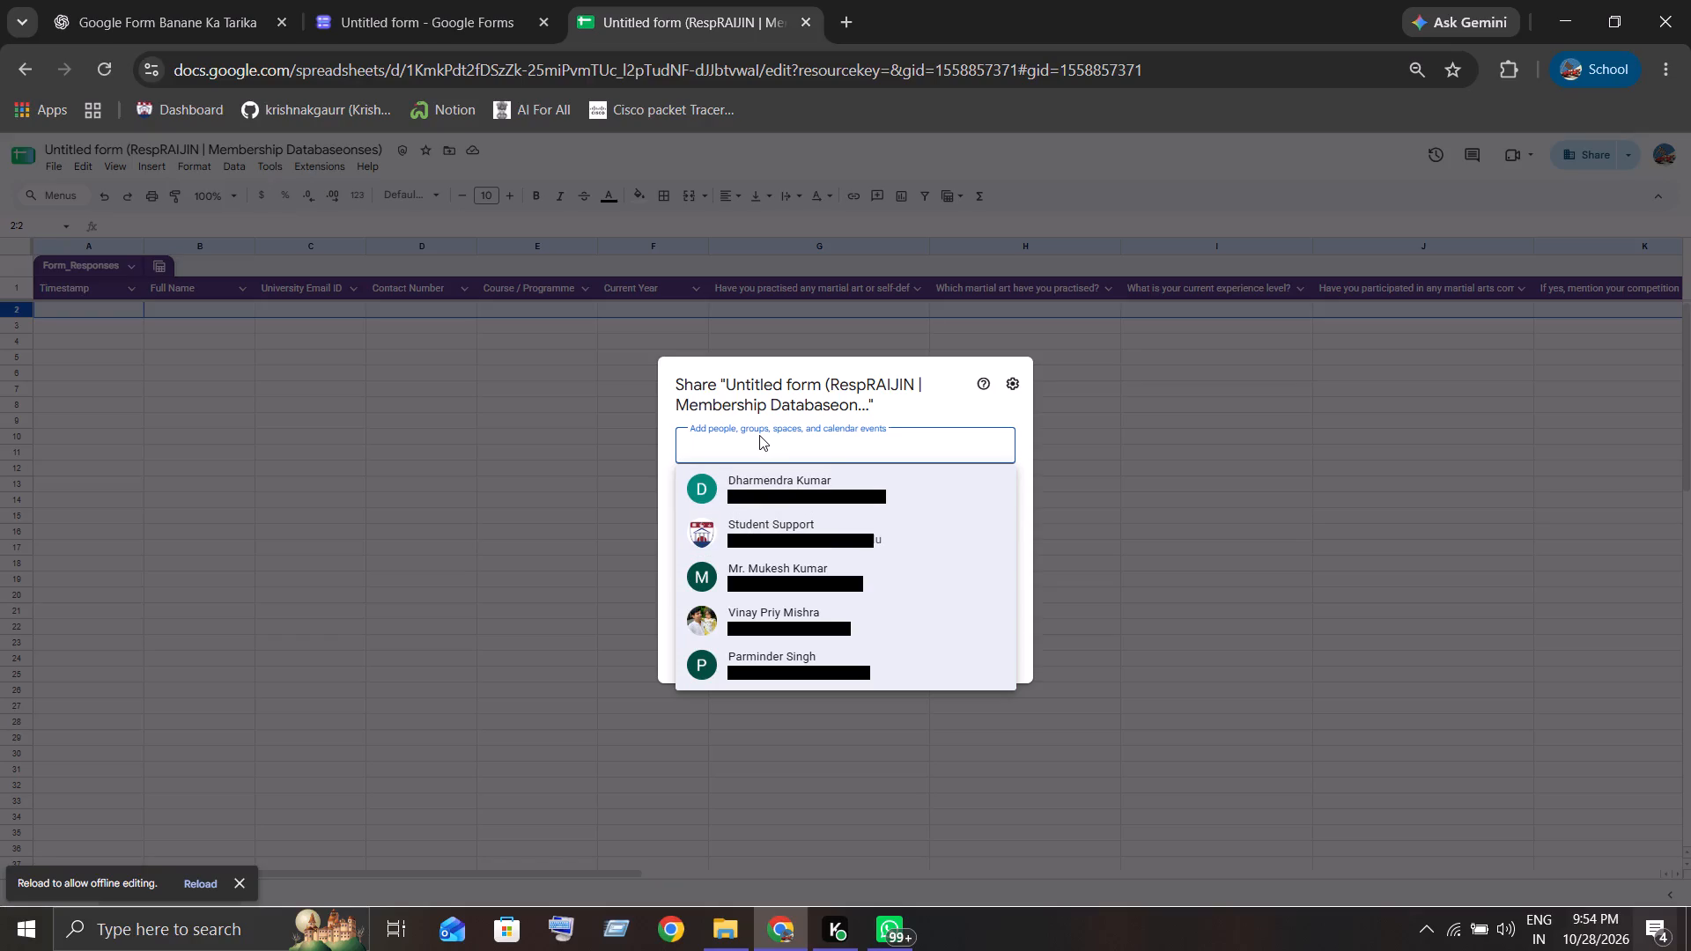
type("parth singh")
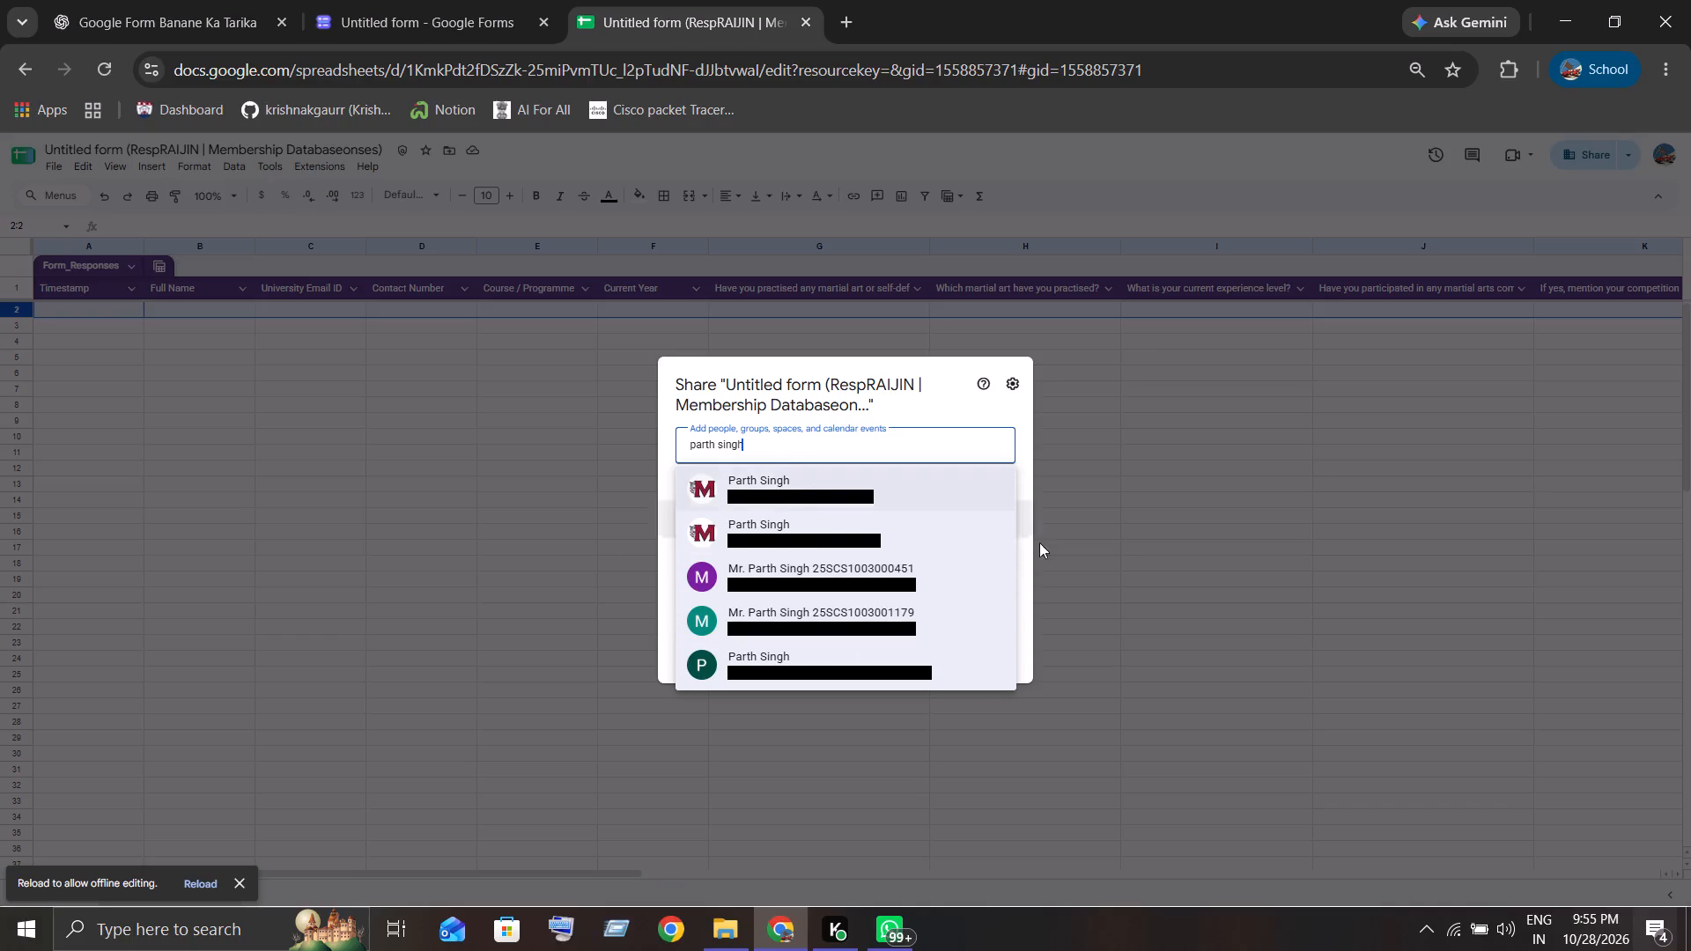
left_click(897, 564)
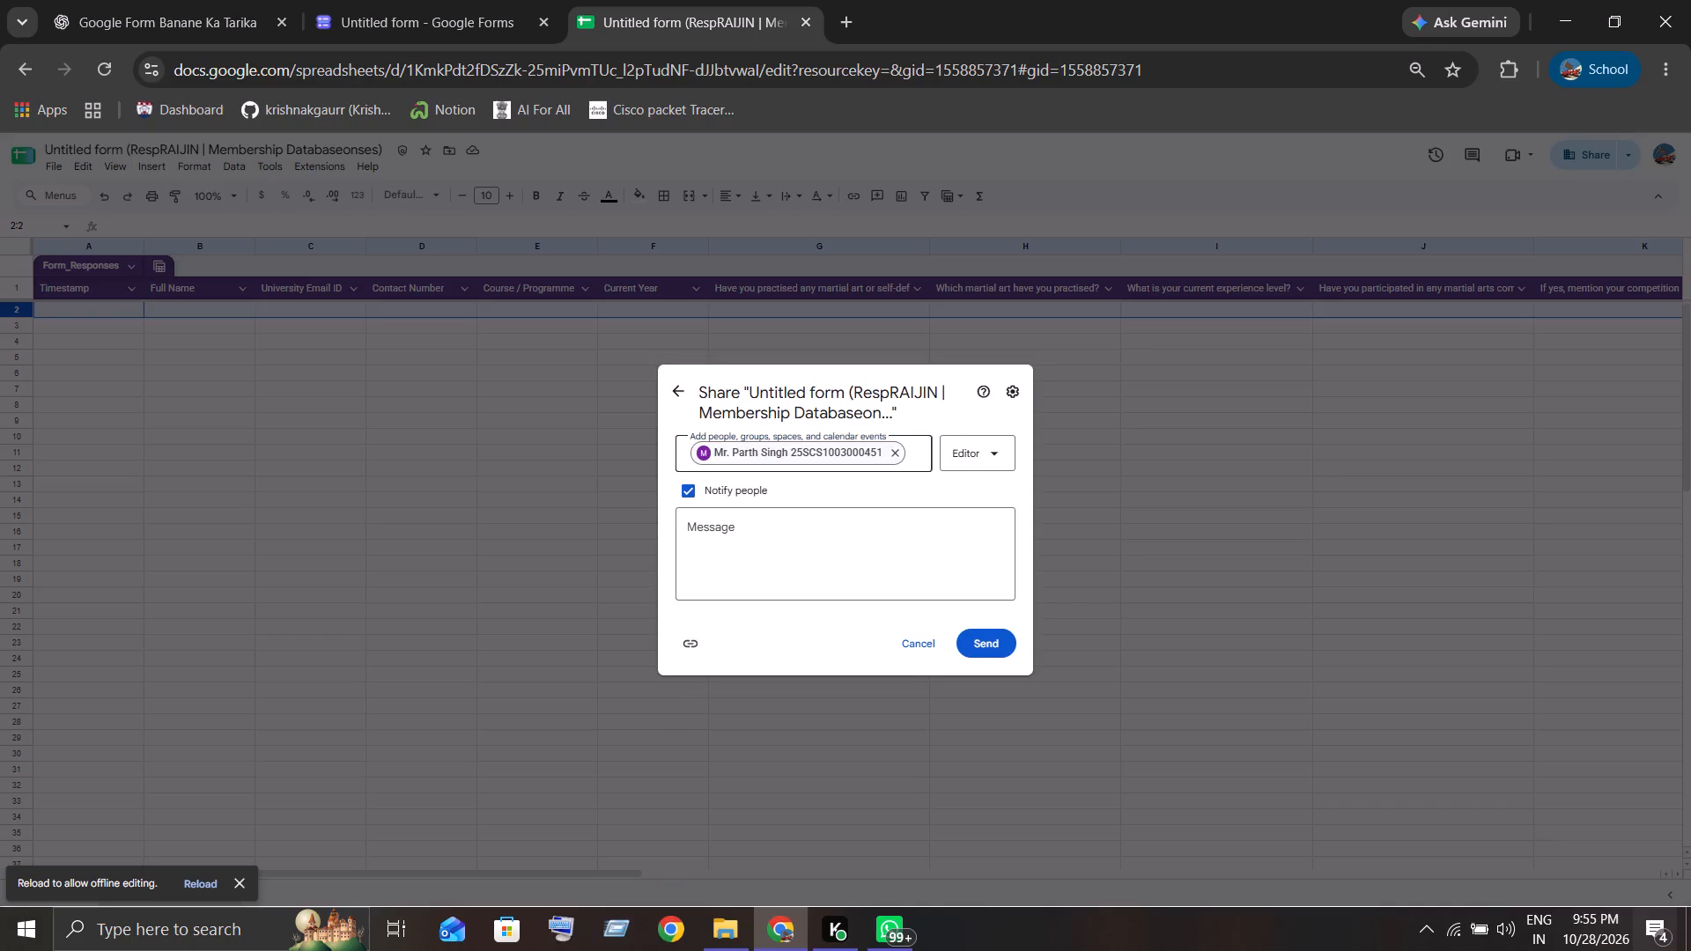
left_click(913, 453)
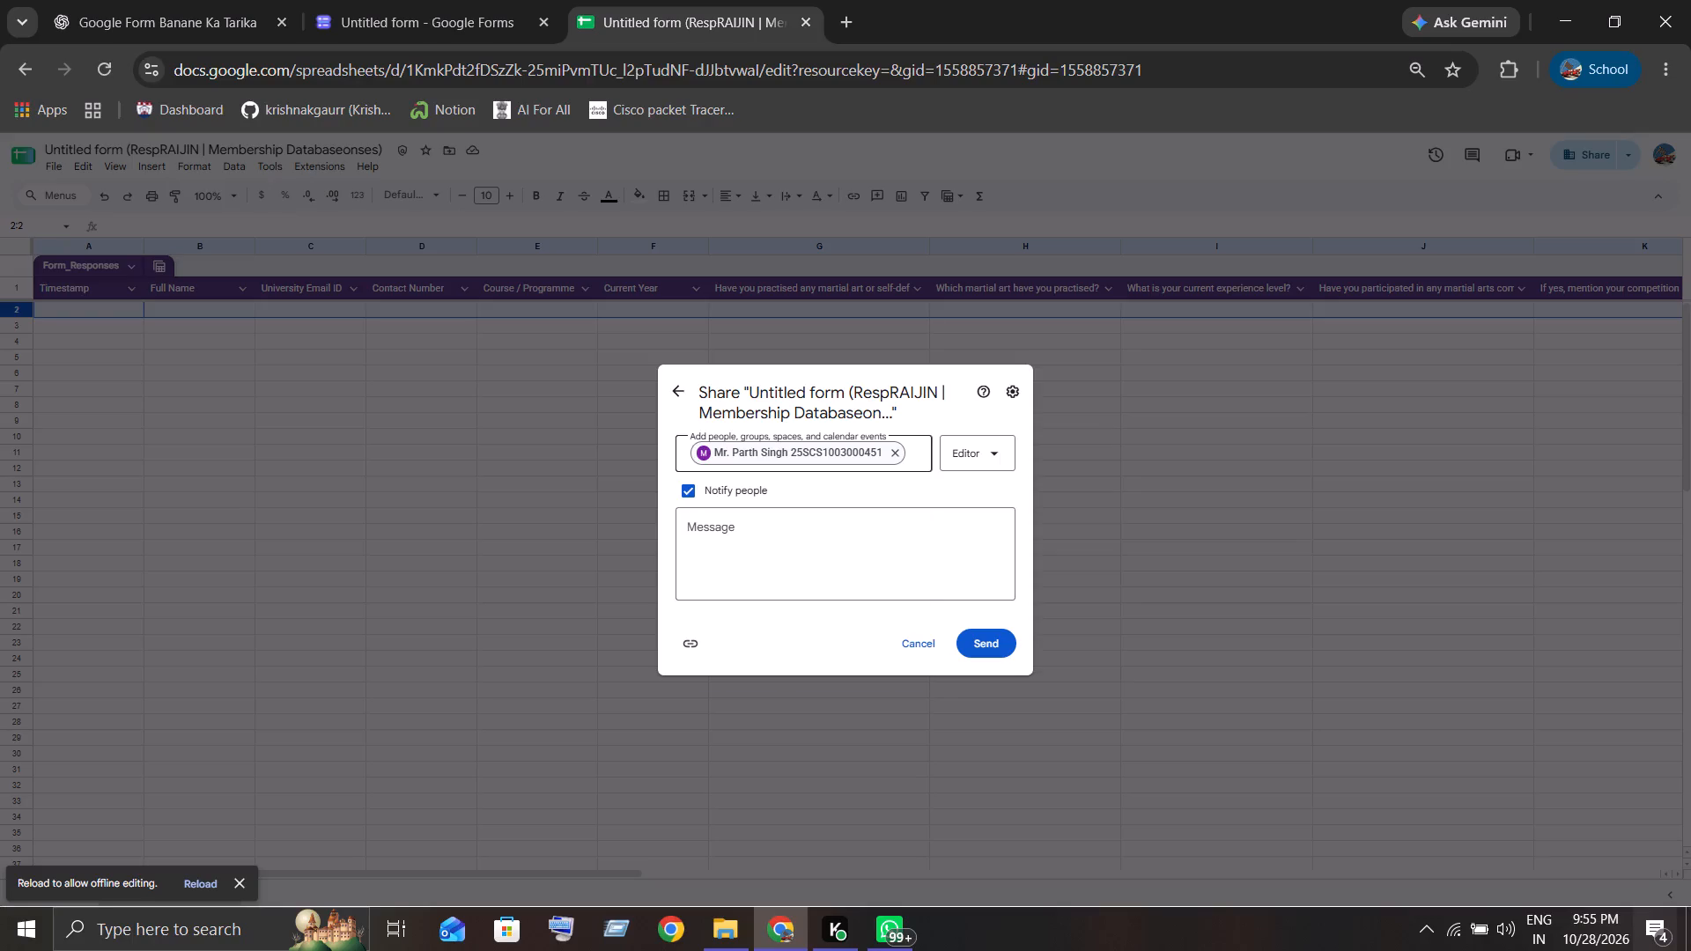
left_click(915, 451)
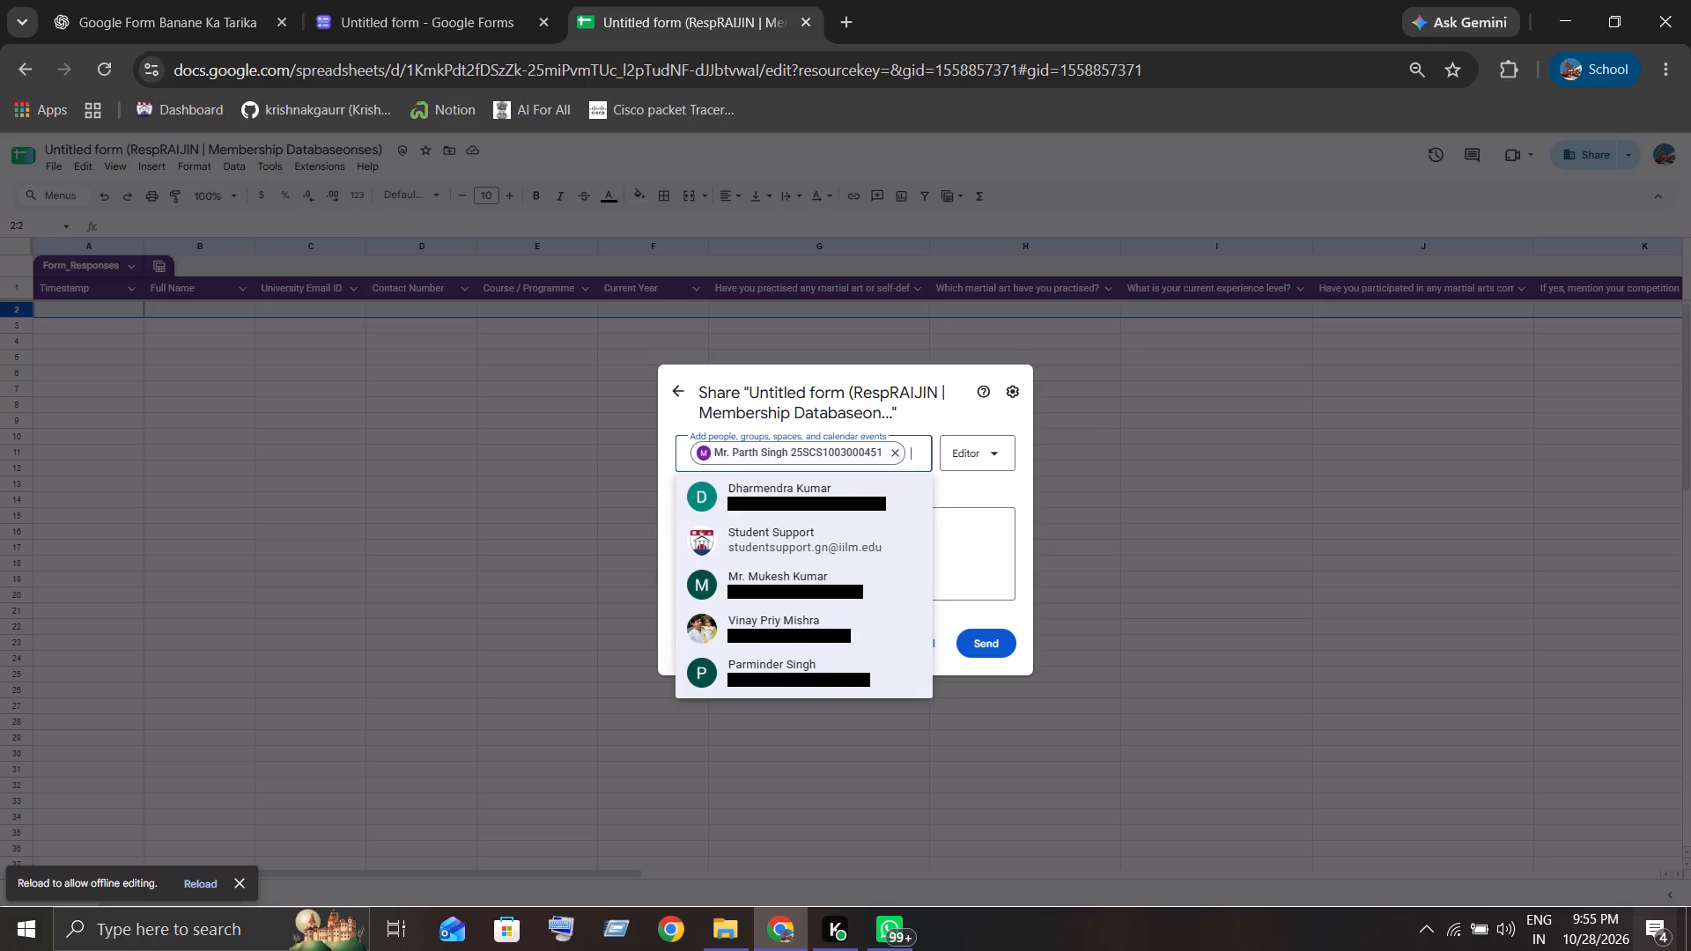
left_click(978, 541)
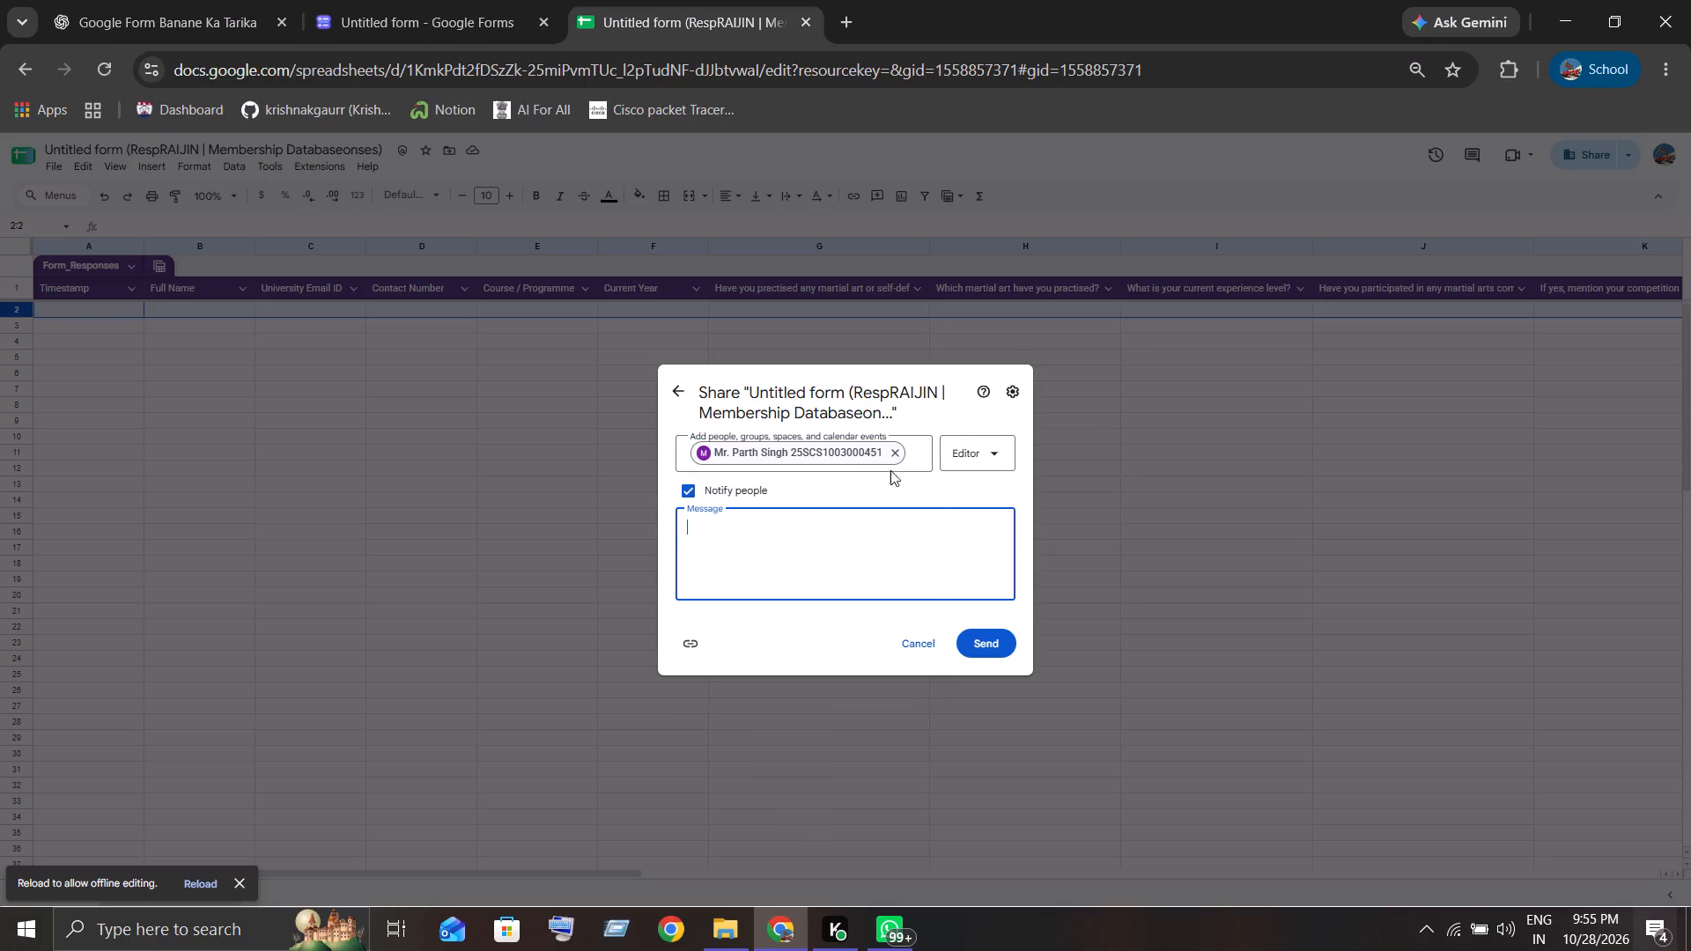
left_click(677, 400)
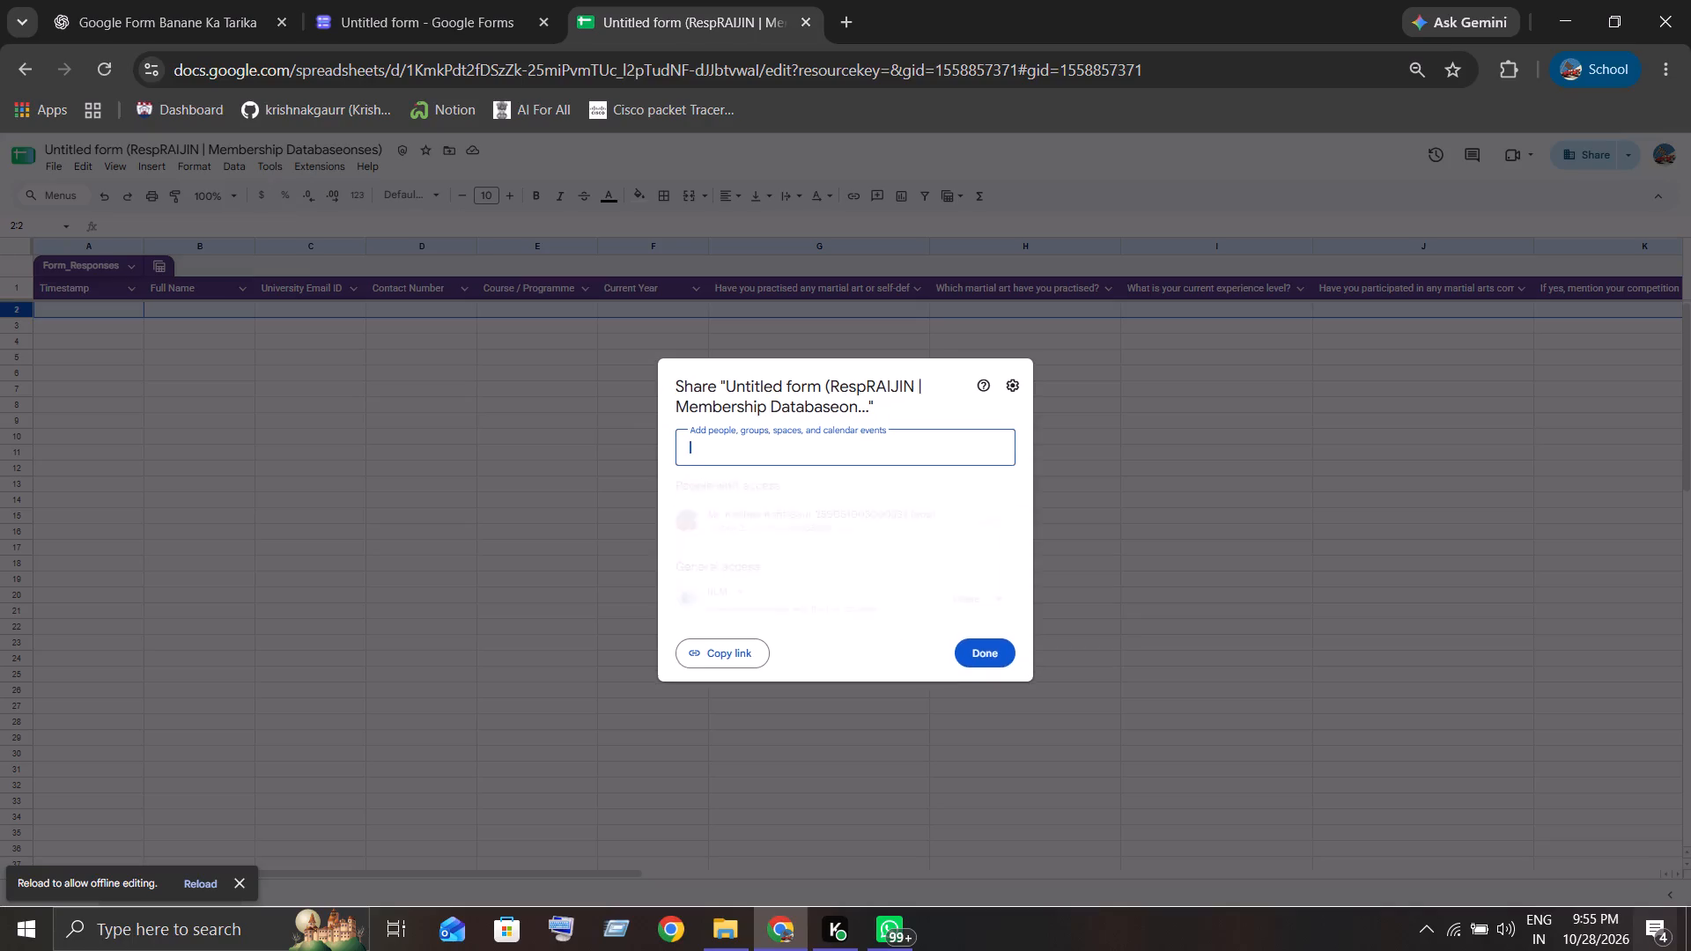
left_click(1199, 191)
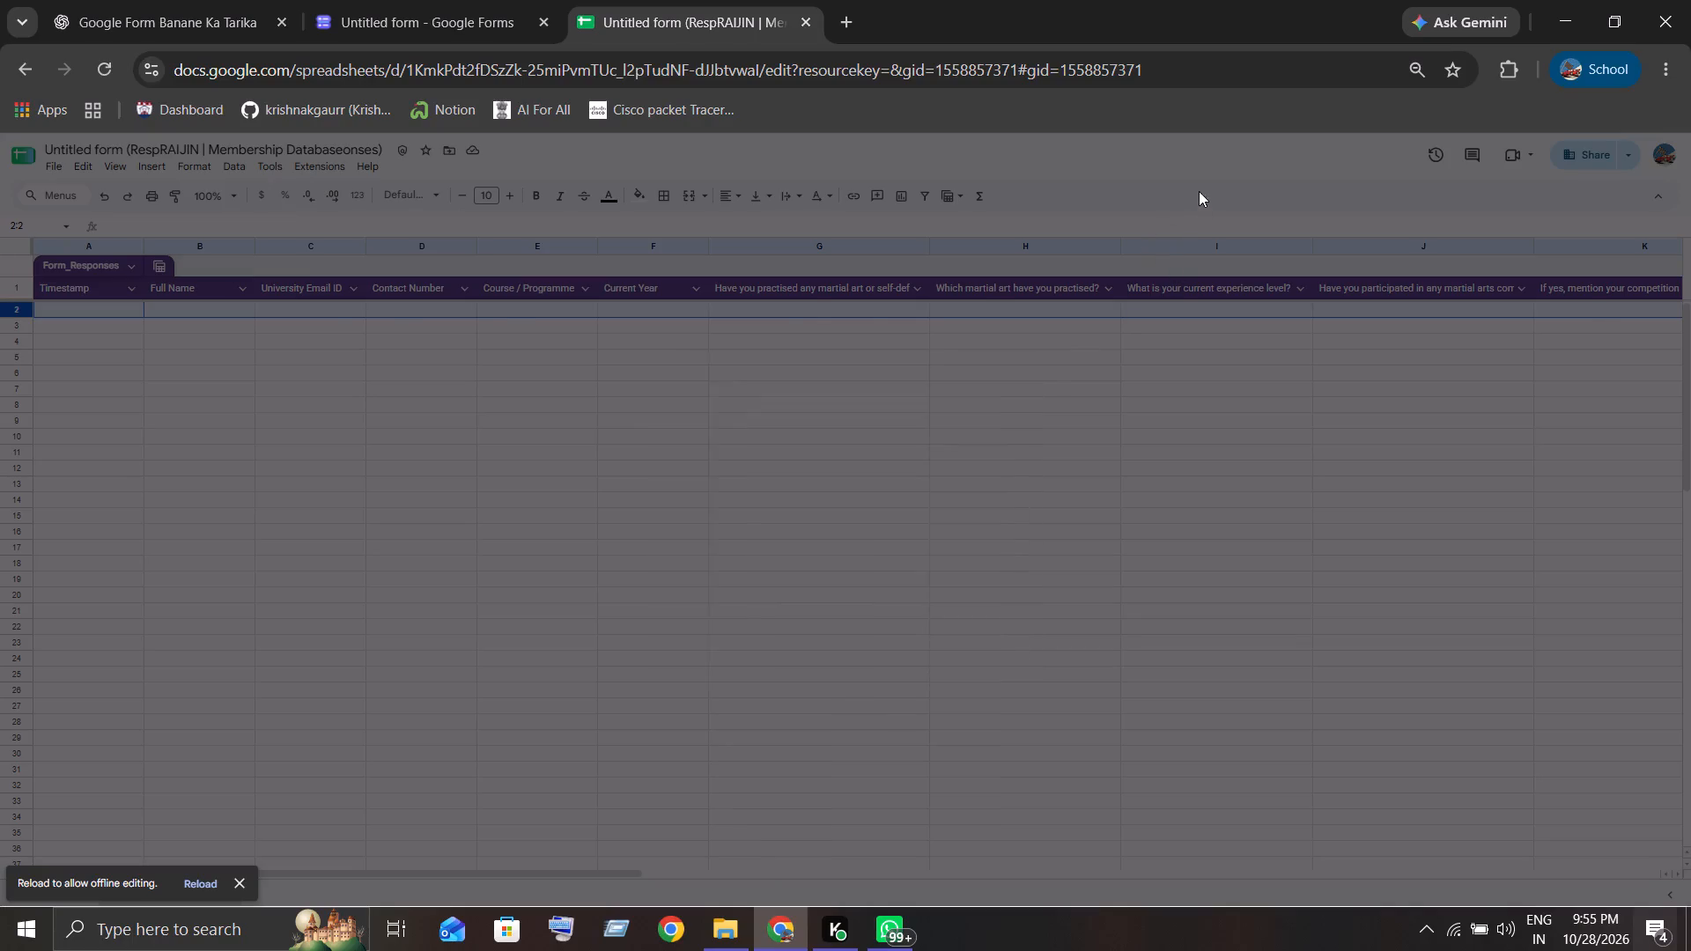
Switch to the form editor and look over the form from Section D up to the Membership Registration Form header.
left_click(343, 0)
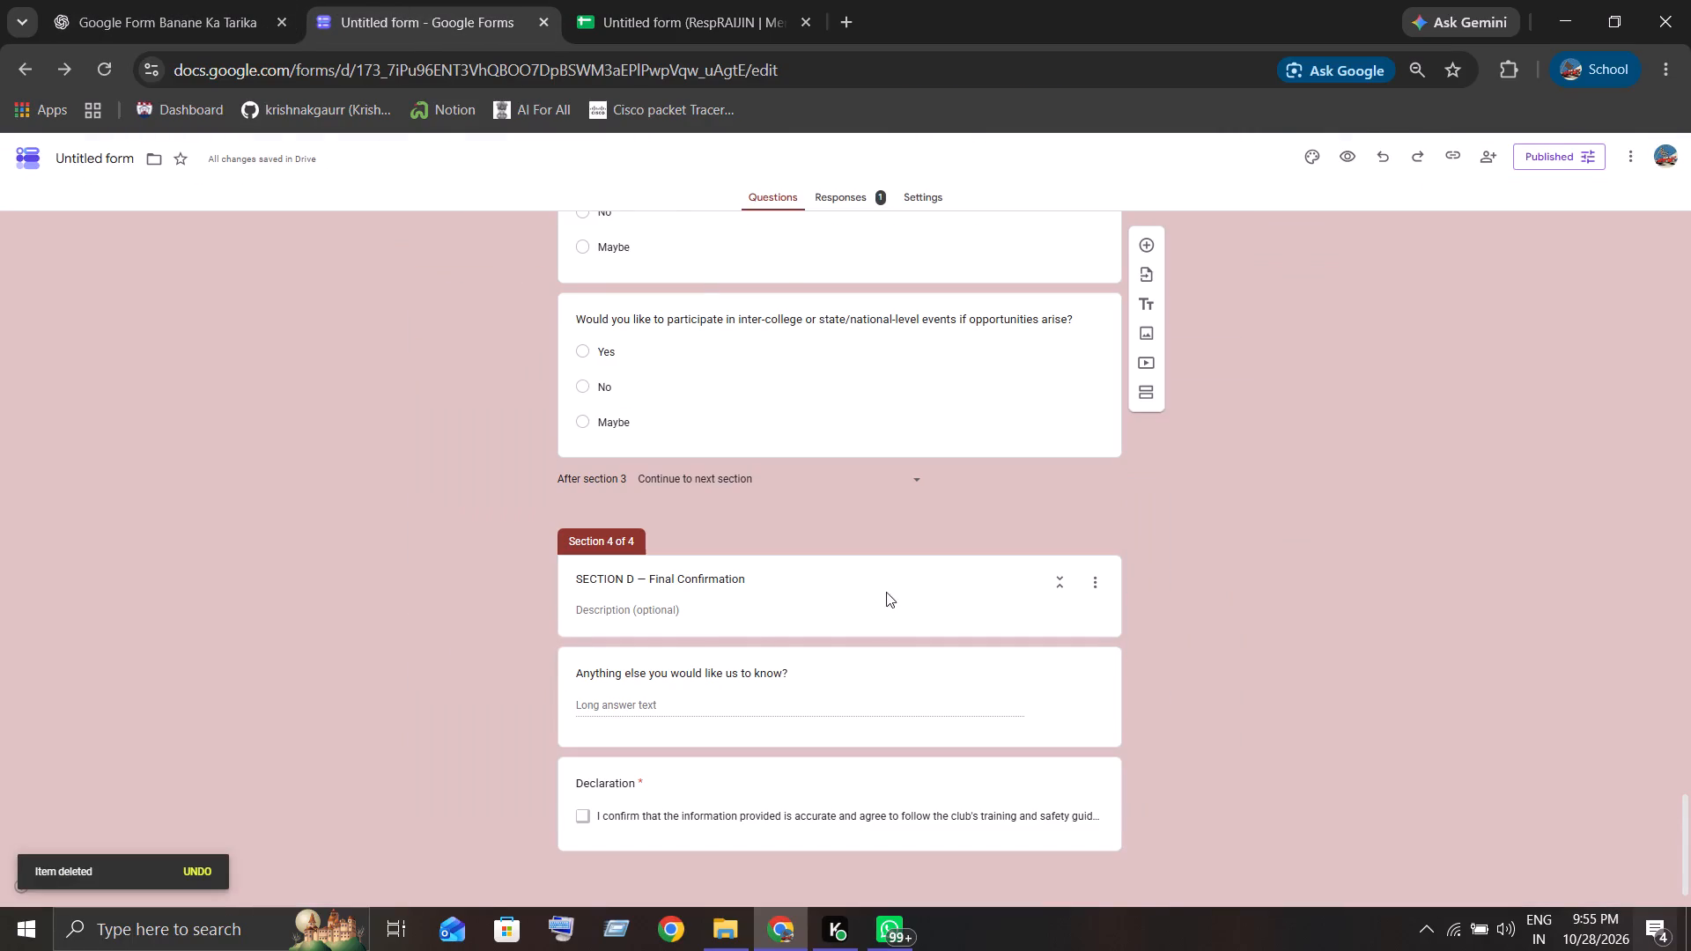
scroll(883, 582, "up", 3)
scroll(450, 7, "up", 15)
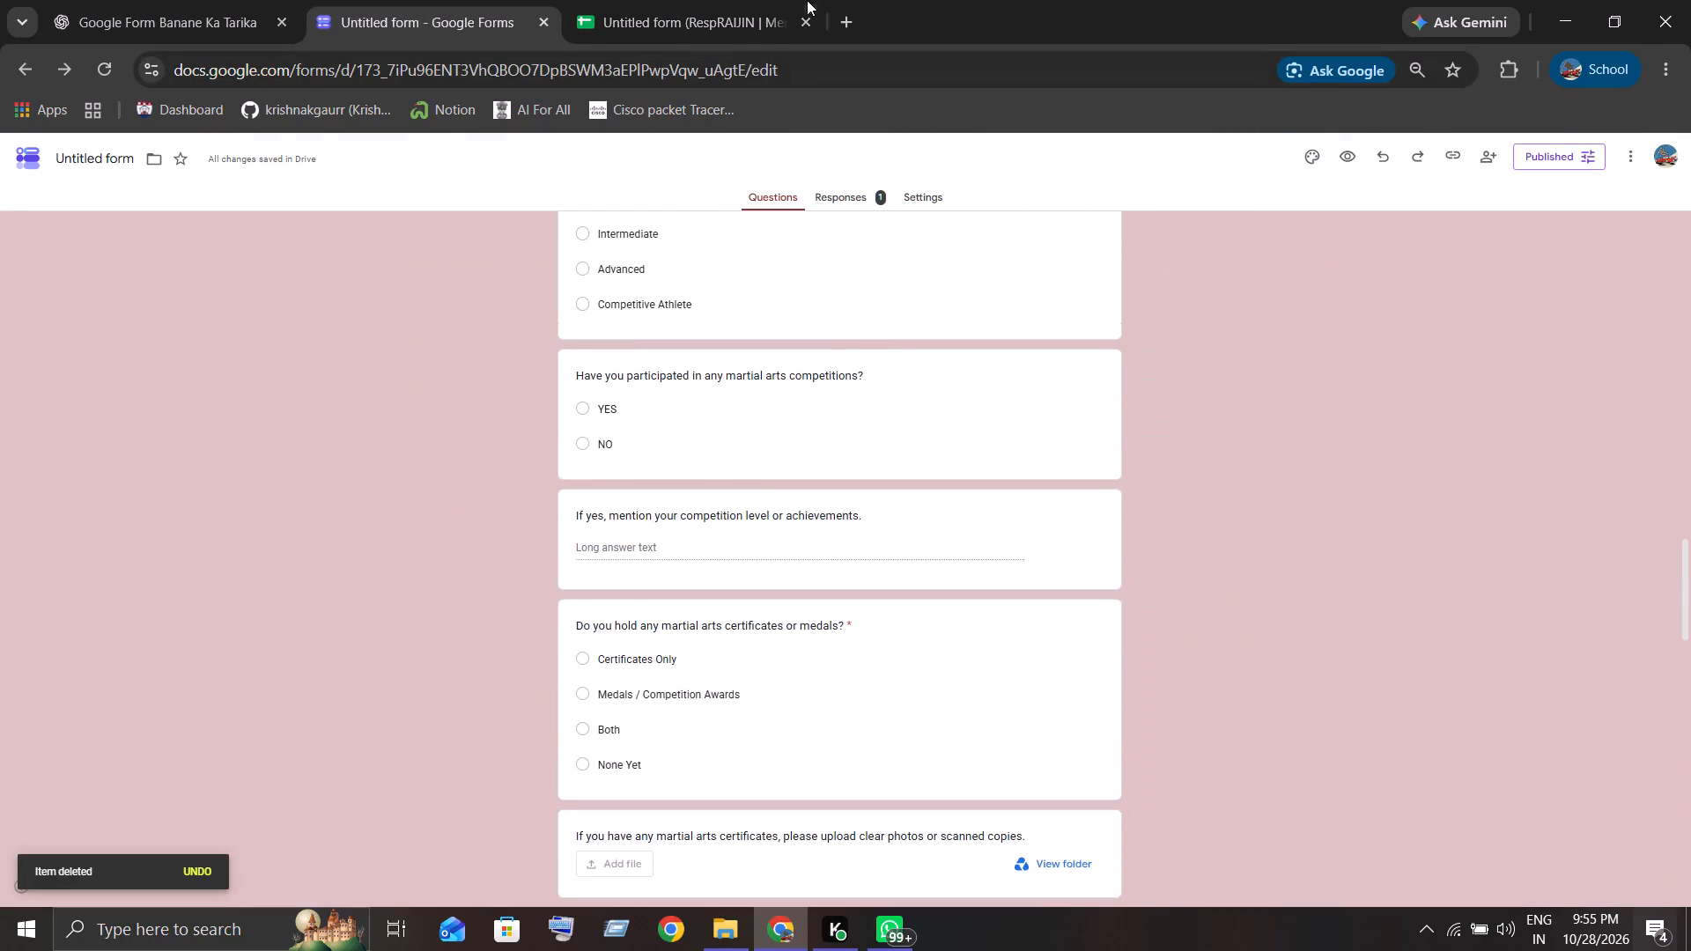
scroll(807, 0, "up", 5)
scroll(583, 438, "up", 20)
scroll(583, 438, "up", 5)
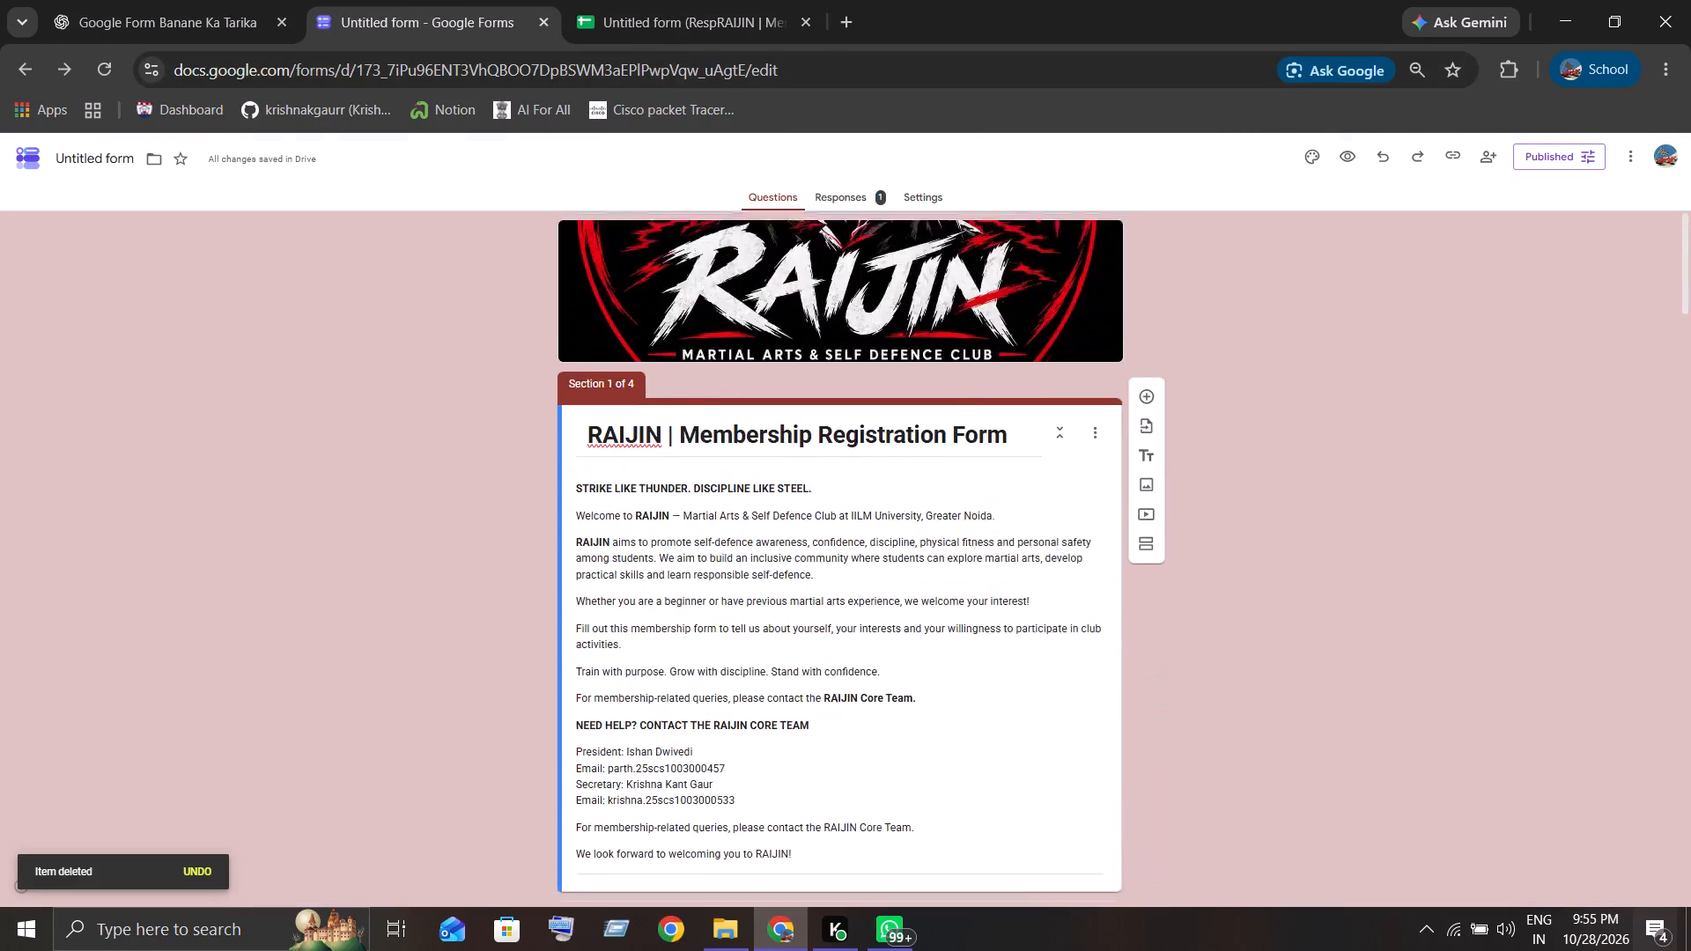
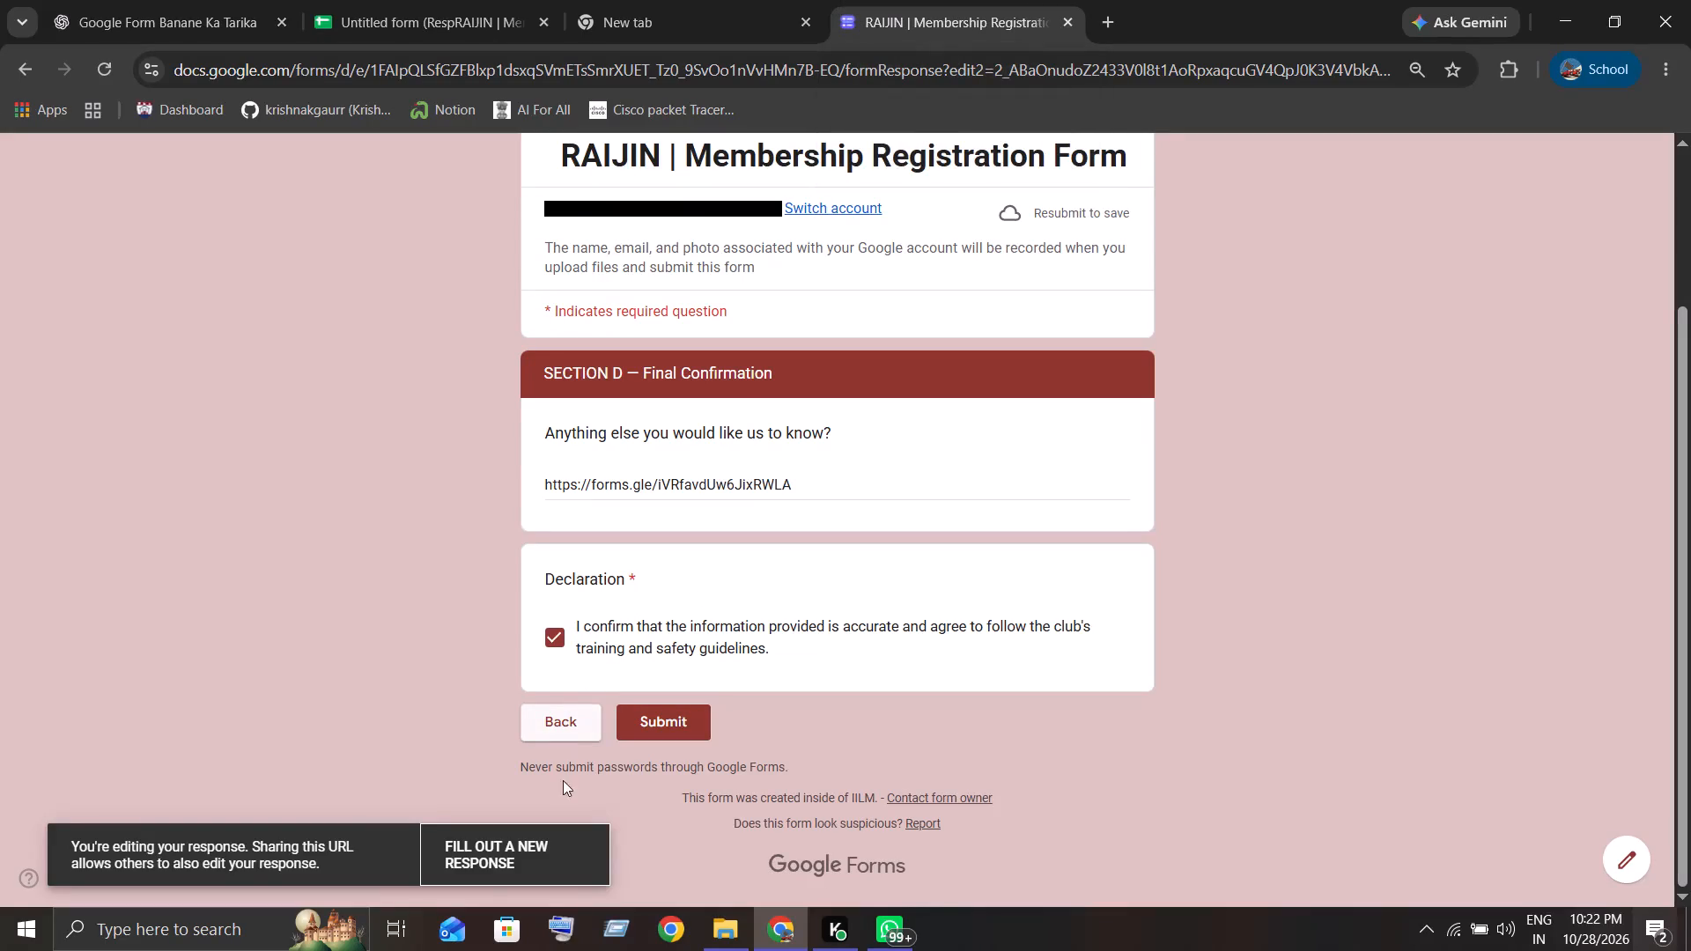
Go back through the response's sections from Section D to the first section with the contact, course and year questions, keeping the existing answers.
left_click(567, 730)
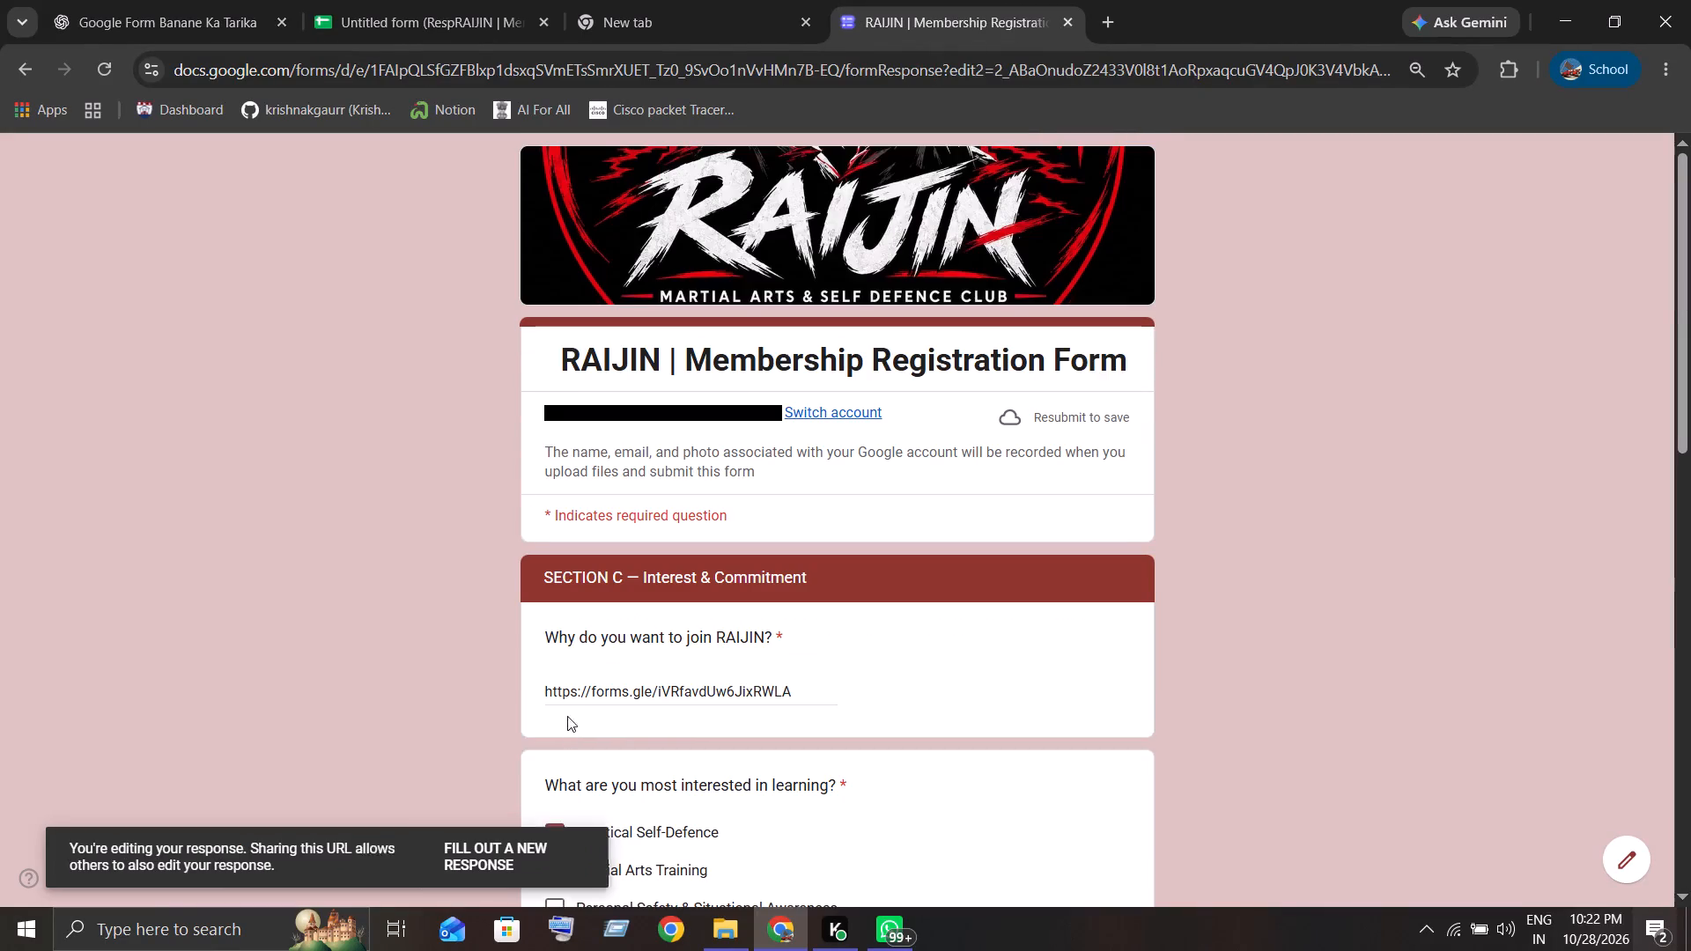
scroll(606, 620, "down", 18)
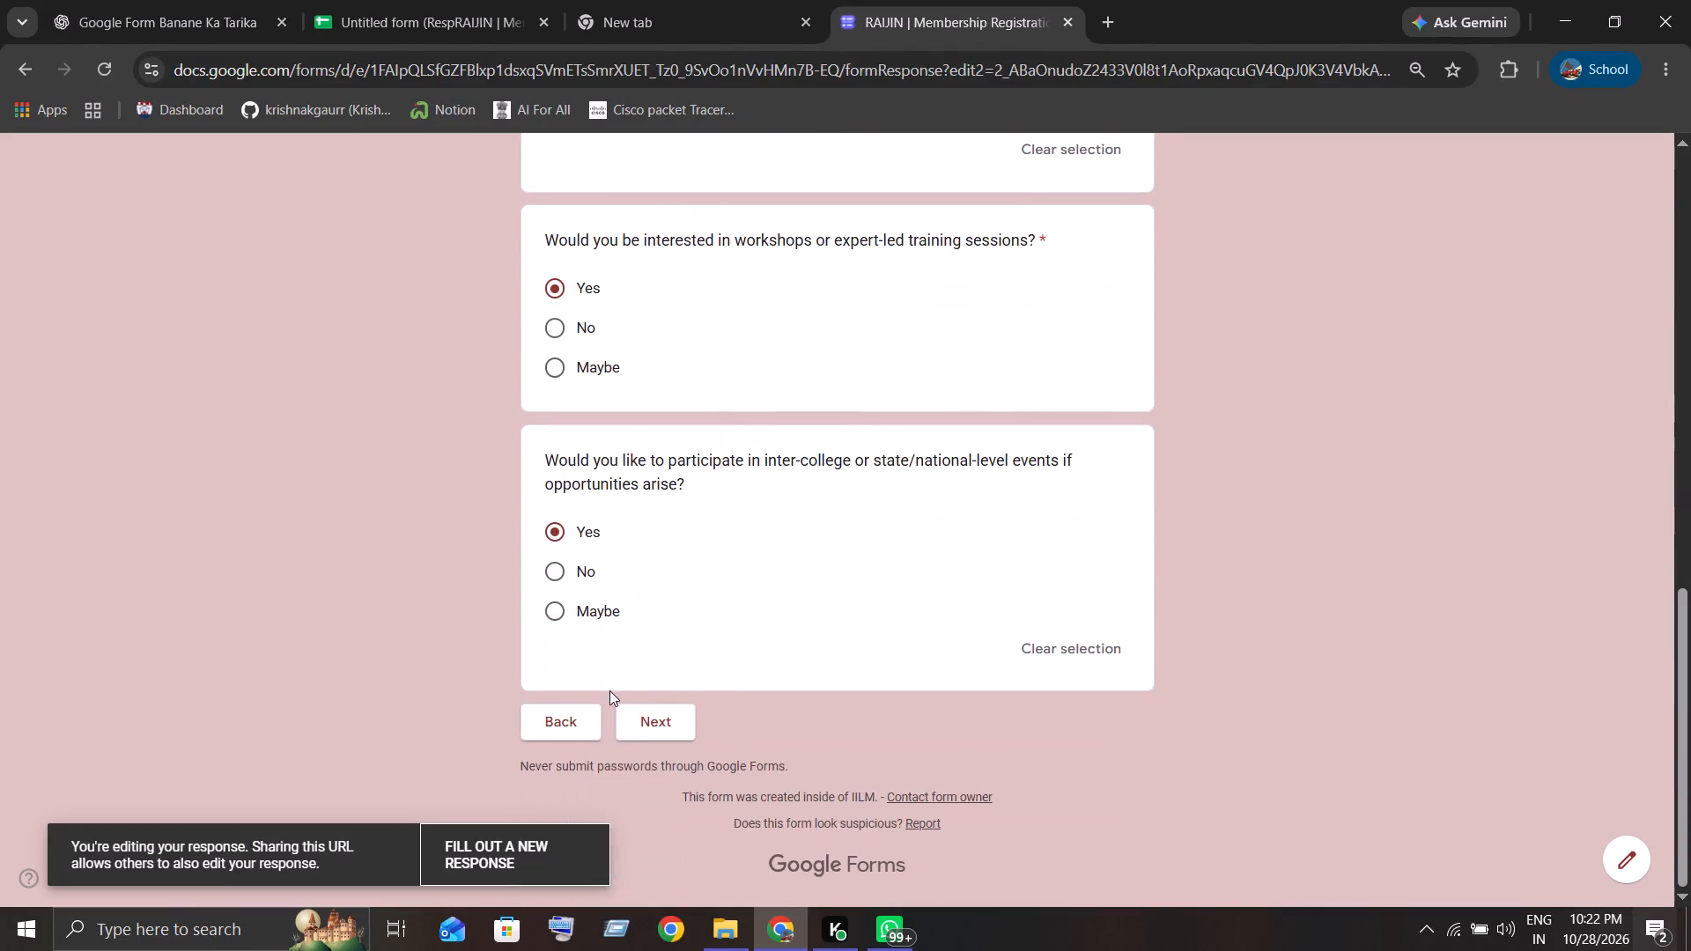
left_click(592, 719)
scroll(579, 674, "down", 6)
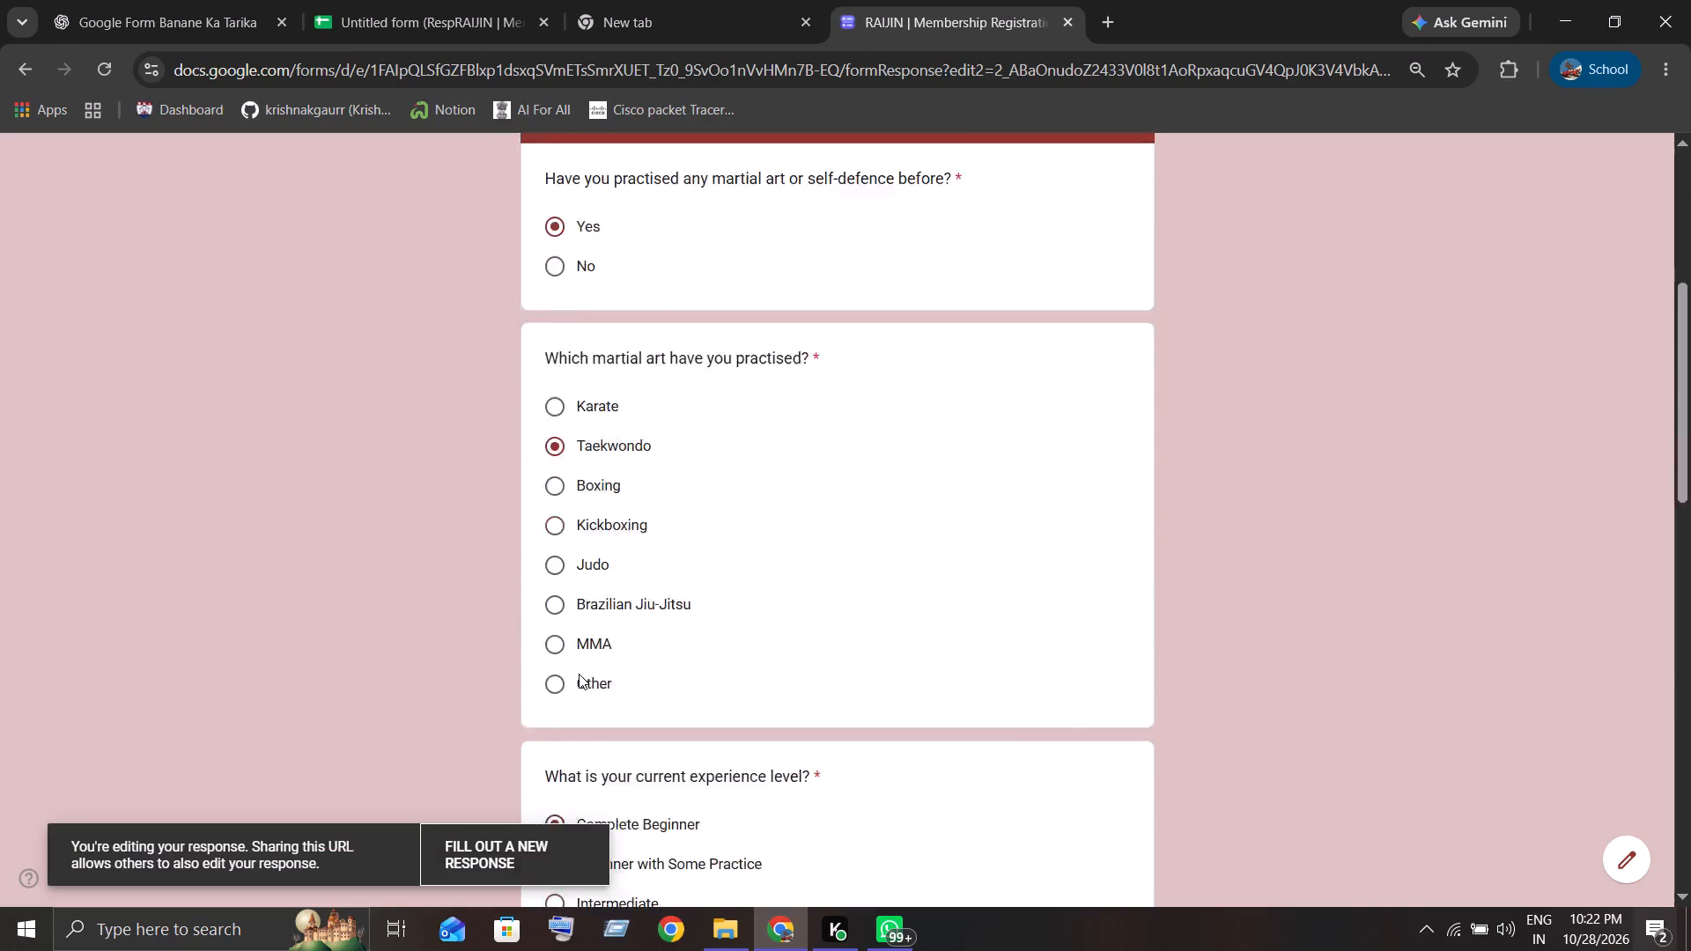
scroll(579, 674, "down", 16)
left_click(570, 715)
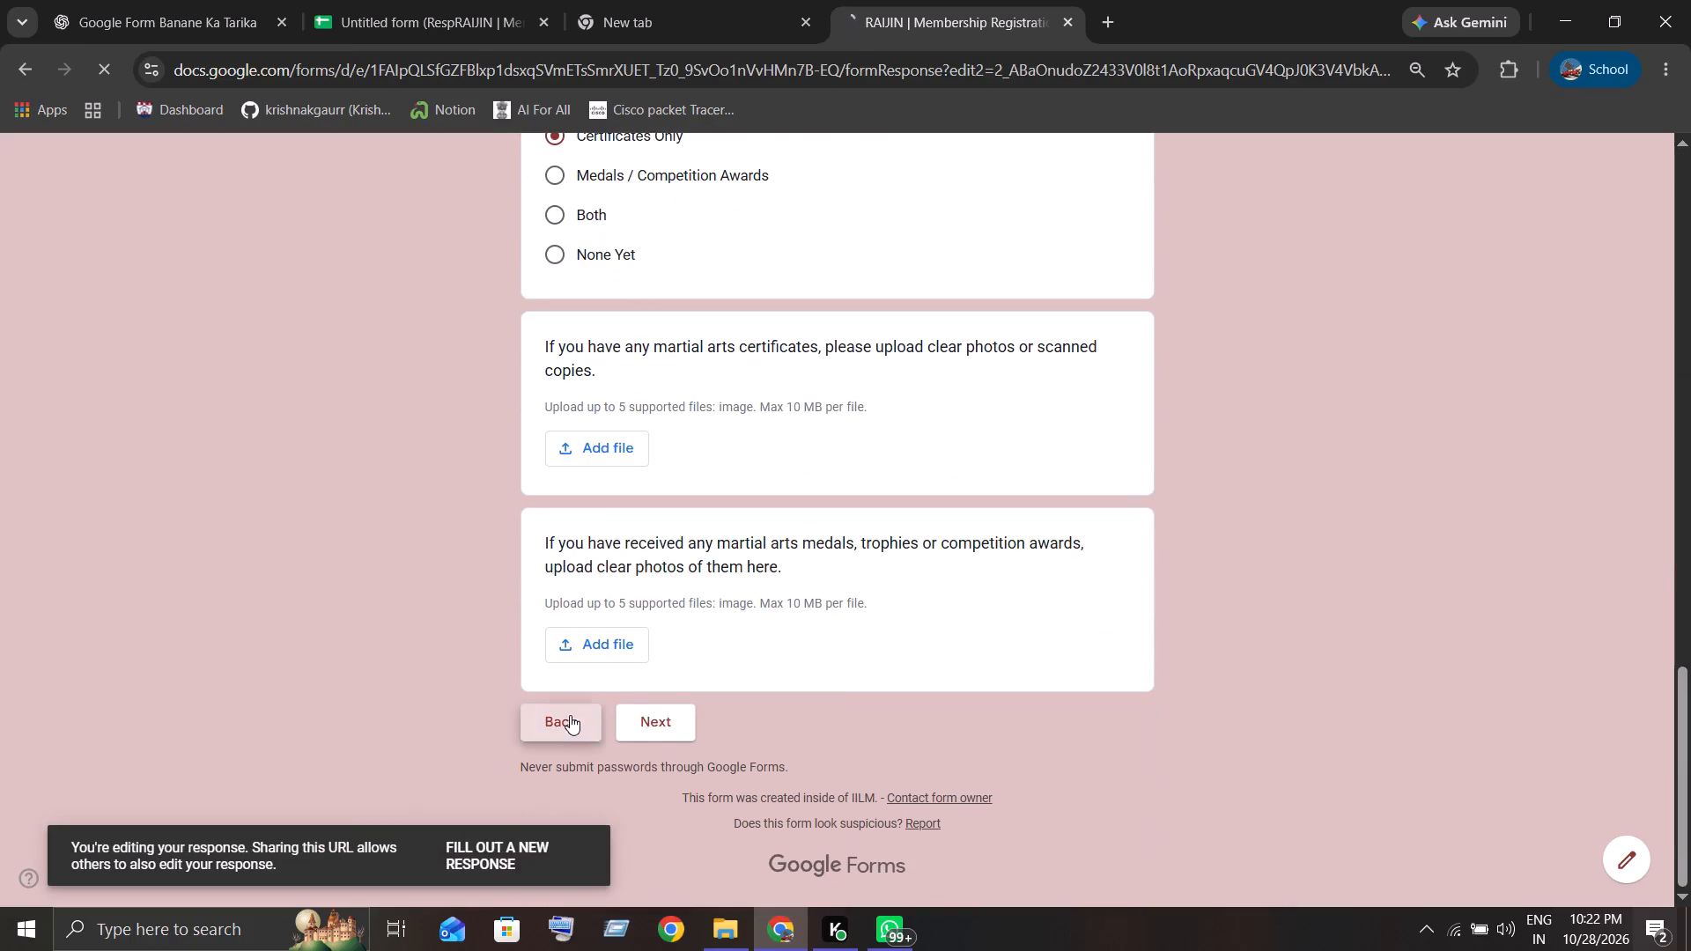
scroll(559, 677, "down", 13)
scroll(559, 677, "up", 3)
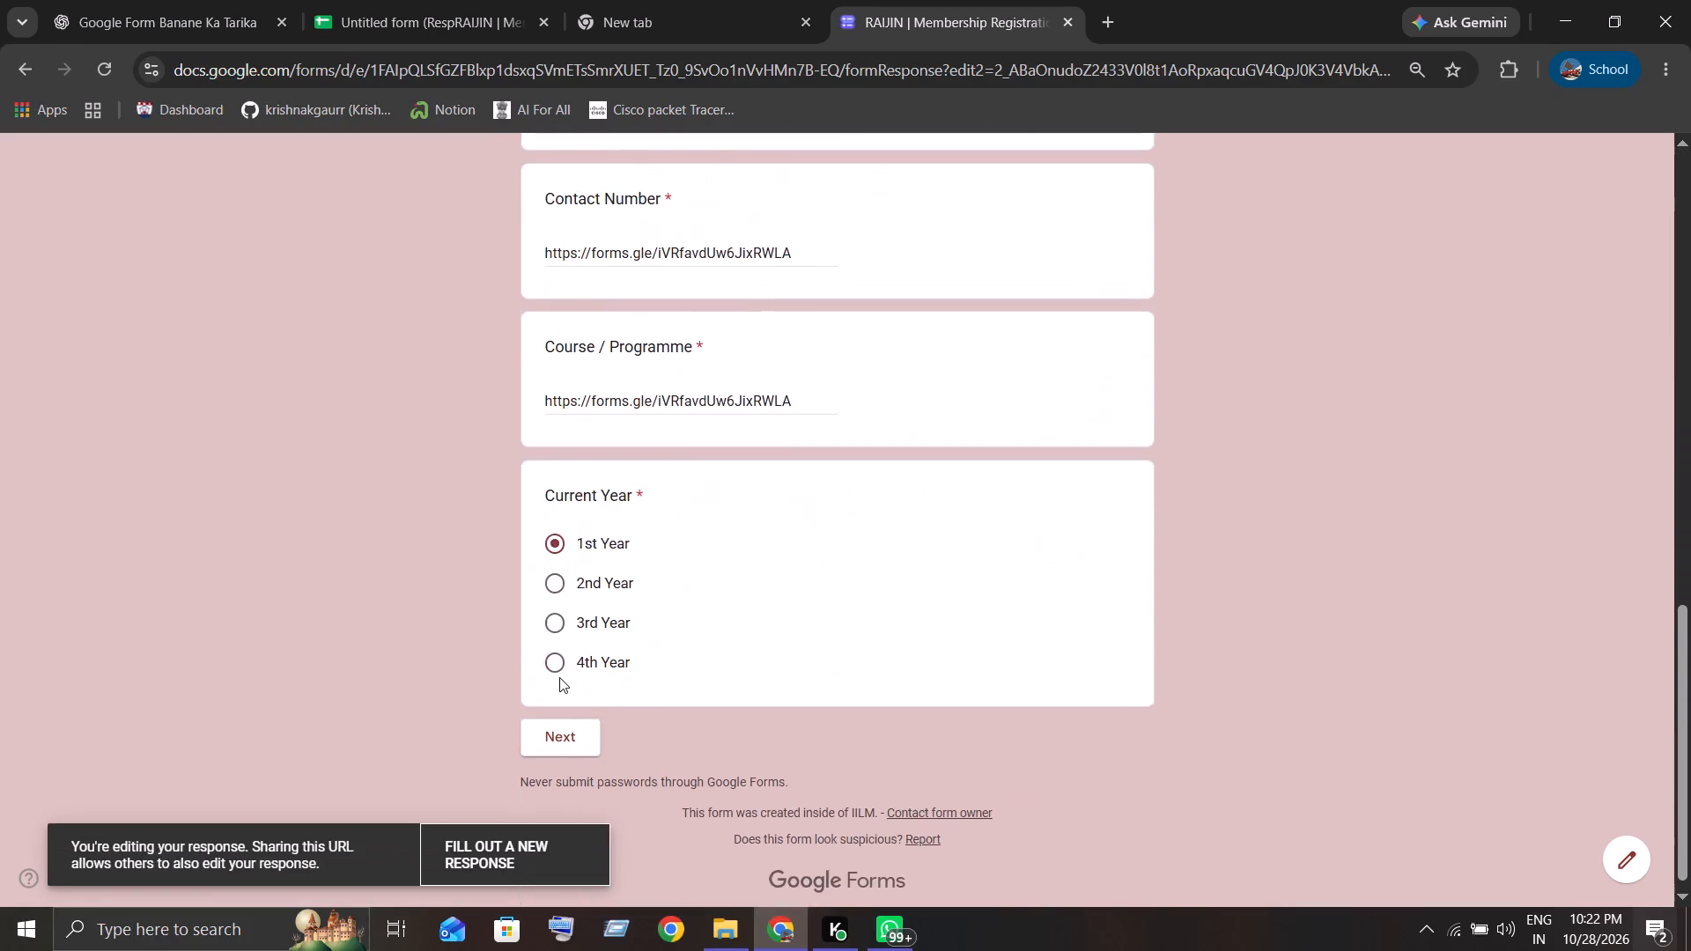
Review the first page of the RAIJIN response being edited, from the club introduction through the personal details to Current Year.
scroll(559, 677, "up", 7)
scroll(559, 677, "down", 2)
scroll(559, 677, "up", 2)
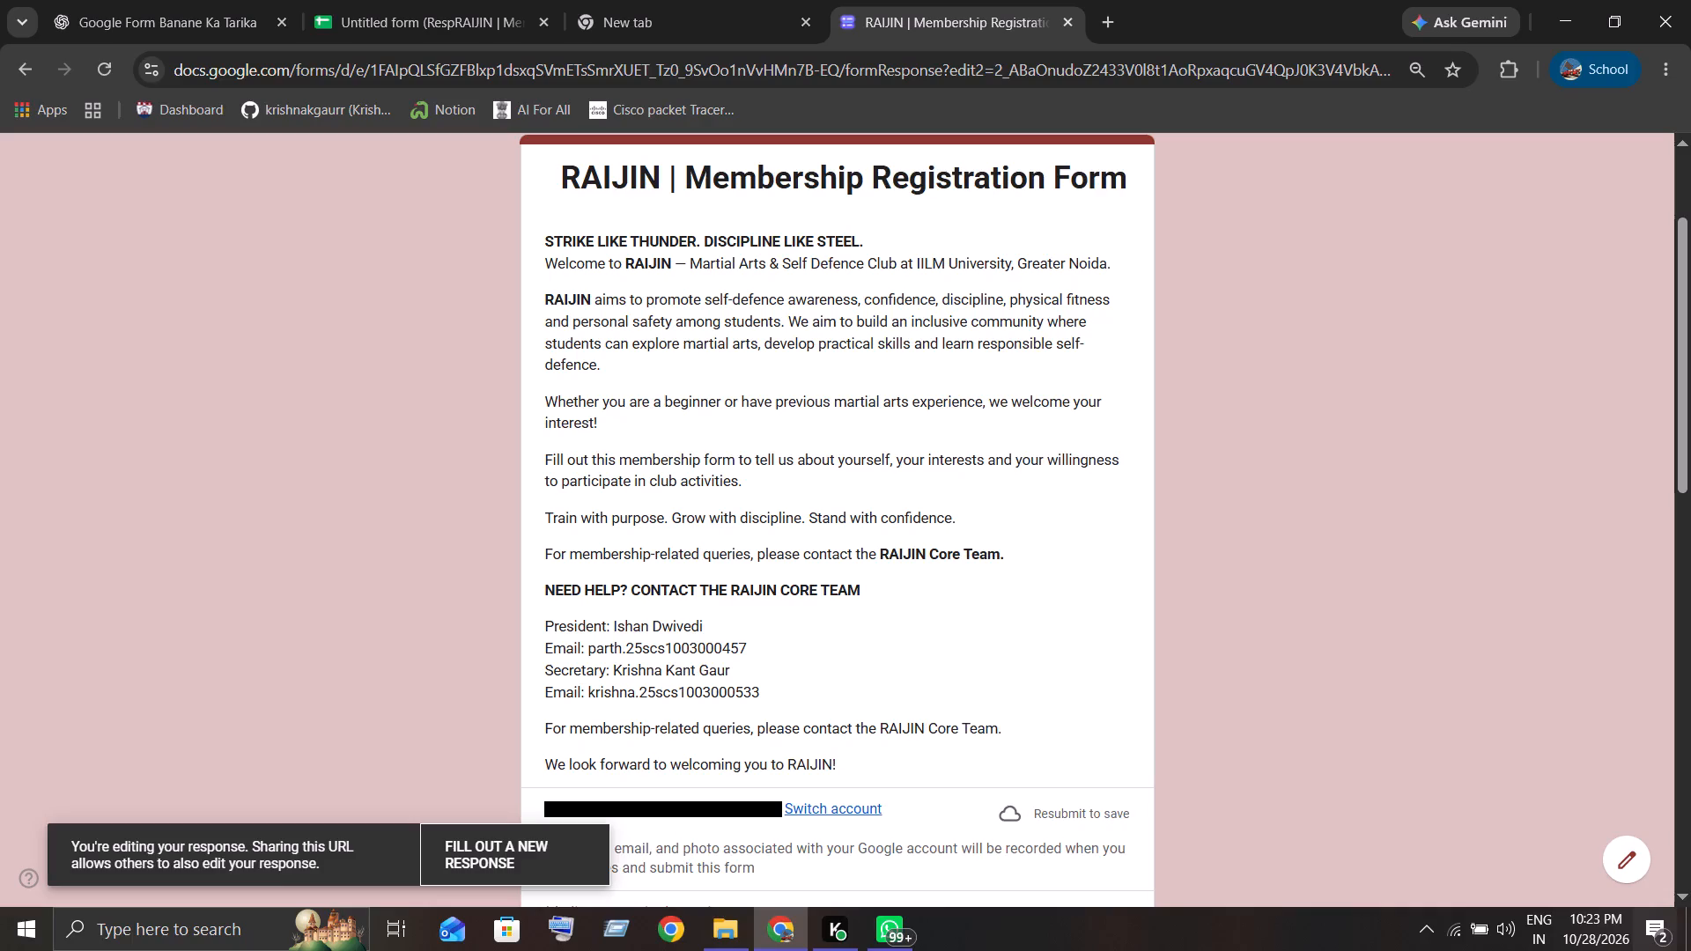
scroll(863, 361, "down", 1)
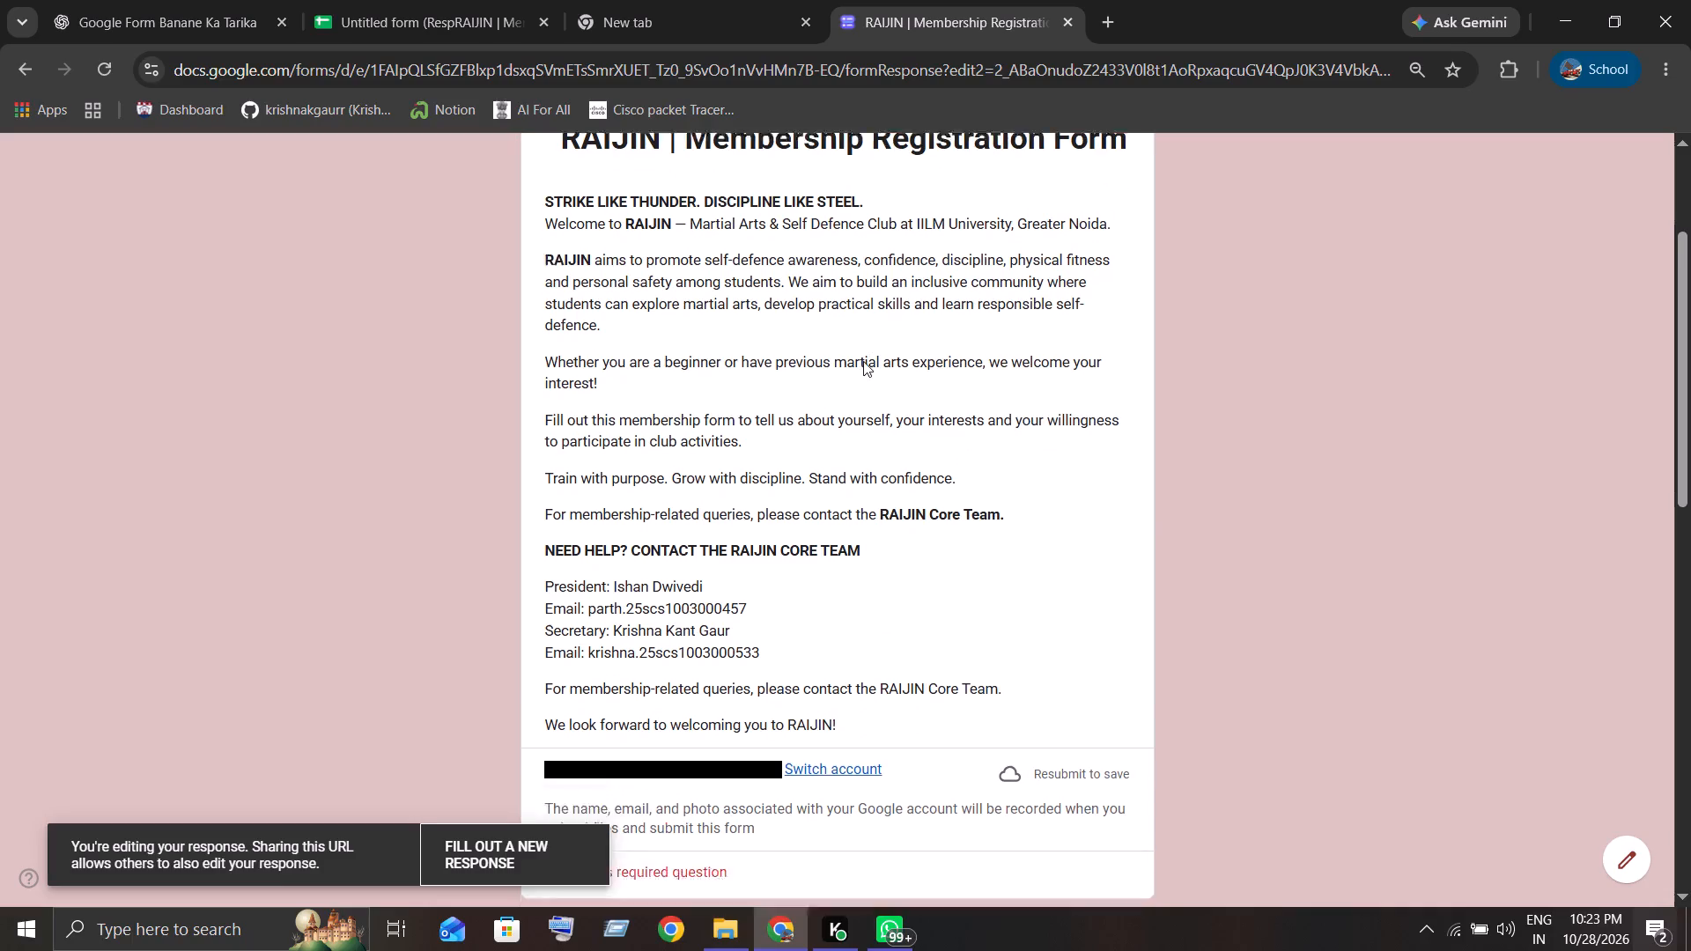
scroll(863, 361, "down", 3)
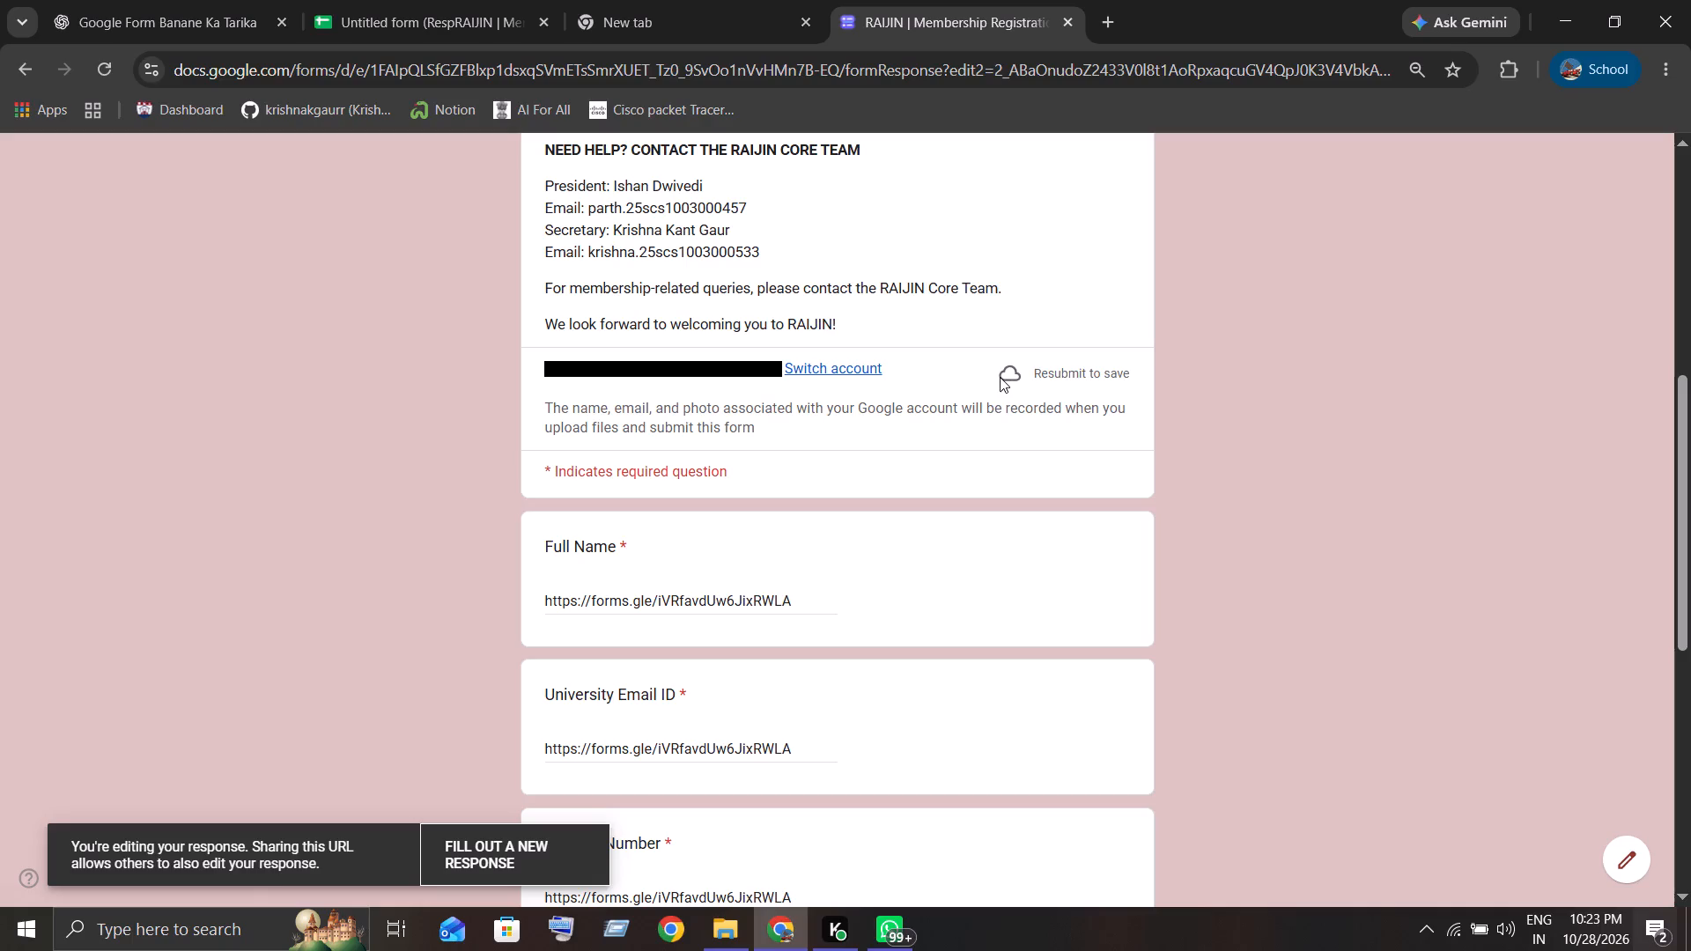
scroll(971, 407, "down", 1)
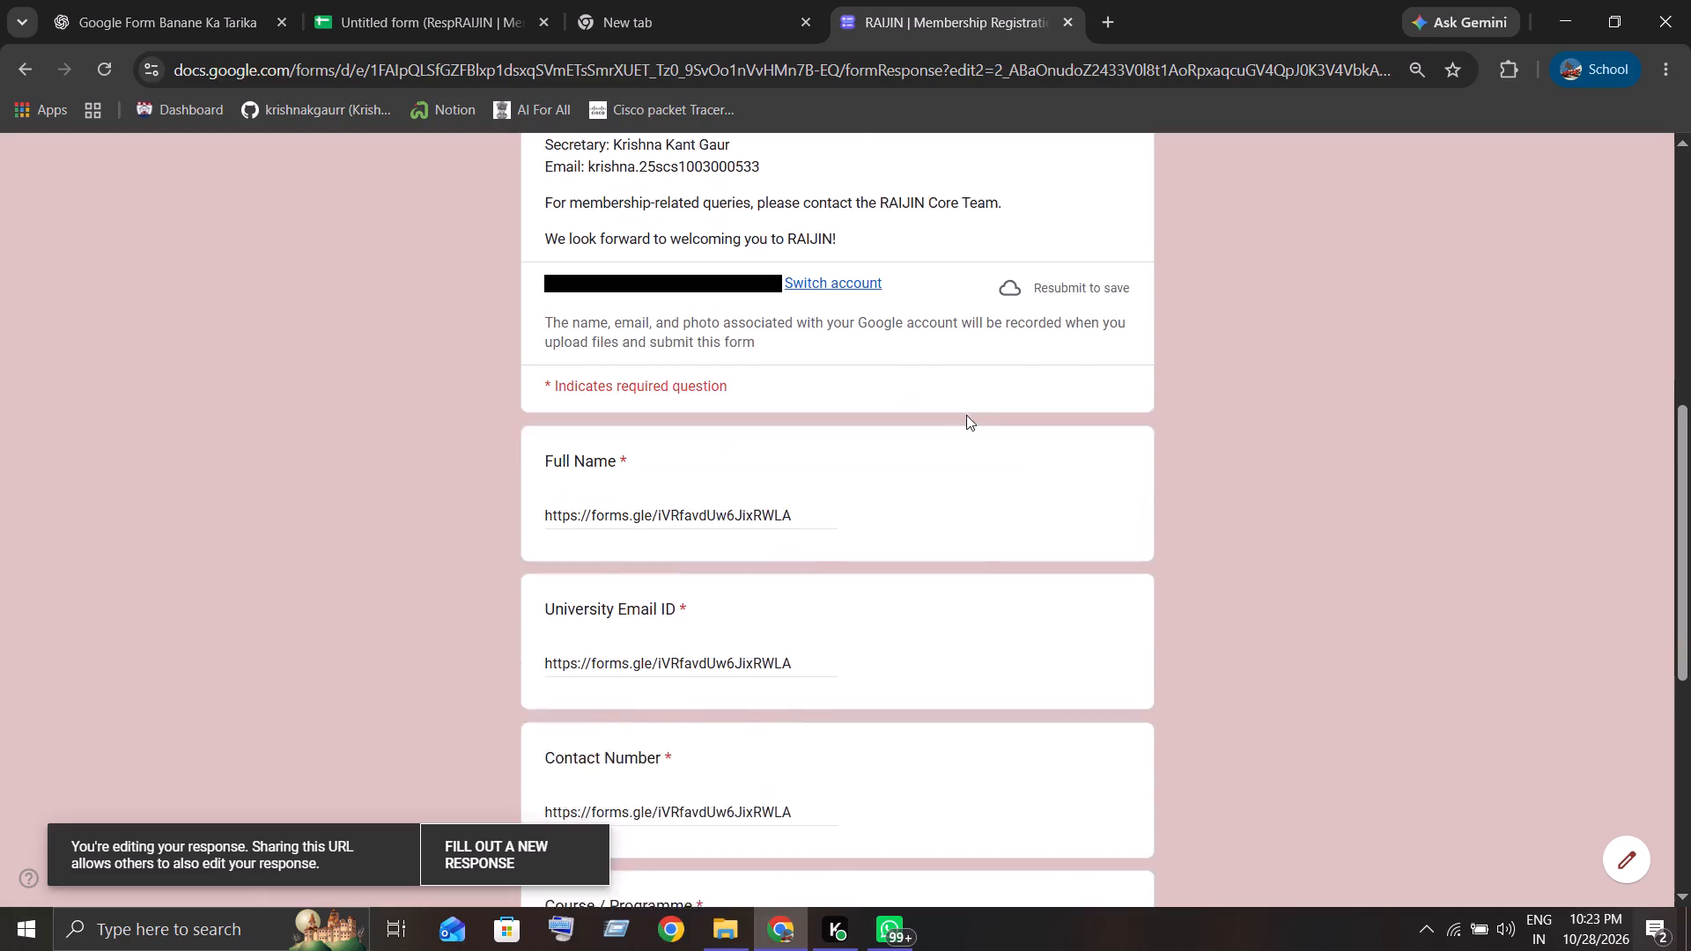
scroll(964, 450, "down", 9)
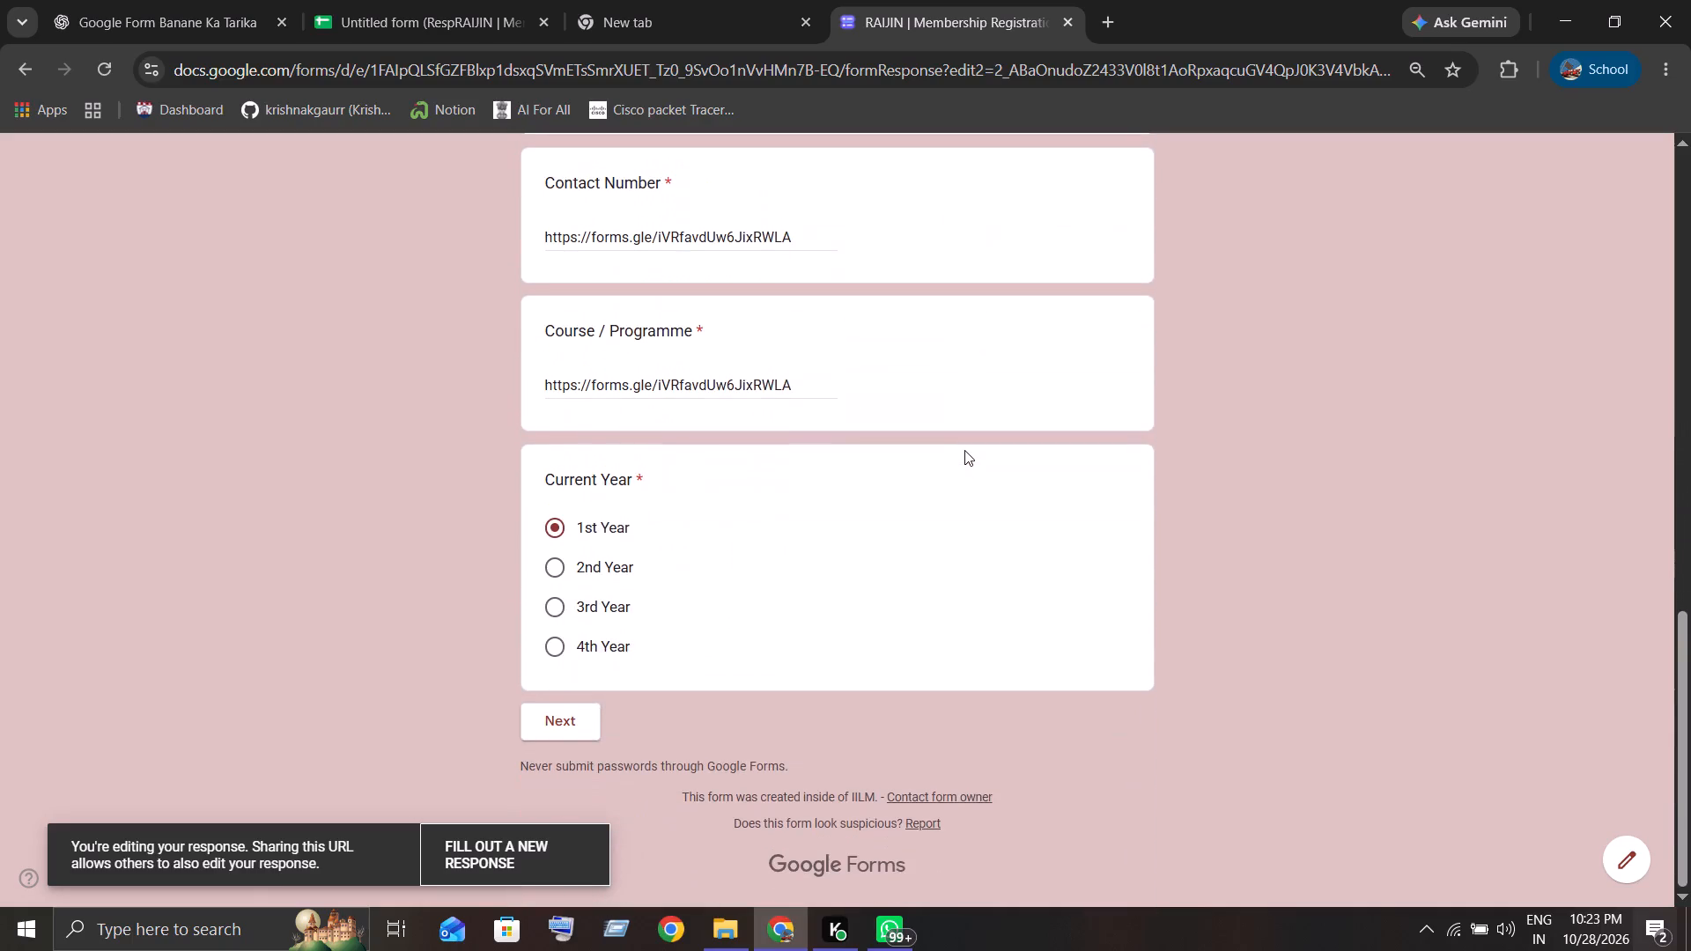
left_click(596, 3)
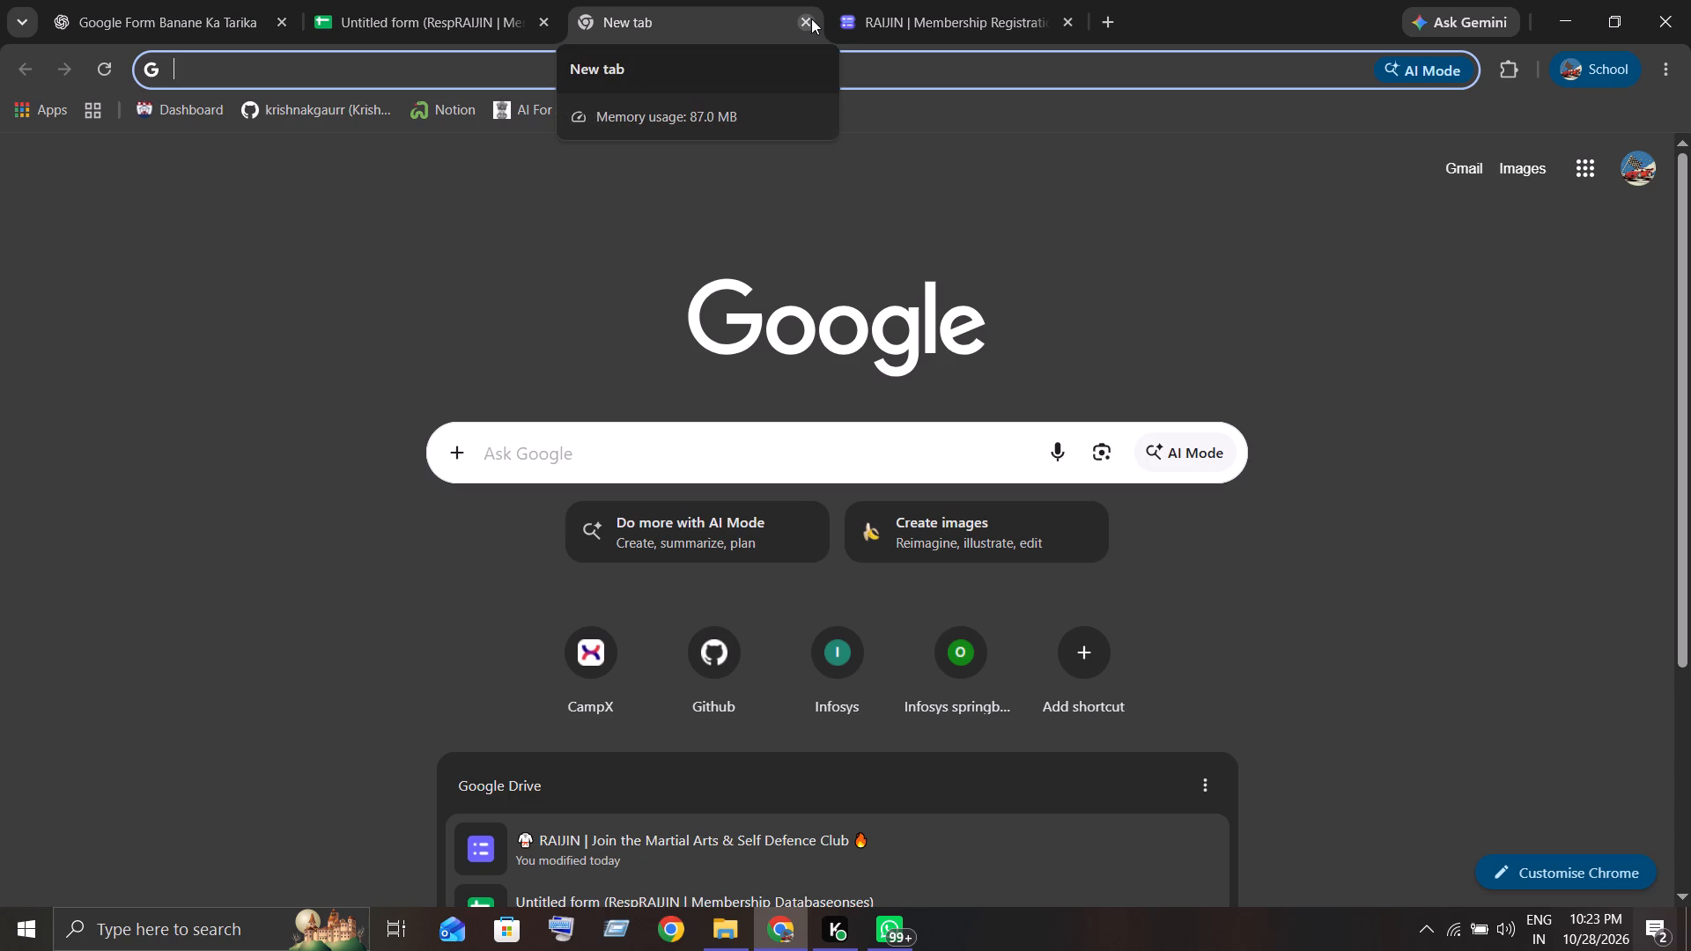
left_click(810, 18)
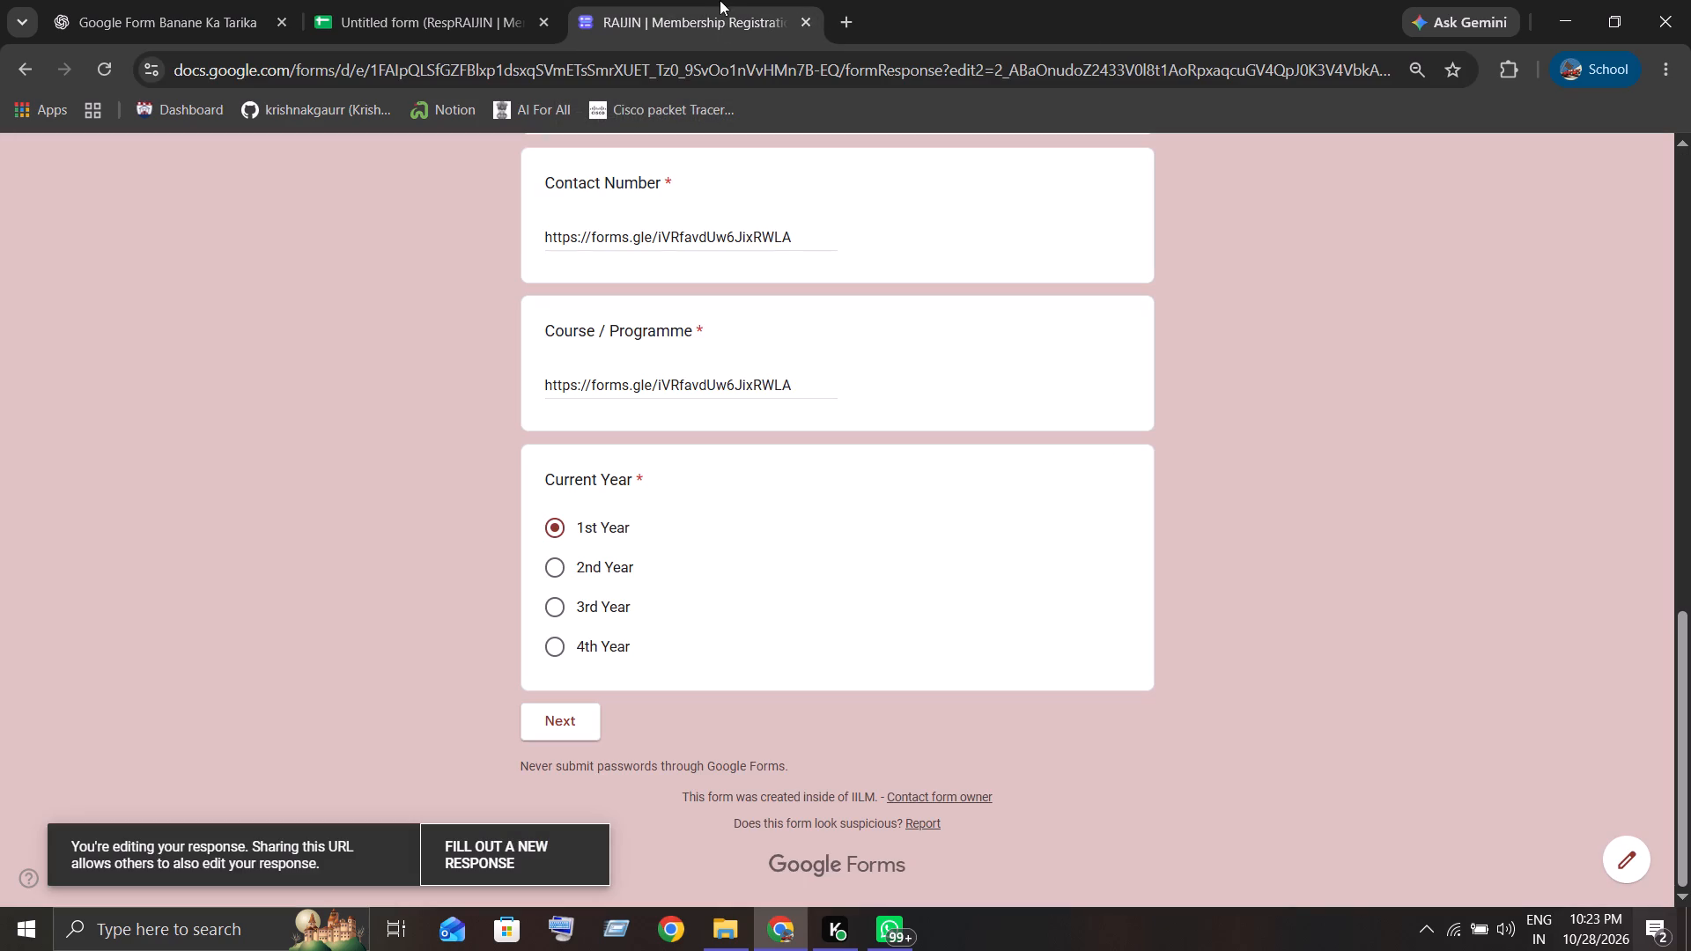
scroll(712, 294, "down", 4)
scroll(721, 549, "down", 1)
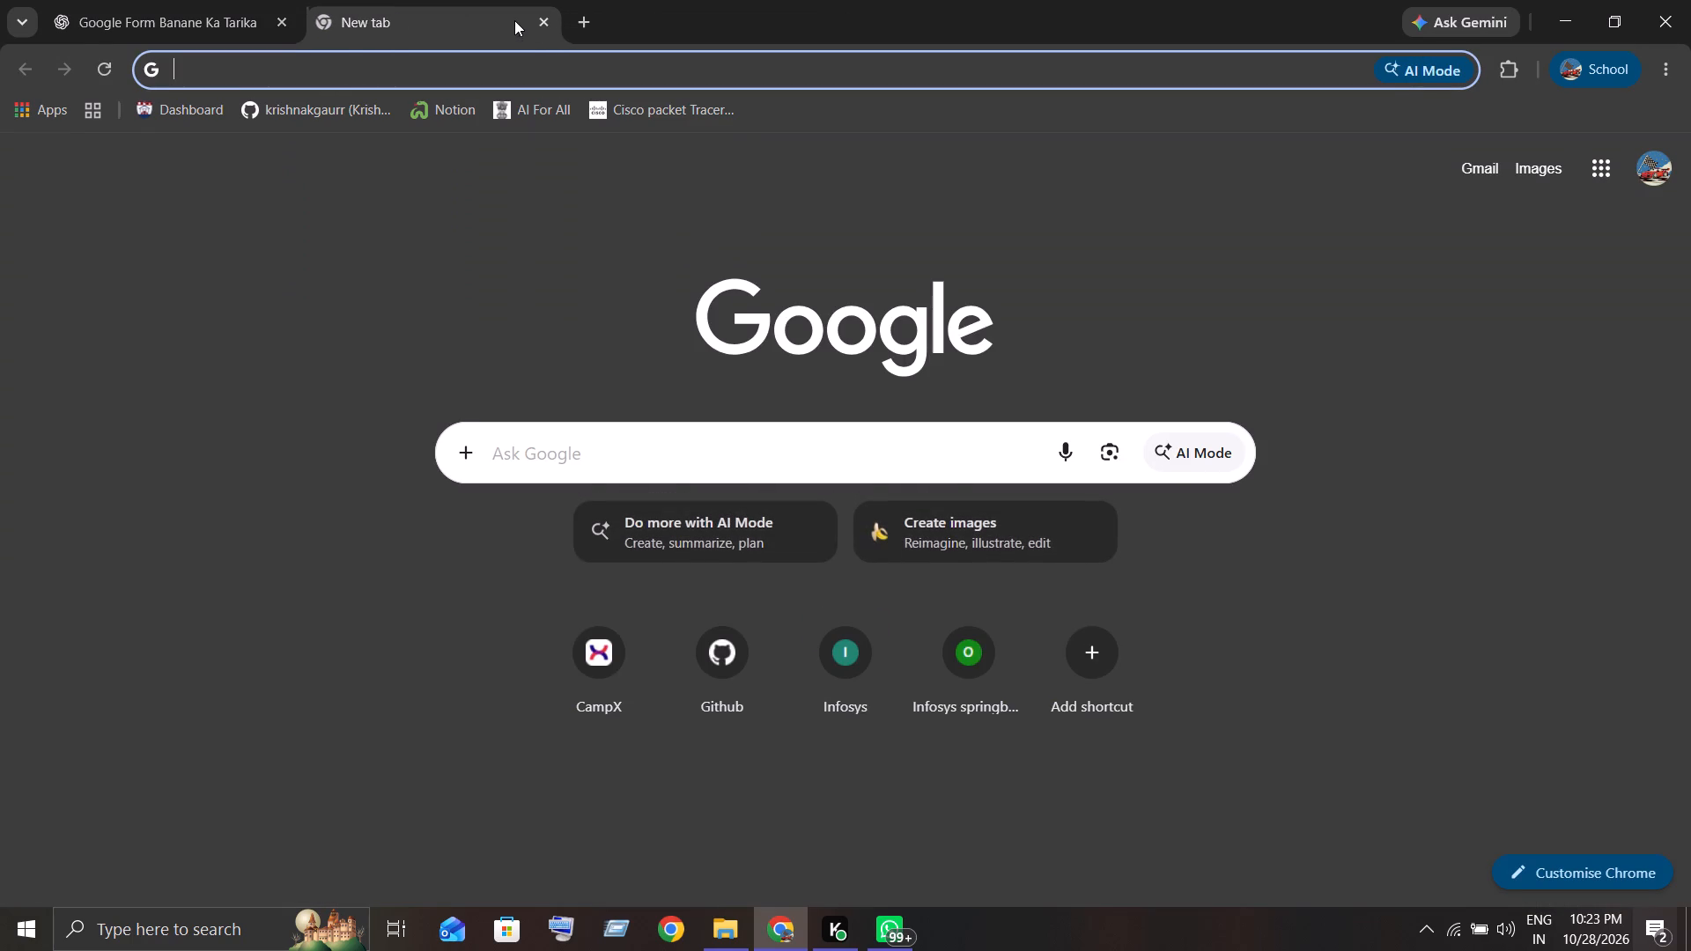
left_click(509, 24)
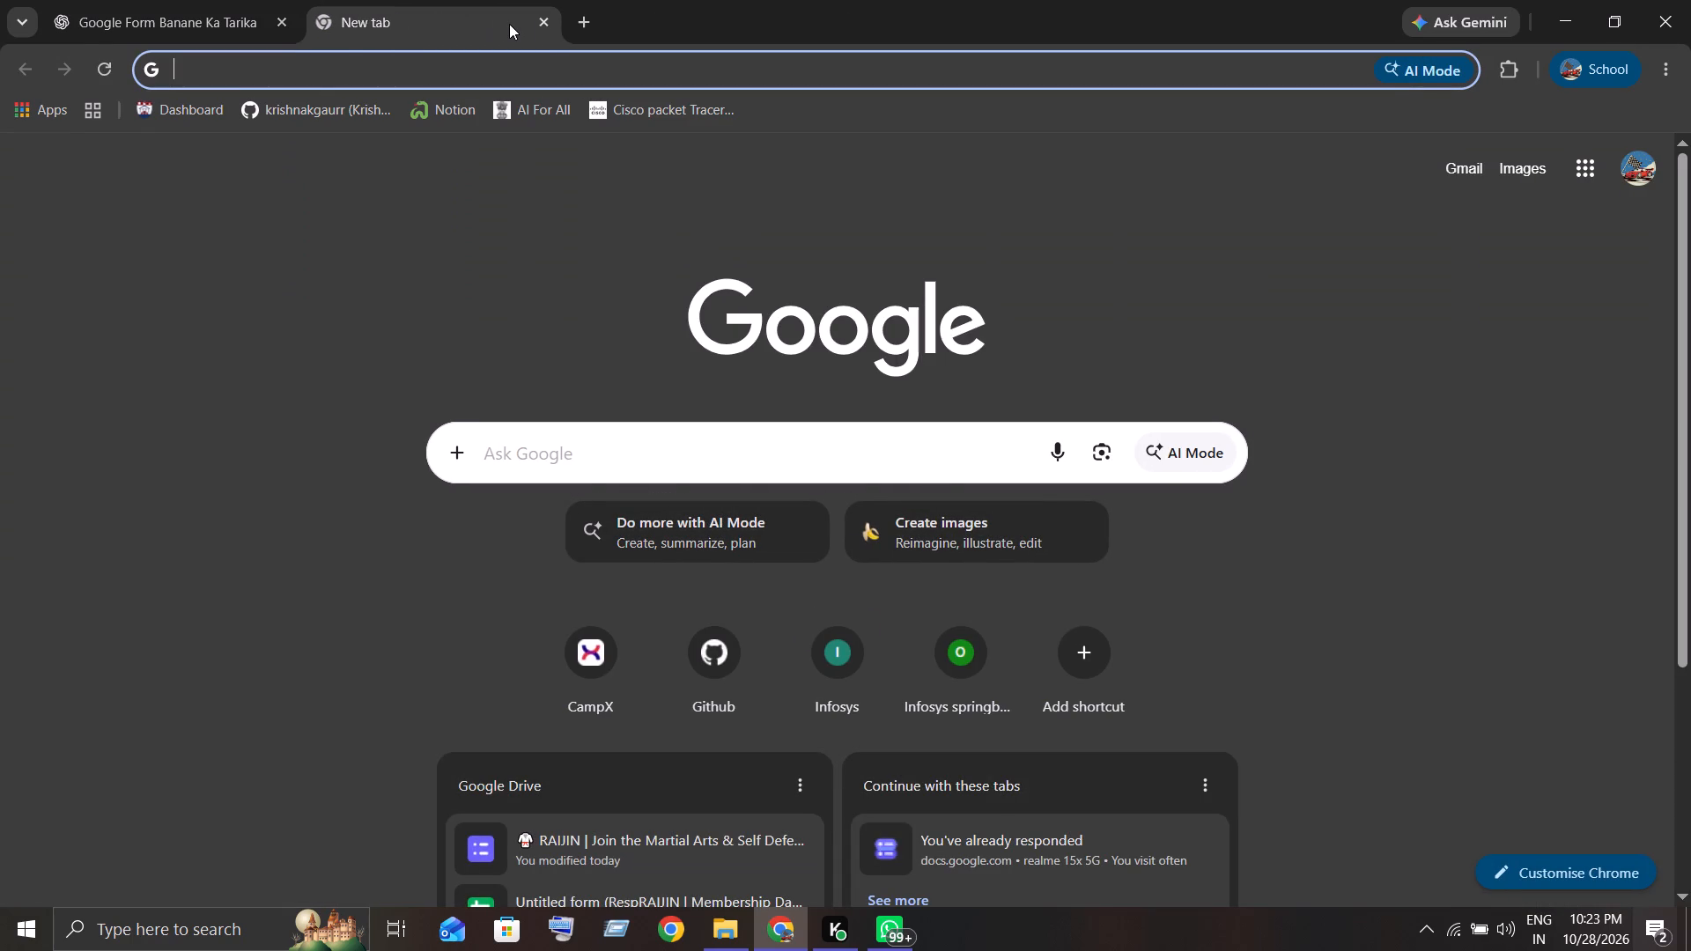
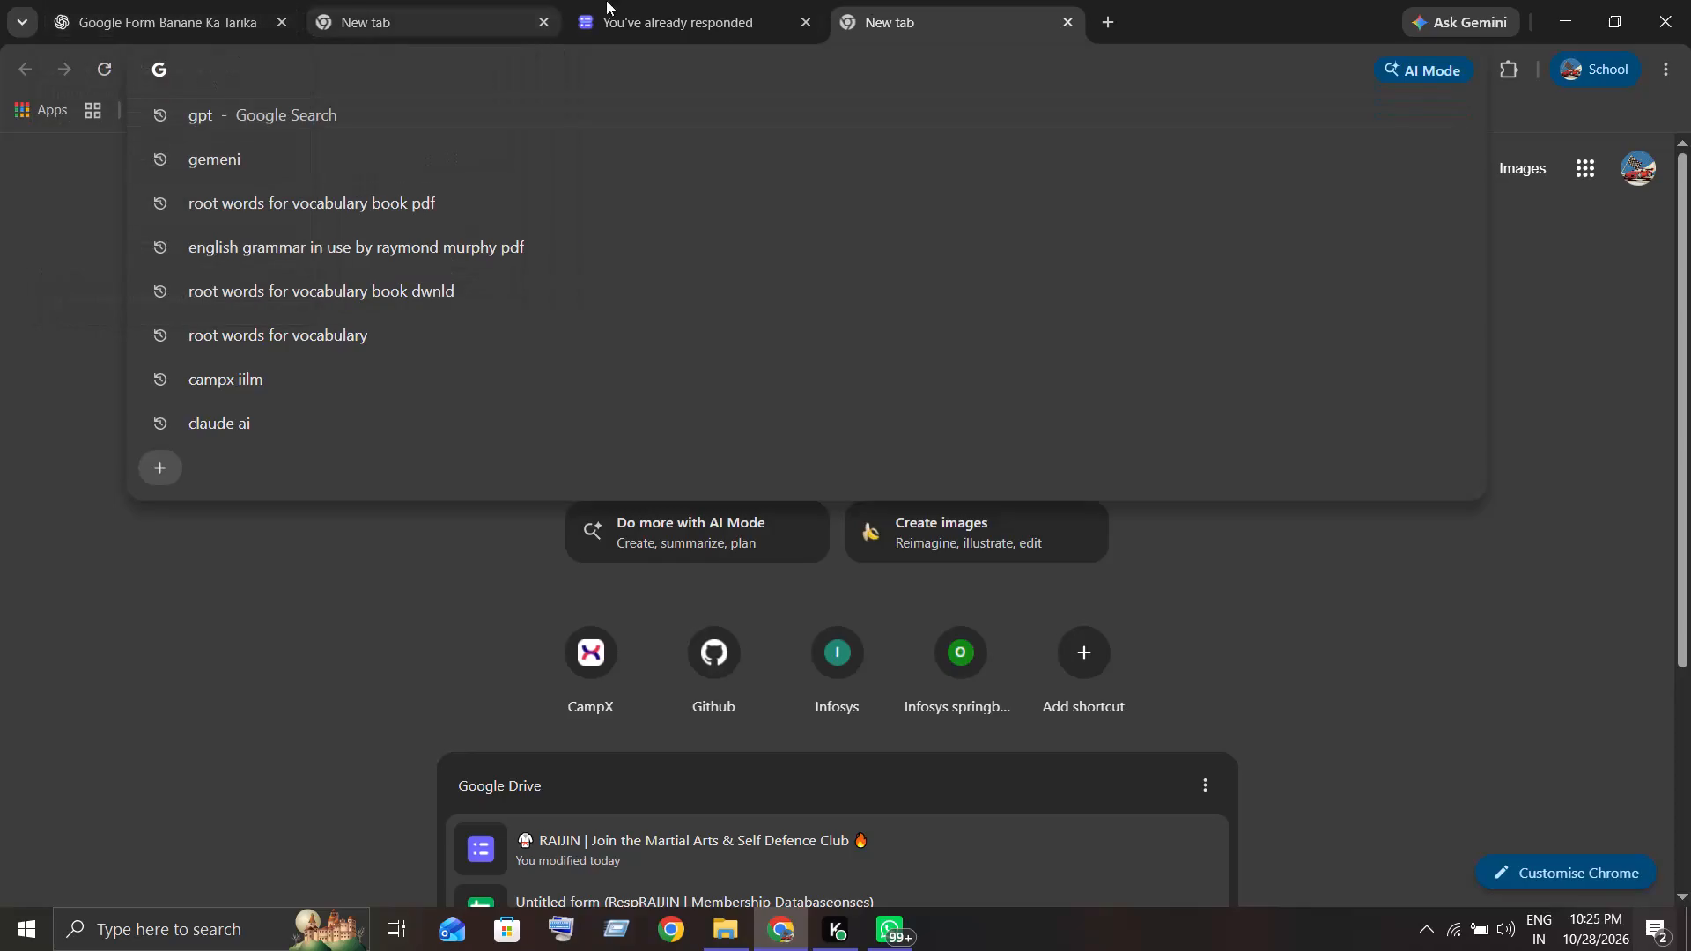
Search the web for "google forms" and open the Google Forms home page from the results.
left_click(762, 77)
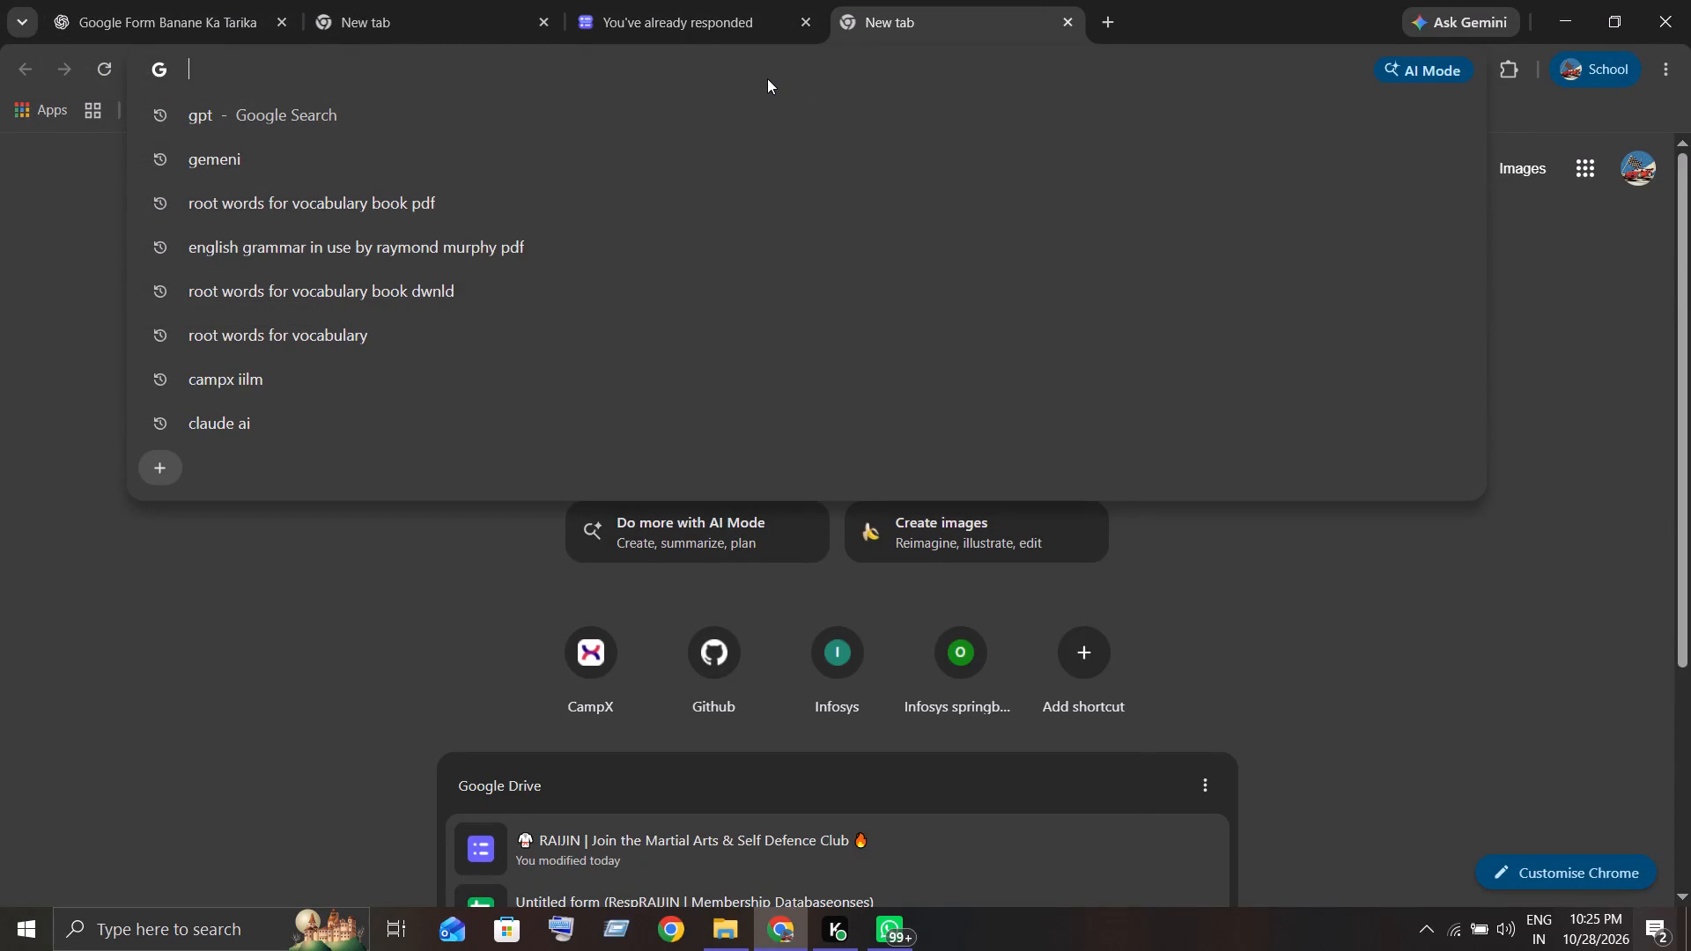
type("google")
key("space")
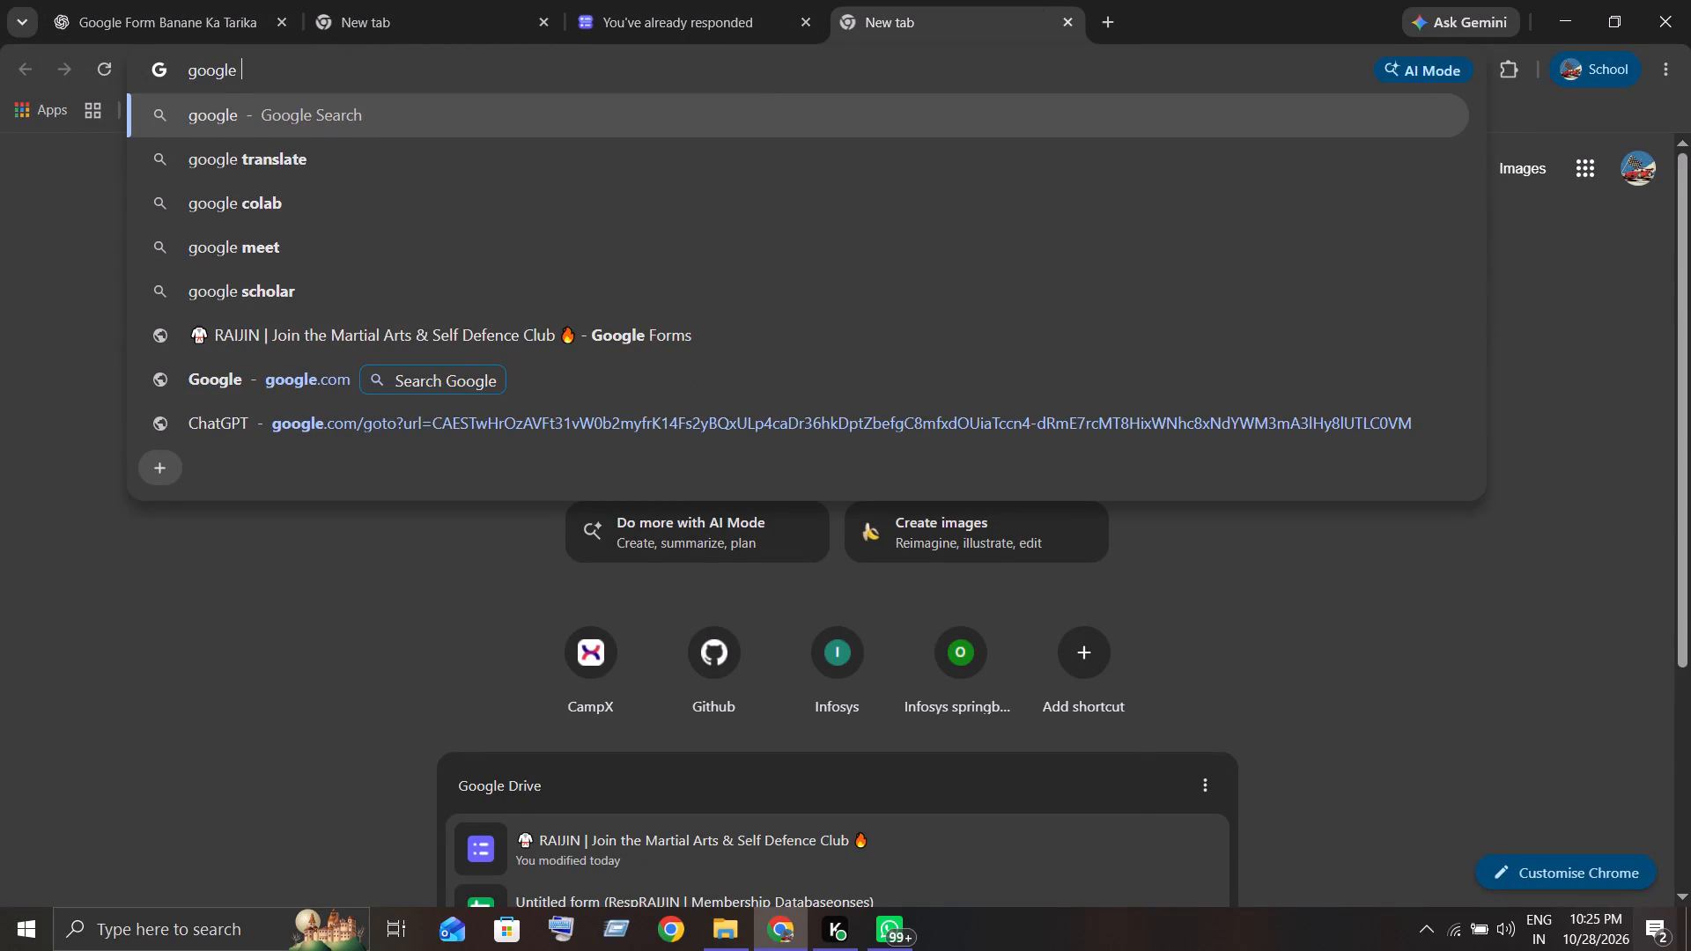
type("forms")
key("Return")
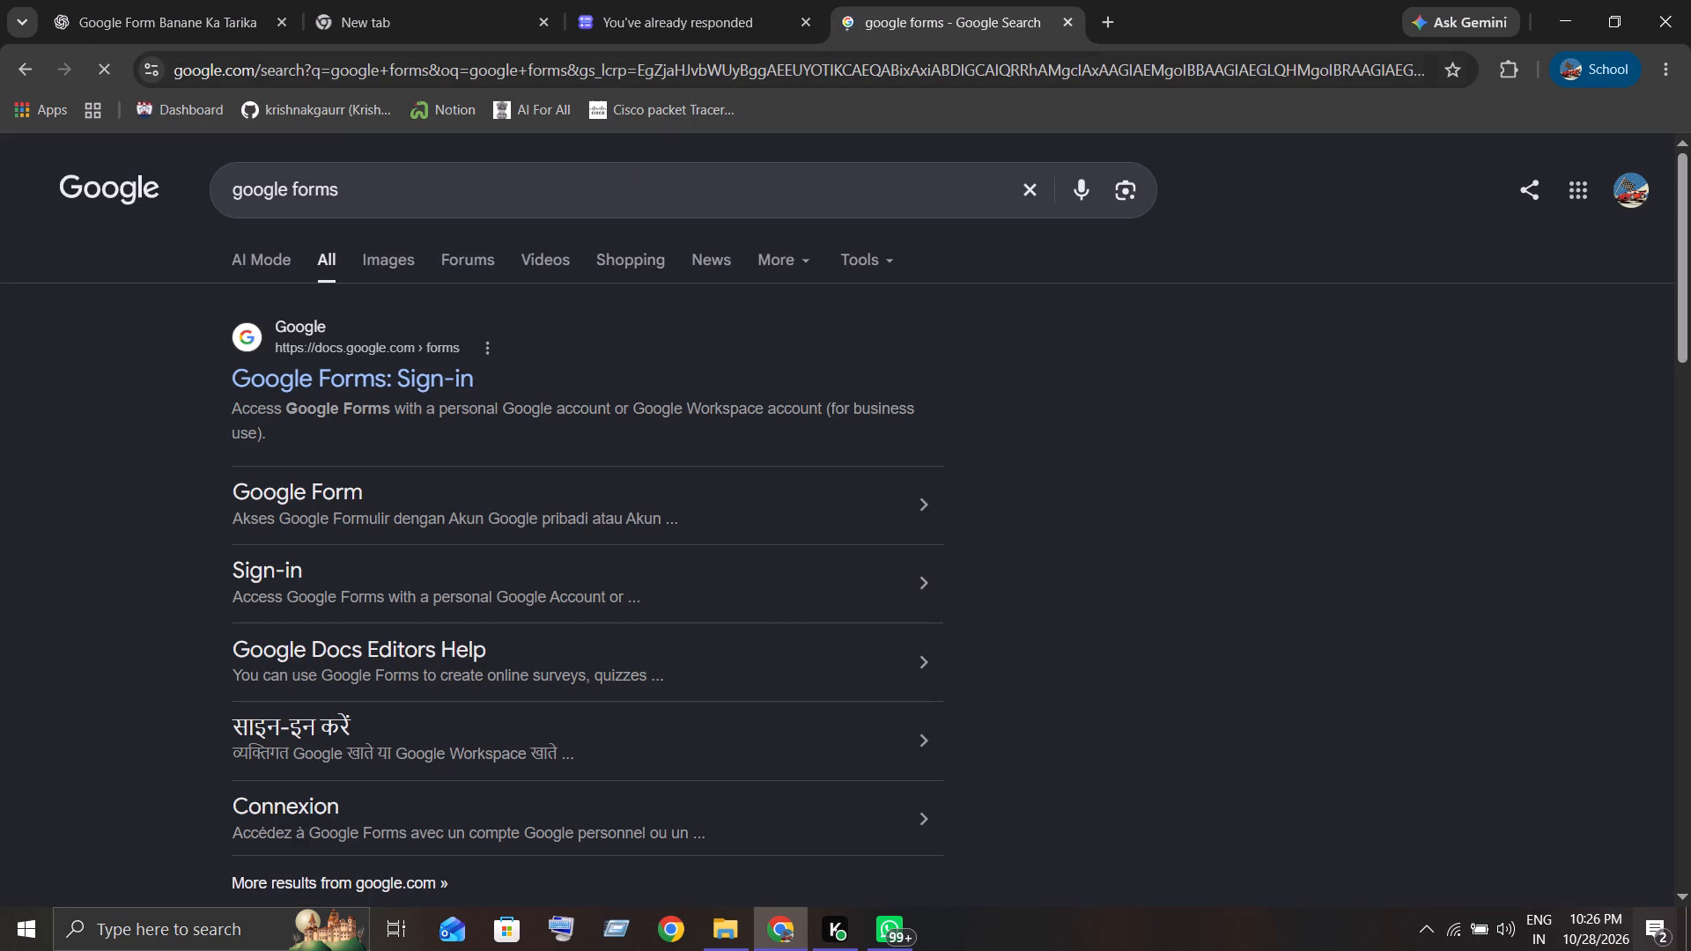
left_click(339, 358)
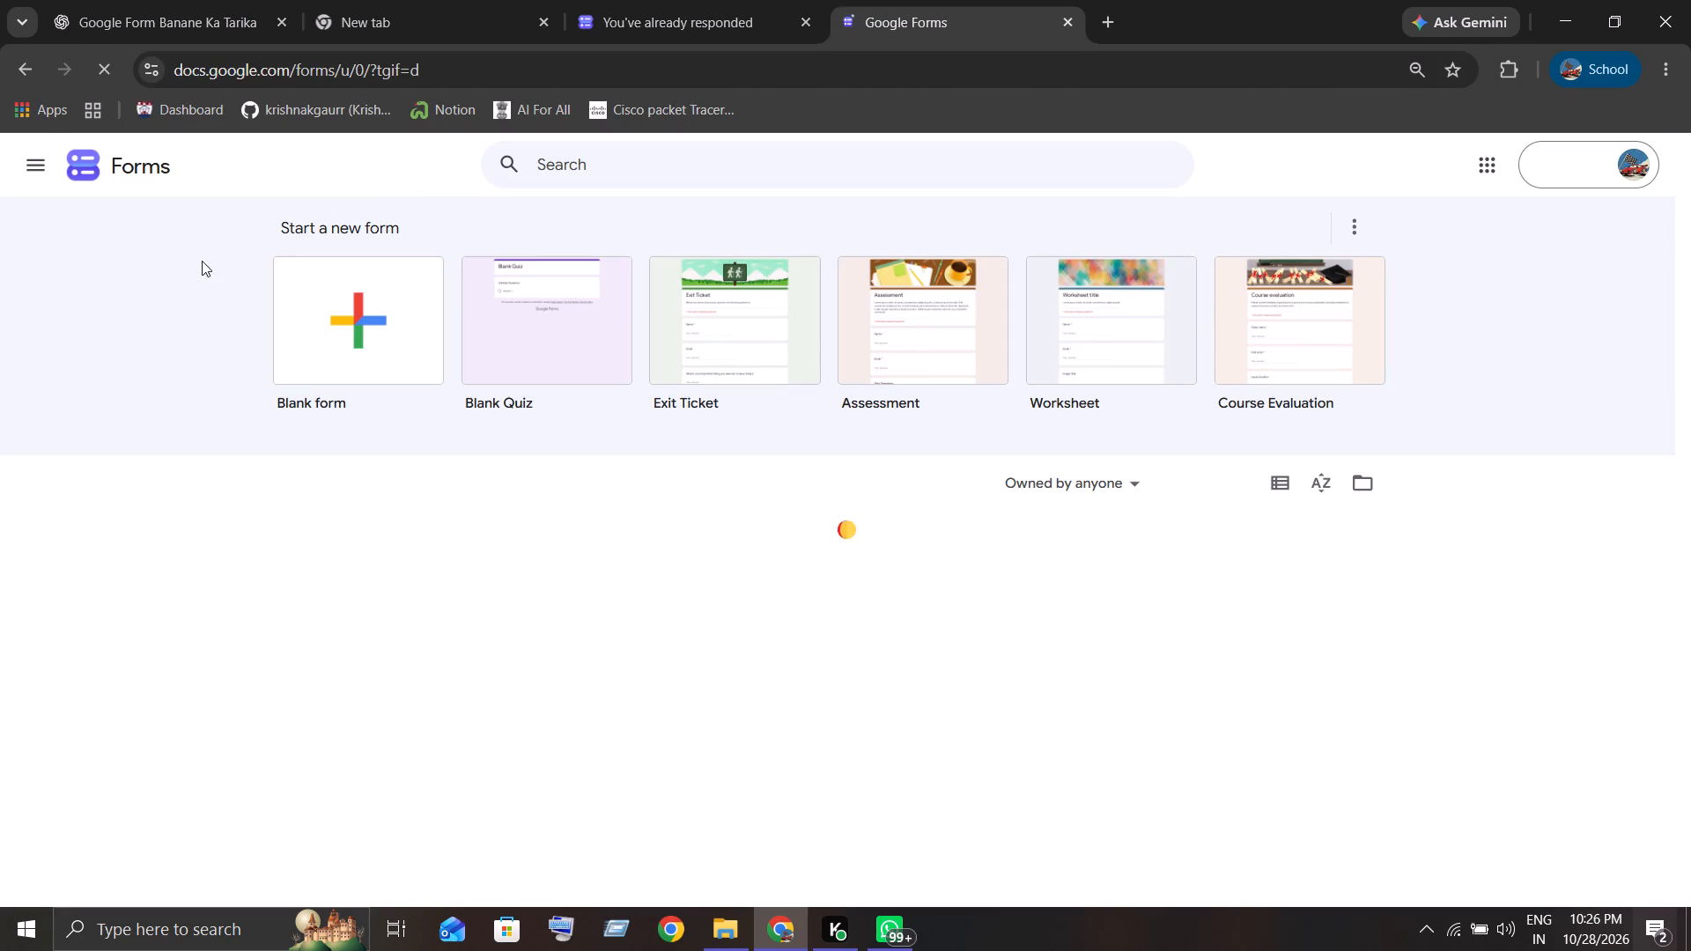
Open the existing RAIJIN martial arts club form for editing and review its questions from the header image through Section D.
left_click(347, 596)
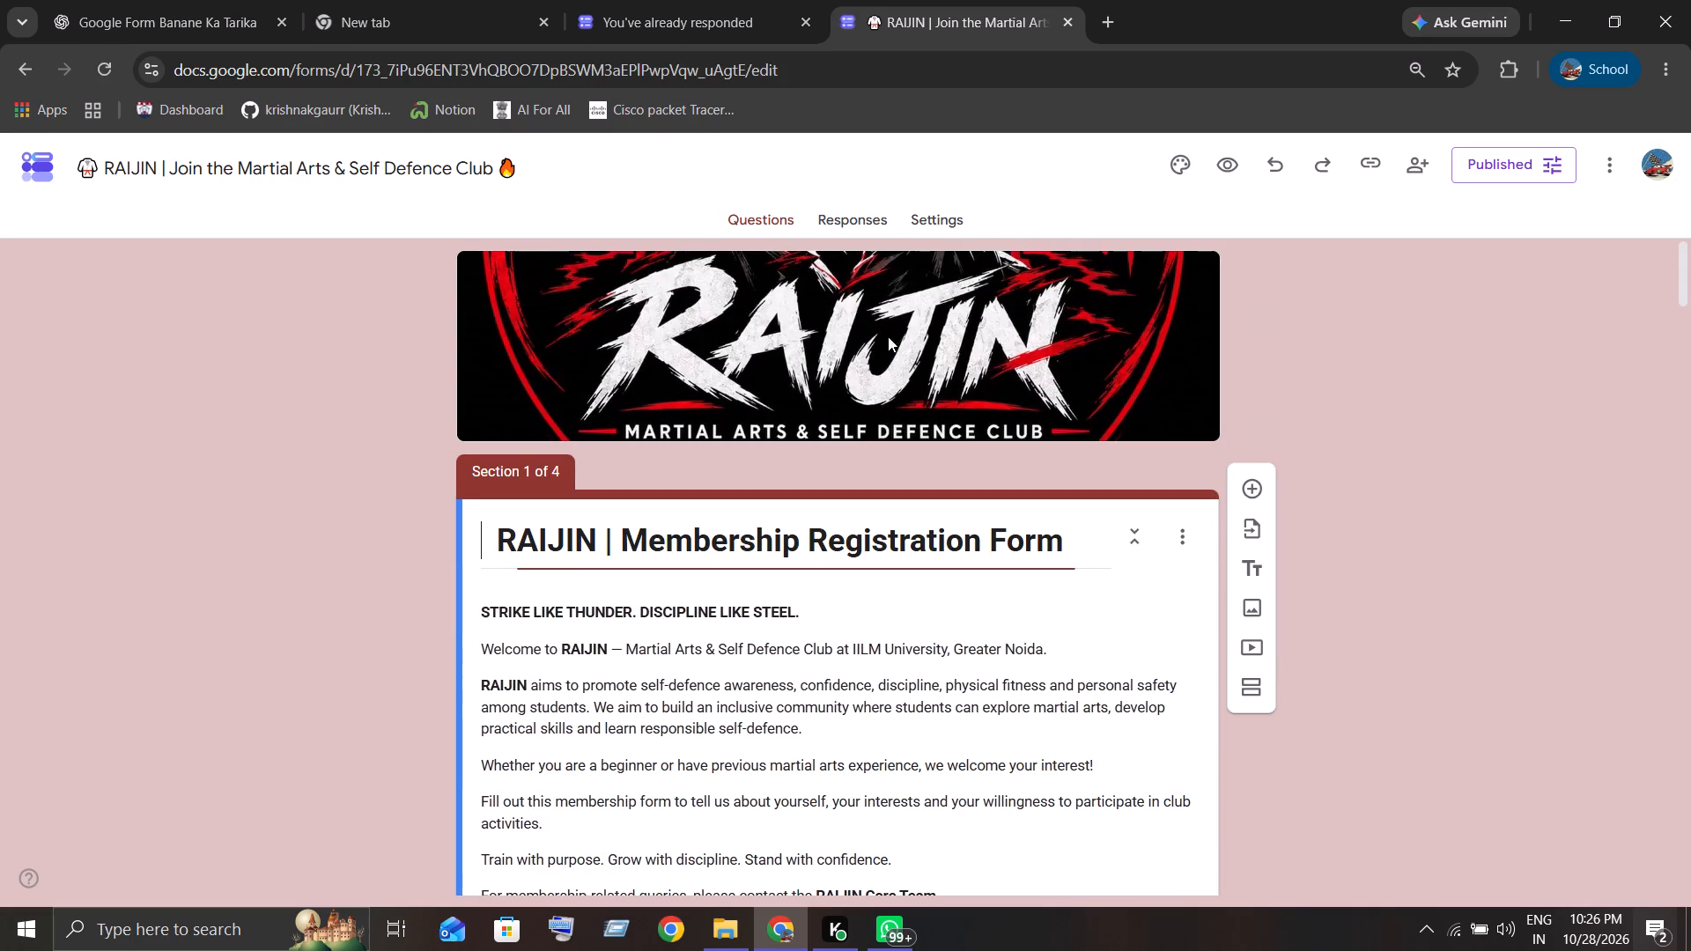
left_click(1060, 338)
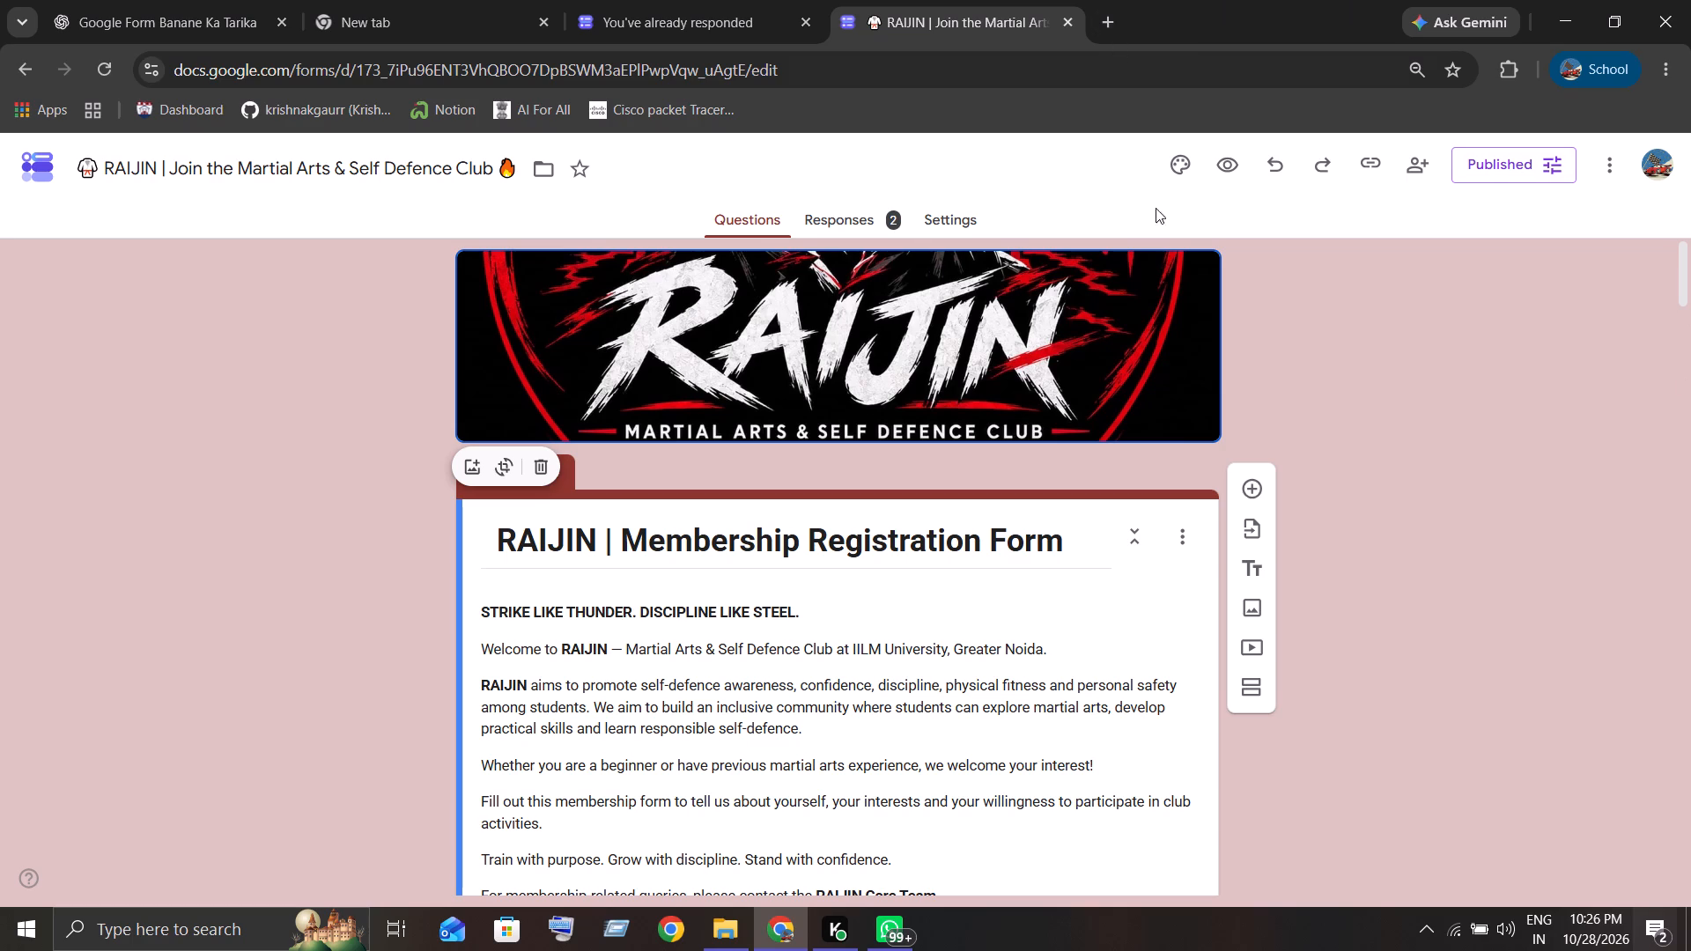
scroll(901, 719, "down", 4)
scroll(858, 661, "down", 4)
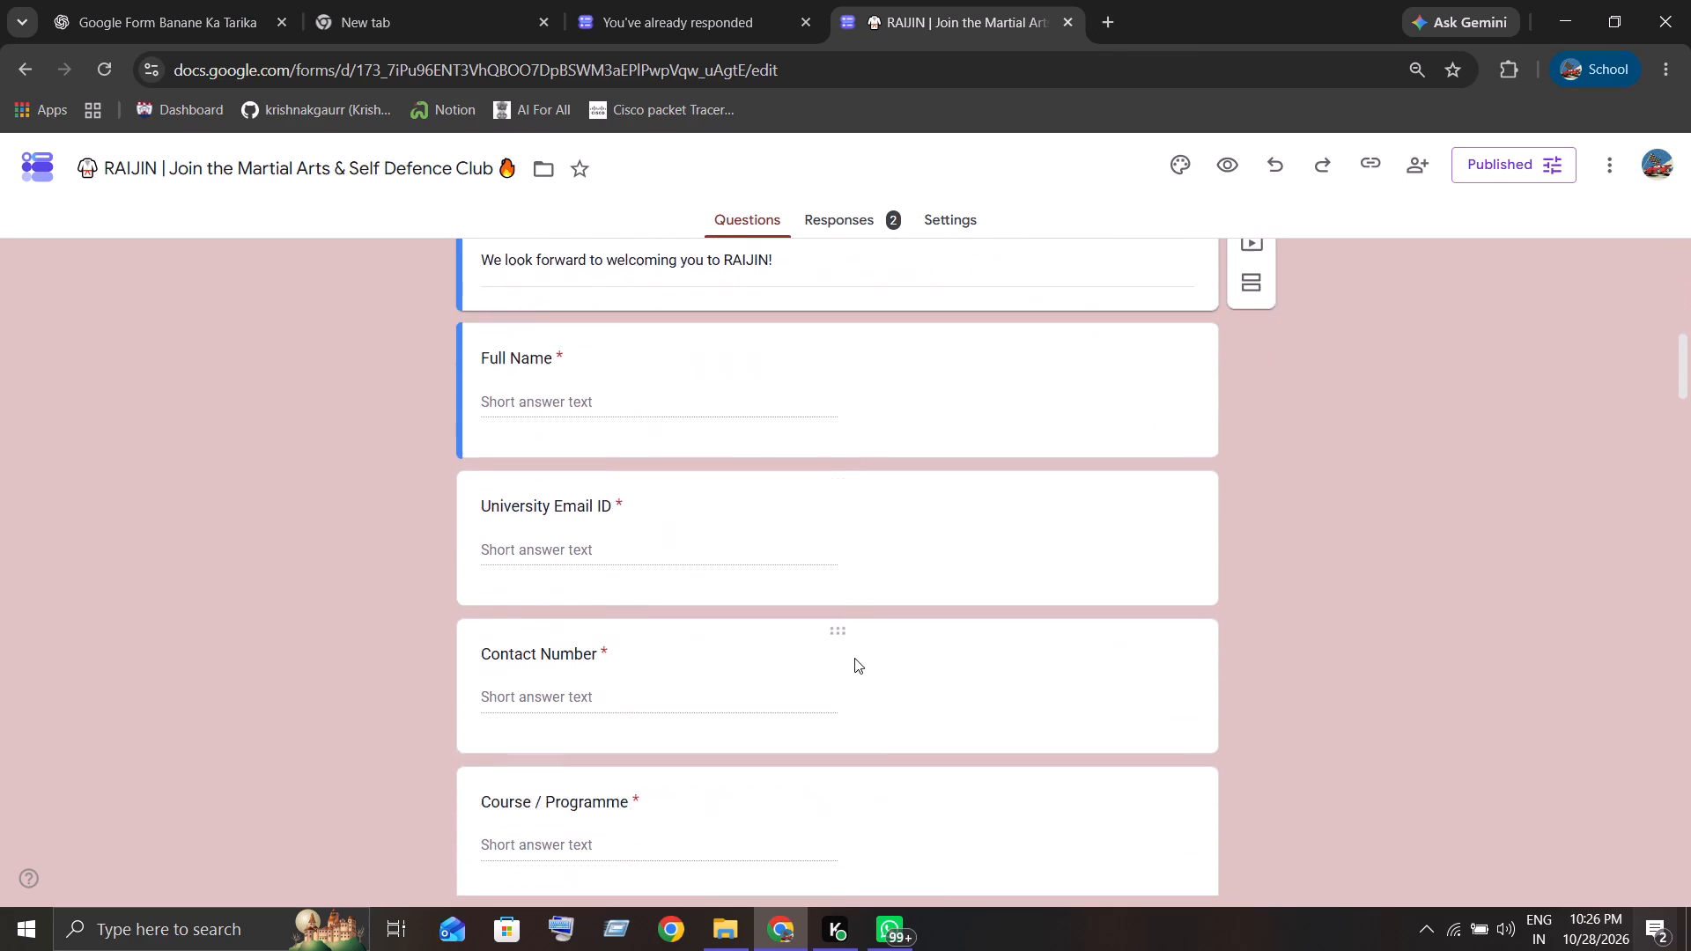
scroll(854, 650, "down", 20)
scroll(854, 650, "down", 6)
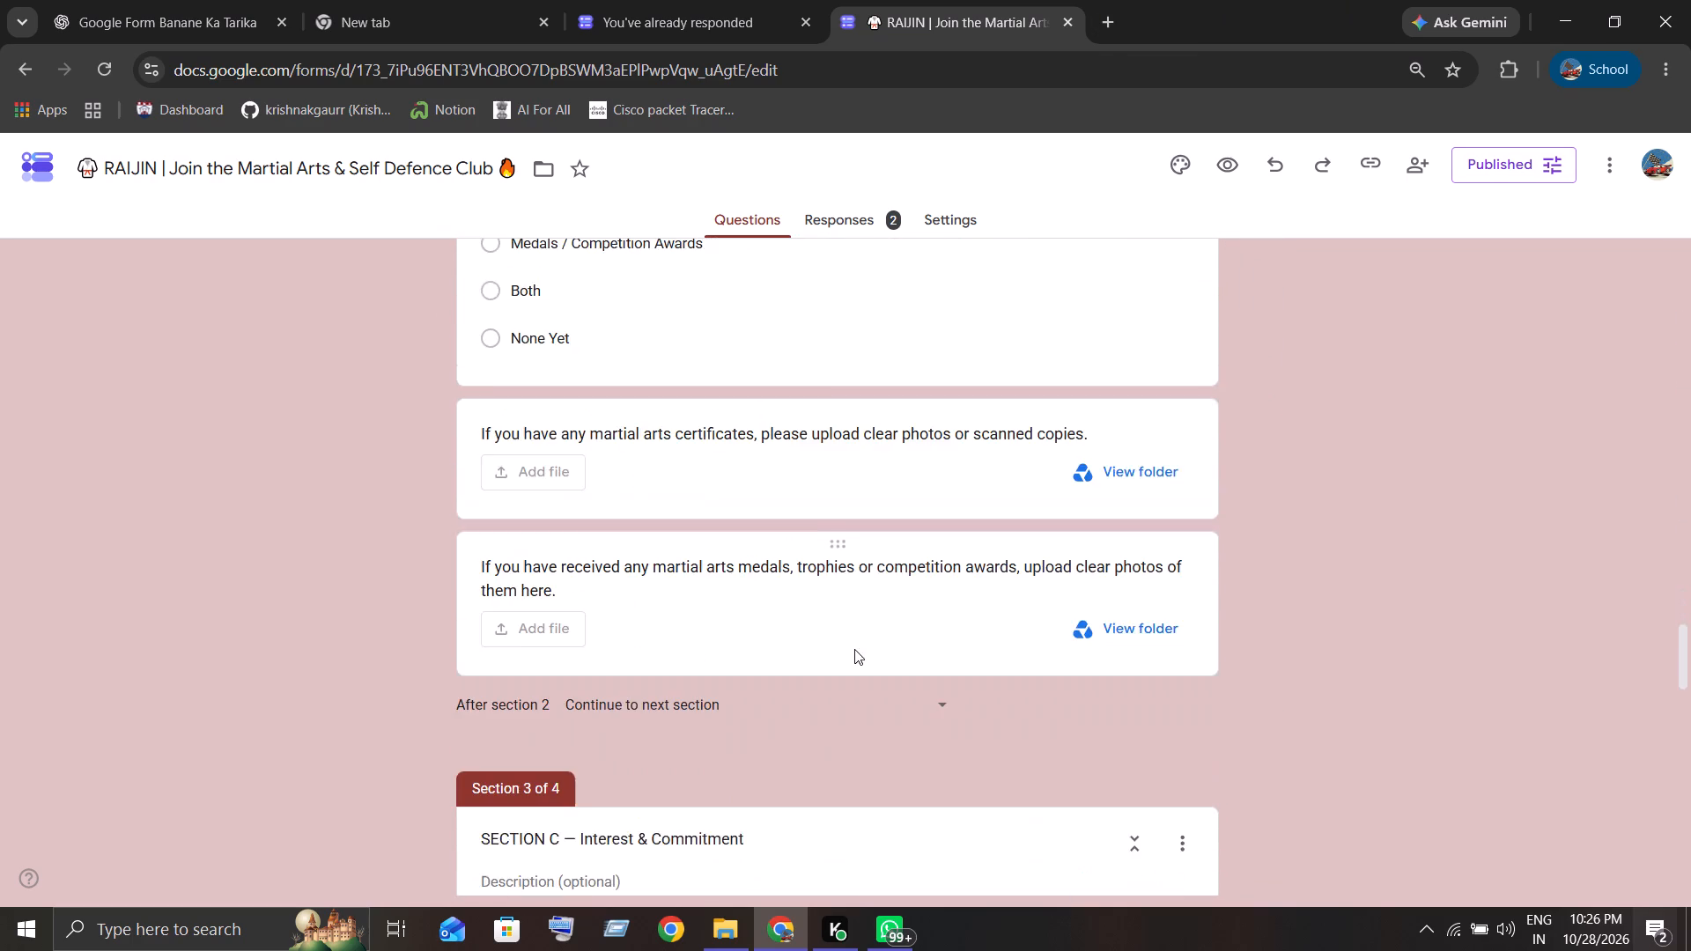
scroll(854, 649, "down", 16)
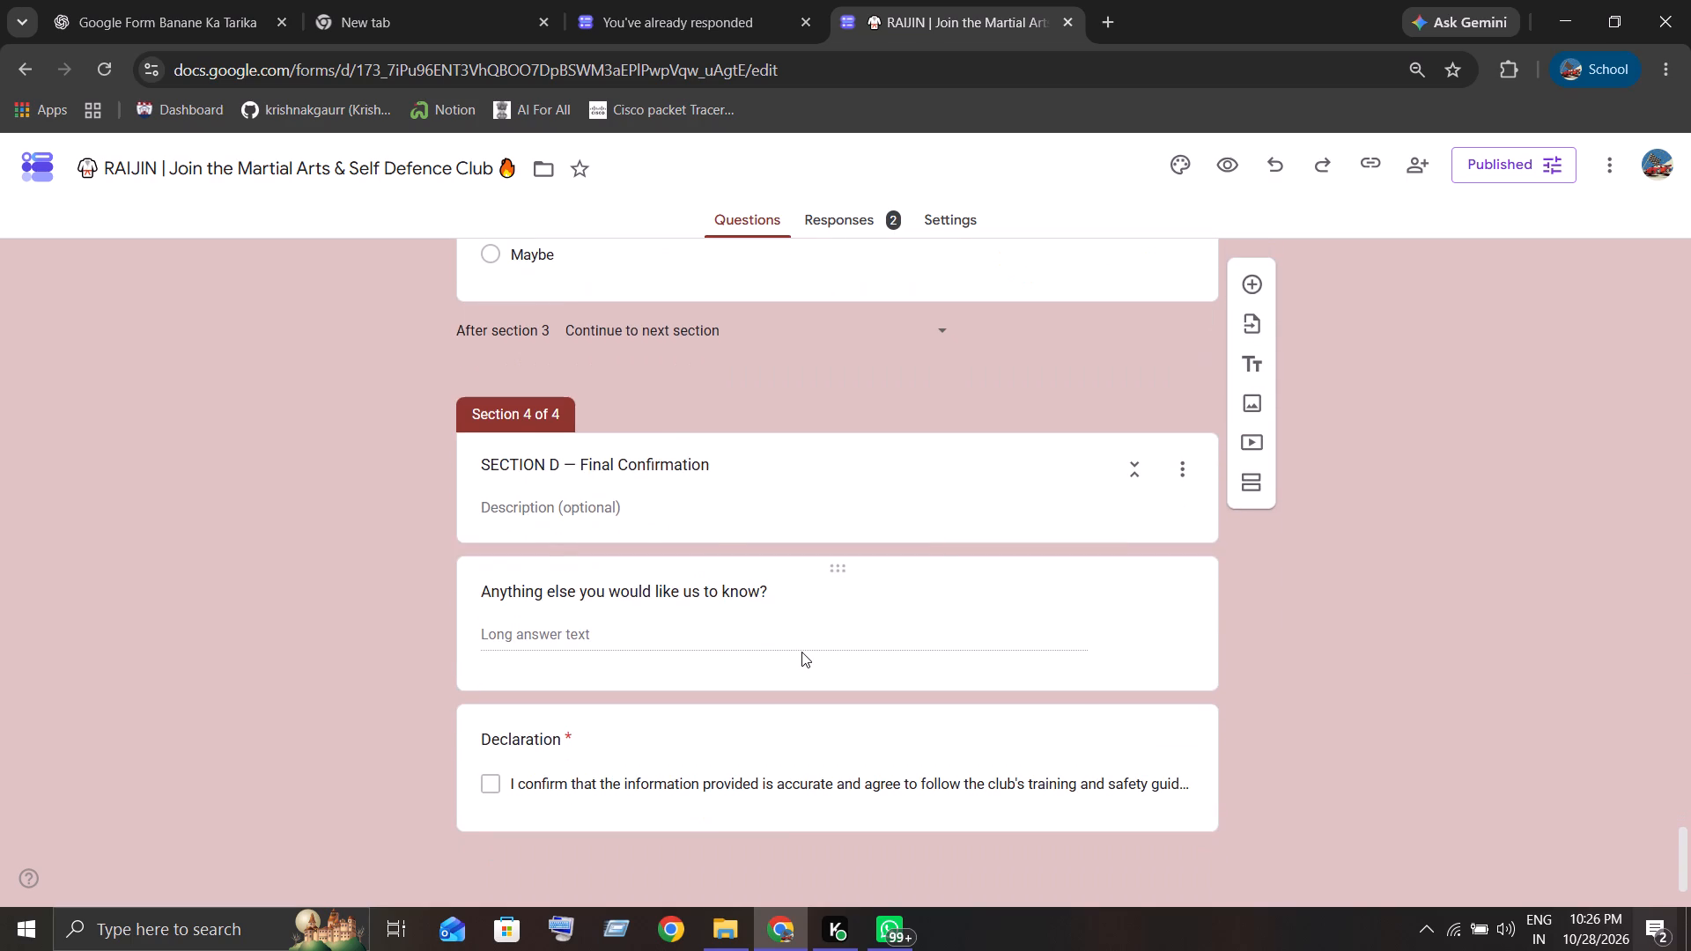
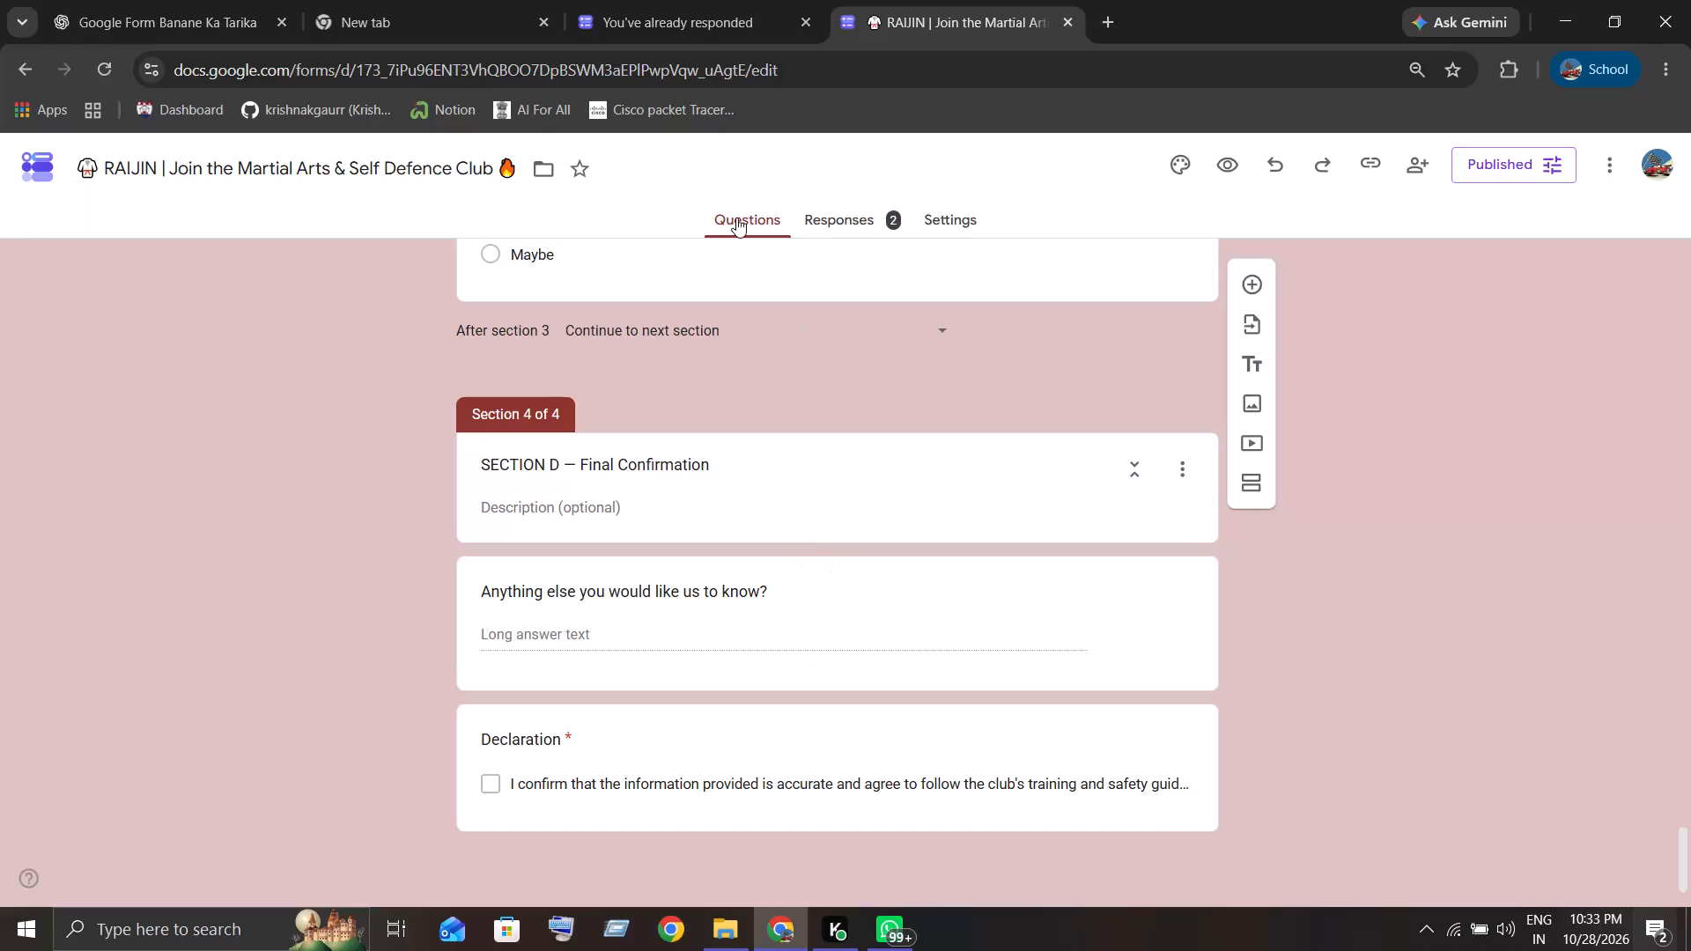
Review the form's response summary, from the full names through the course/programme answers.
left_click(864, 217)
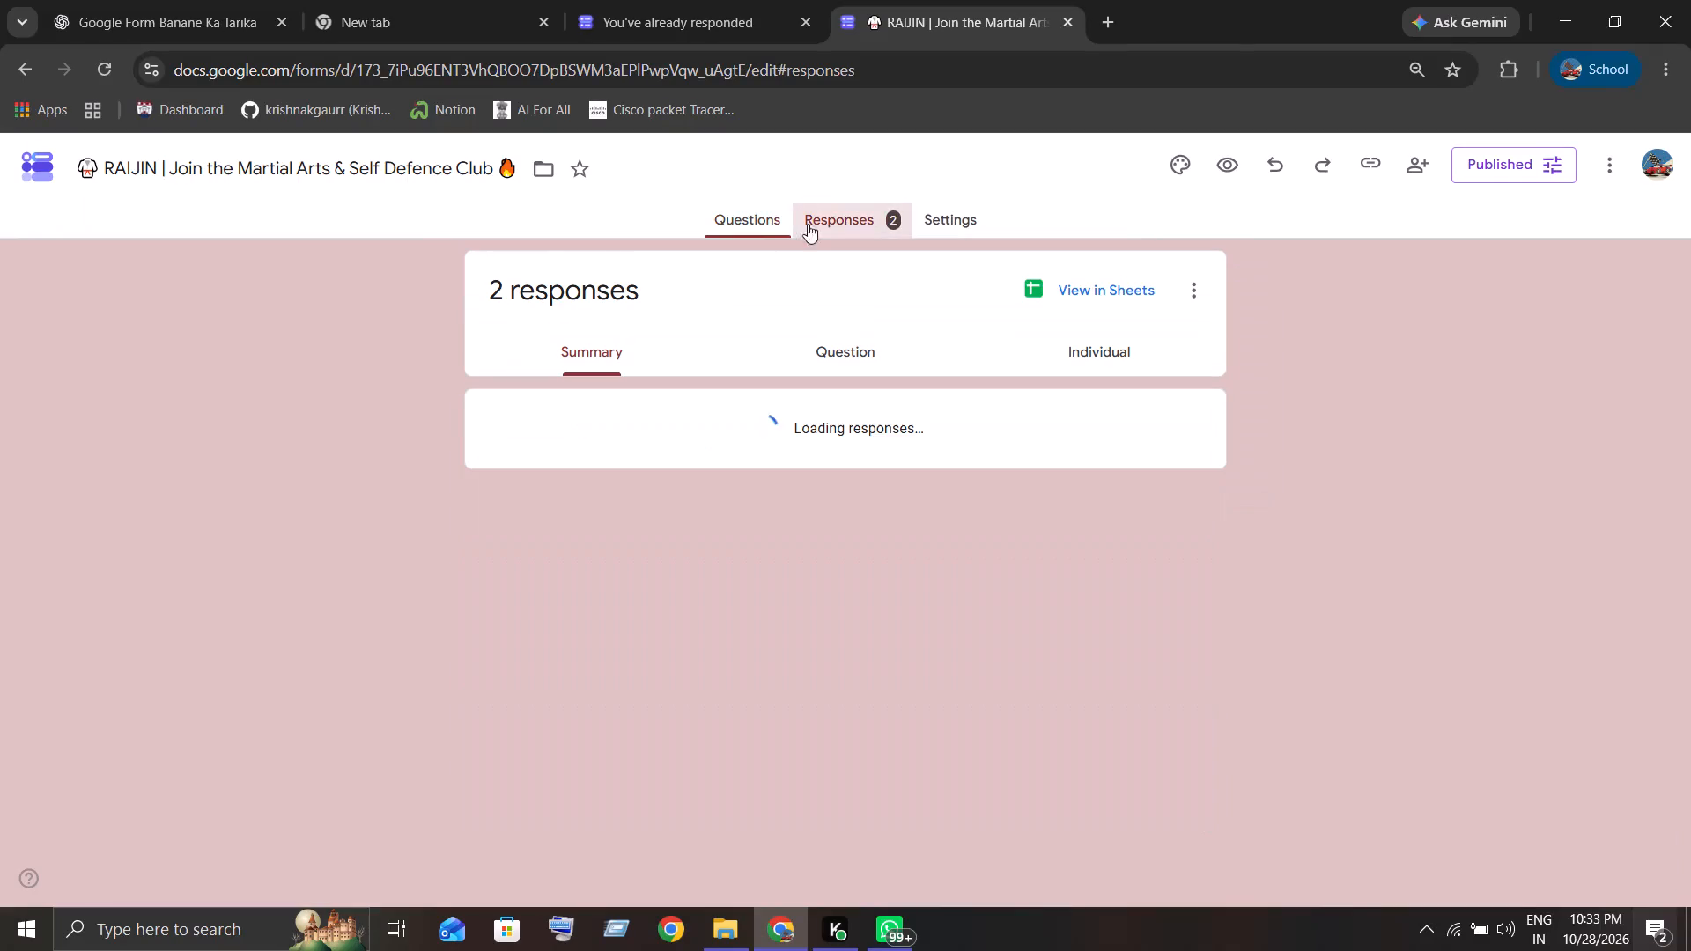
scroll(703, 605, "down", 1)
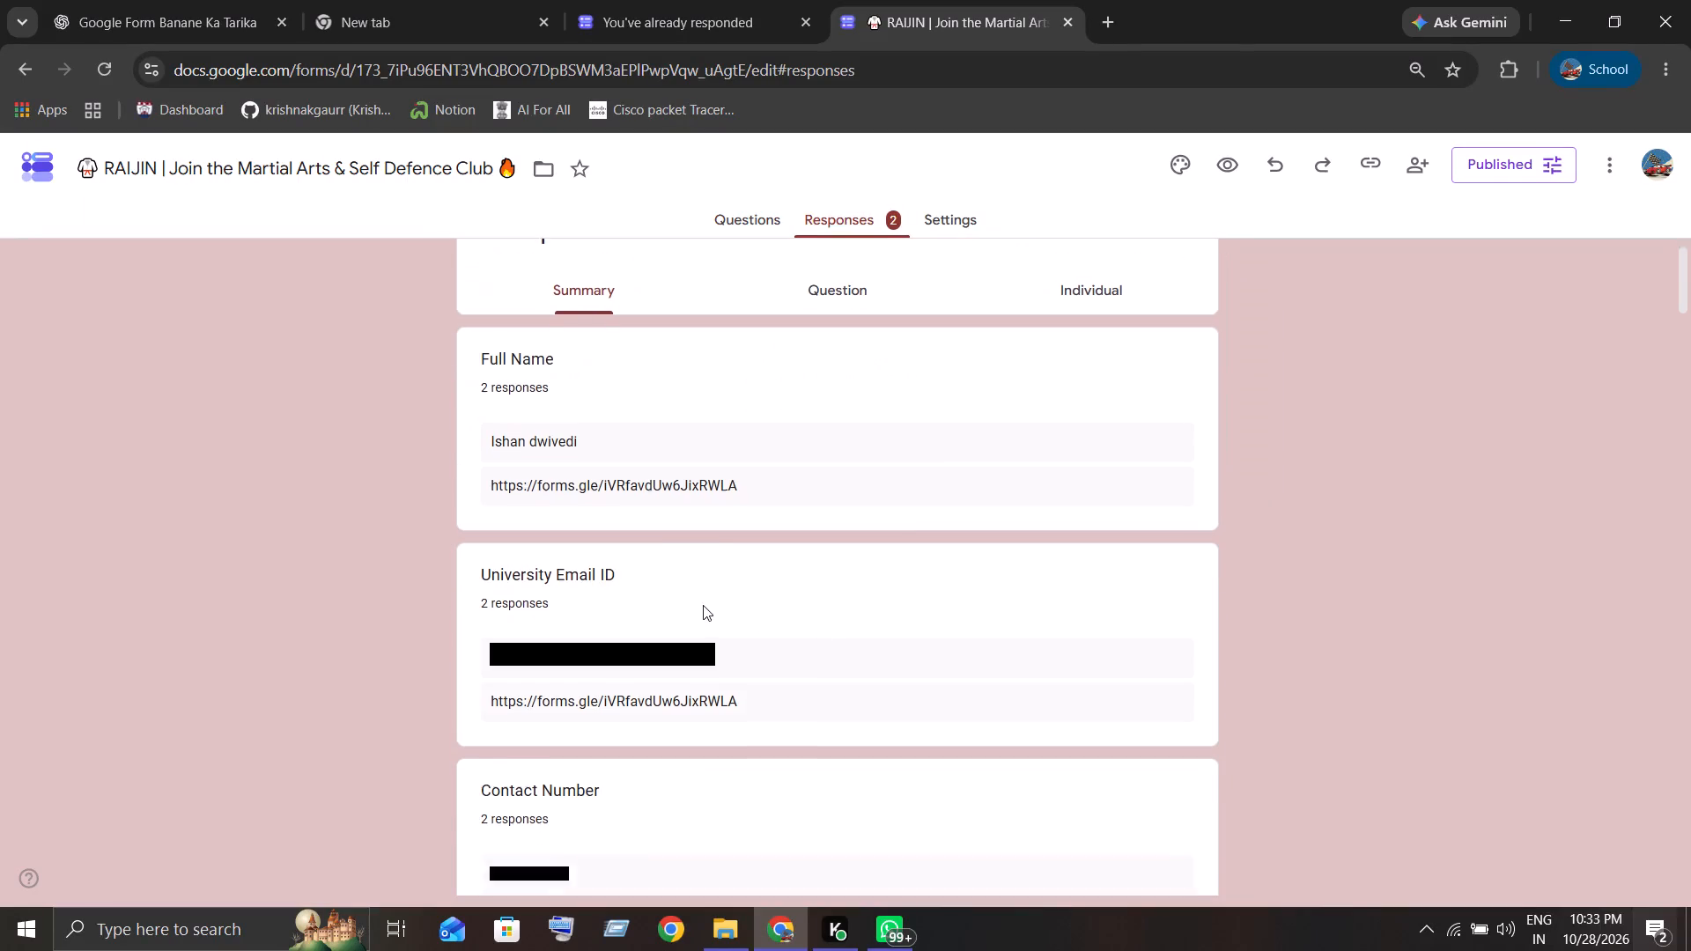
scroll(703, 605, "down", 1)
scroll(703, 605, "up", 1)
scroll(704, 605, "down", 1)
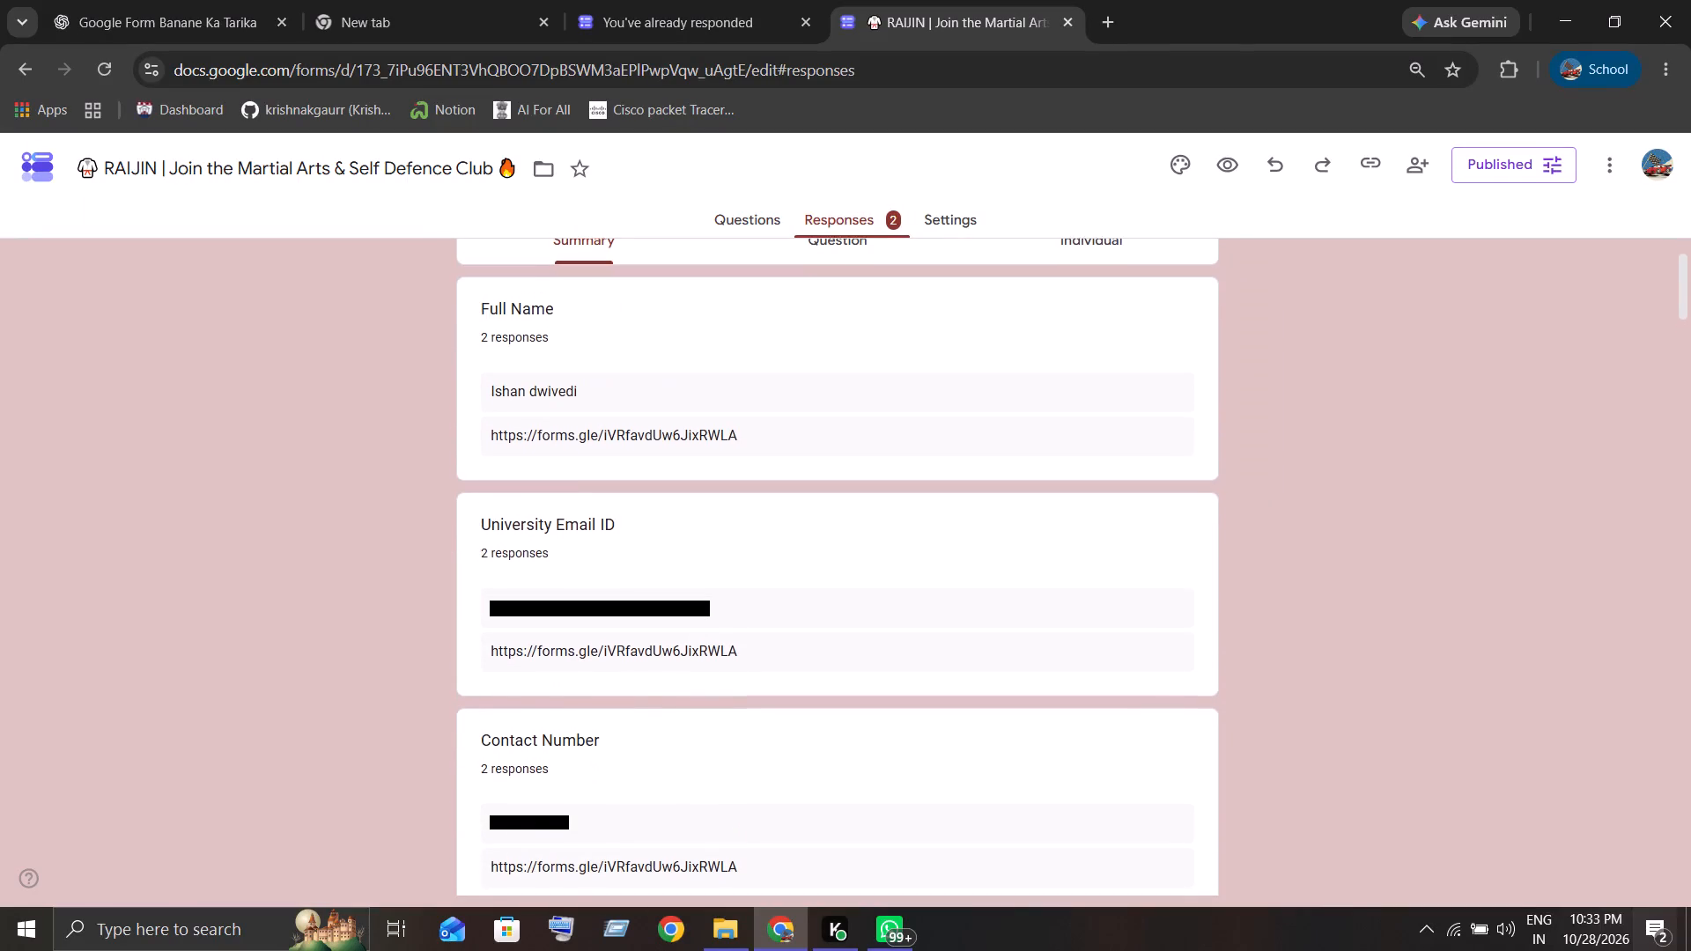
scroll(704, 605, "down", 3)
scroll(704, 605, "up", 2)
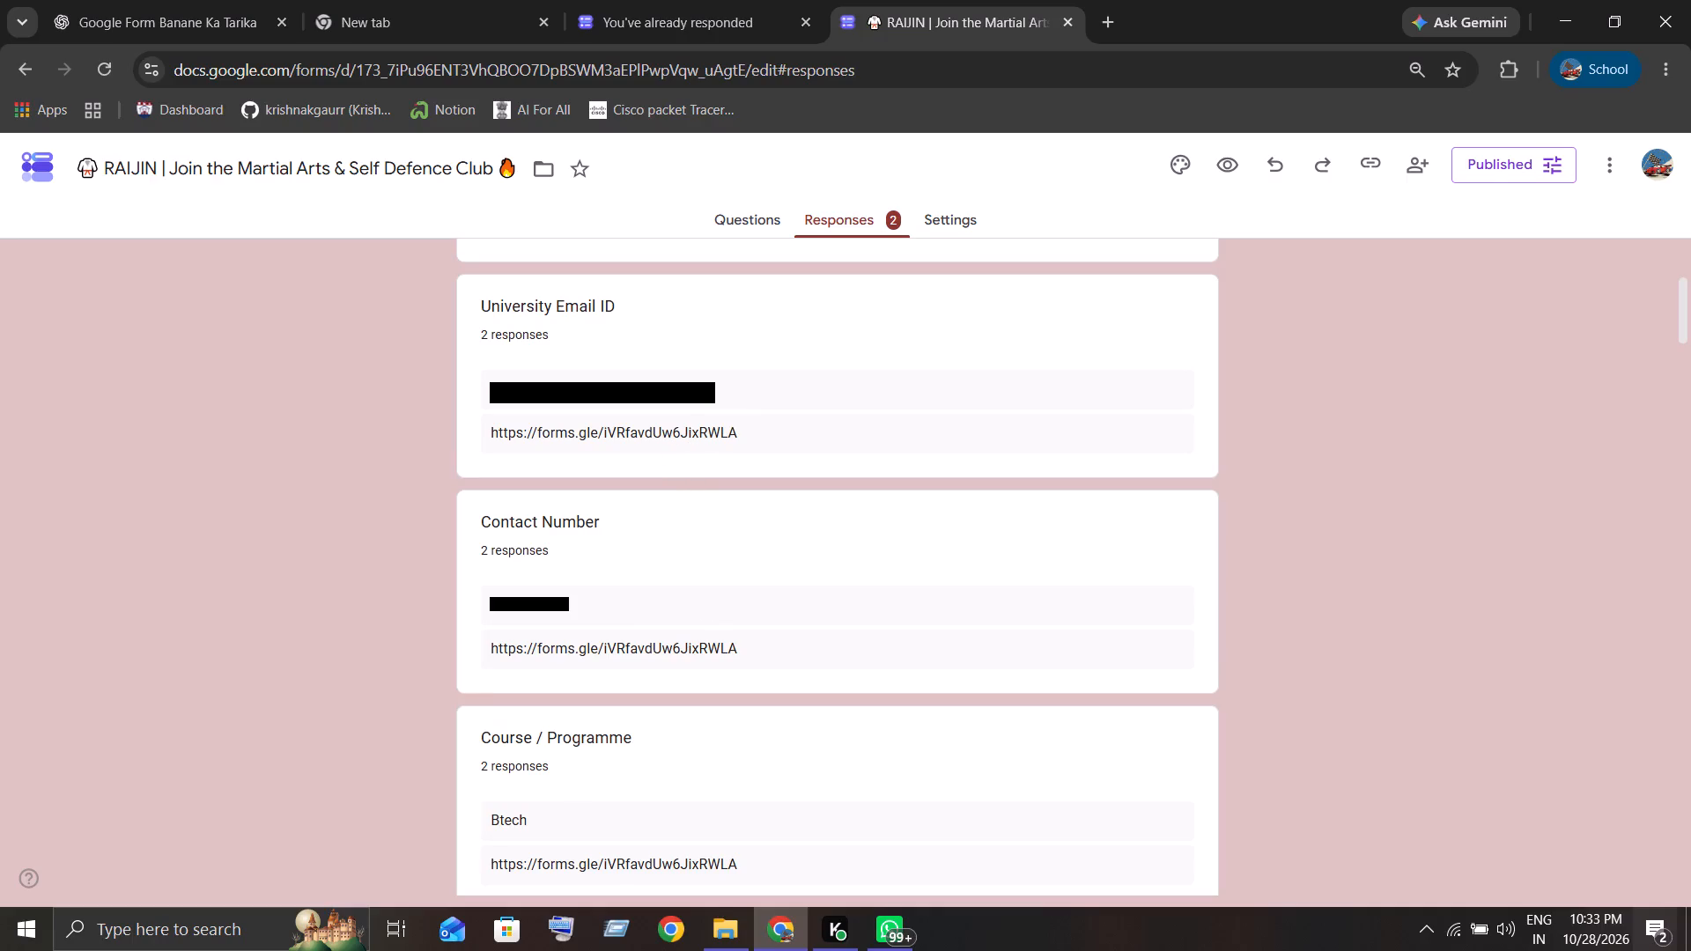
Copy the first respondent's university email address from the response summary.
left_click_drag(491, 391, 718, 372)
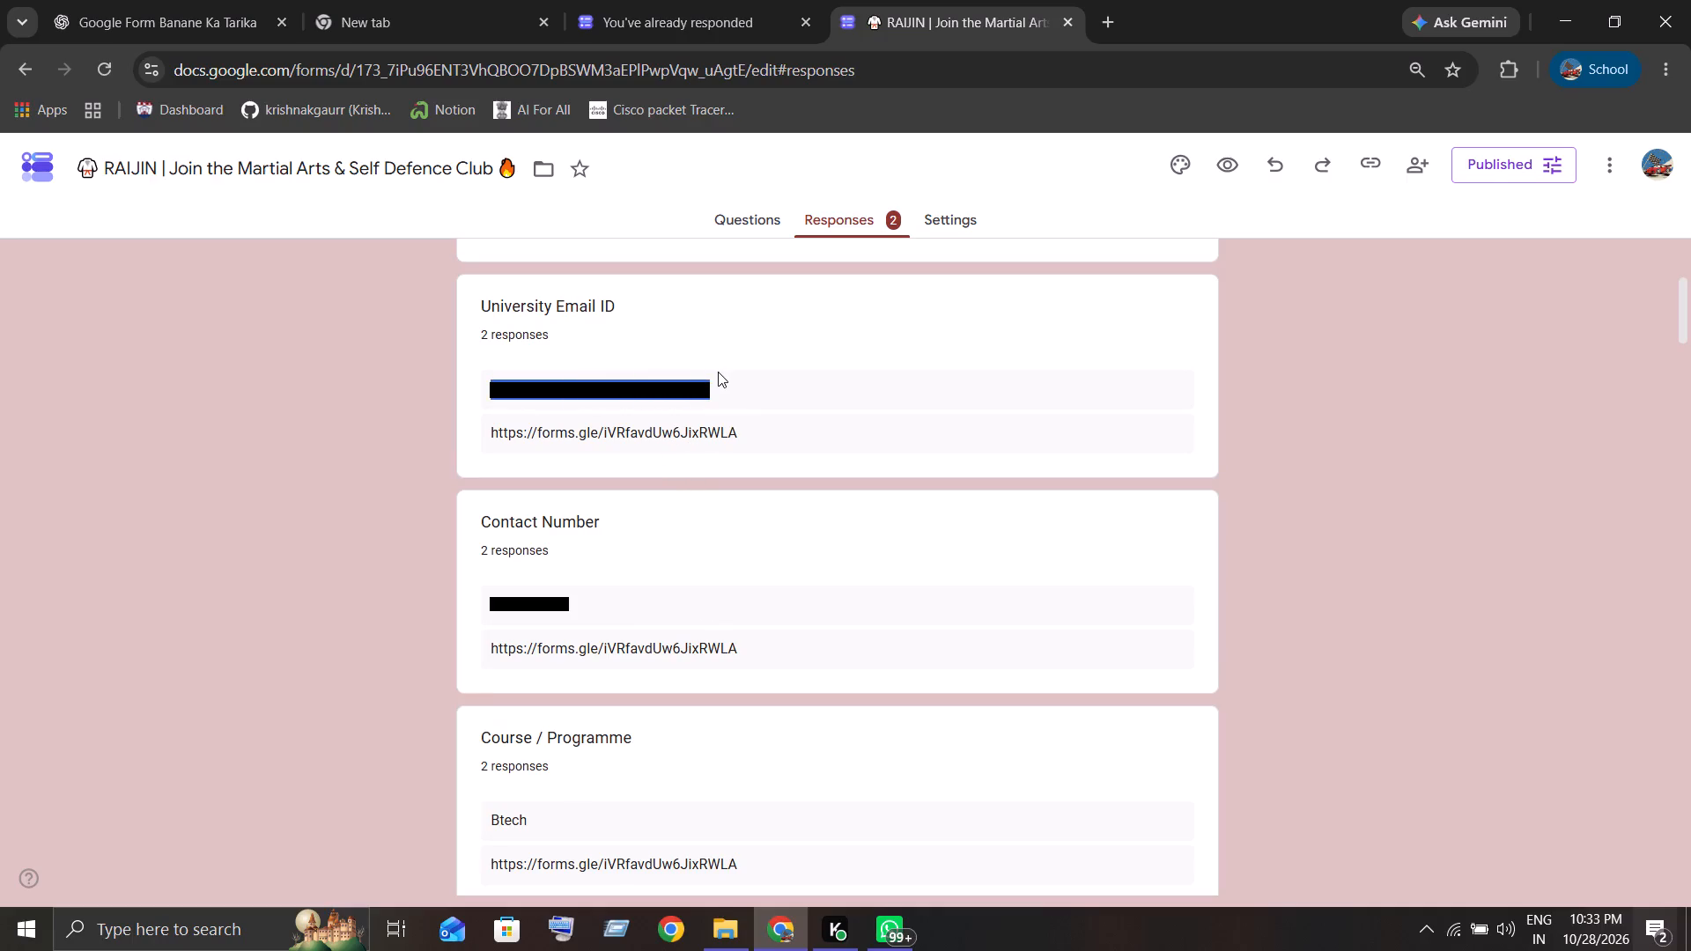
key("ctrl+c")
Open the RAIJIN form's sharing settings for adding people and managing access.
scroll(1362, 324, "up", 2)
scroll(1199, 456, "up", 1)
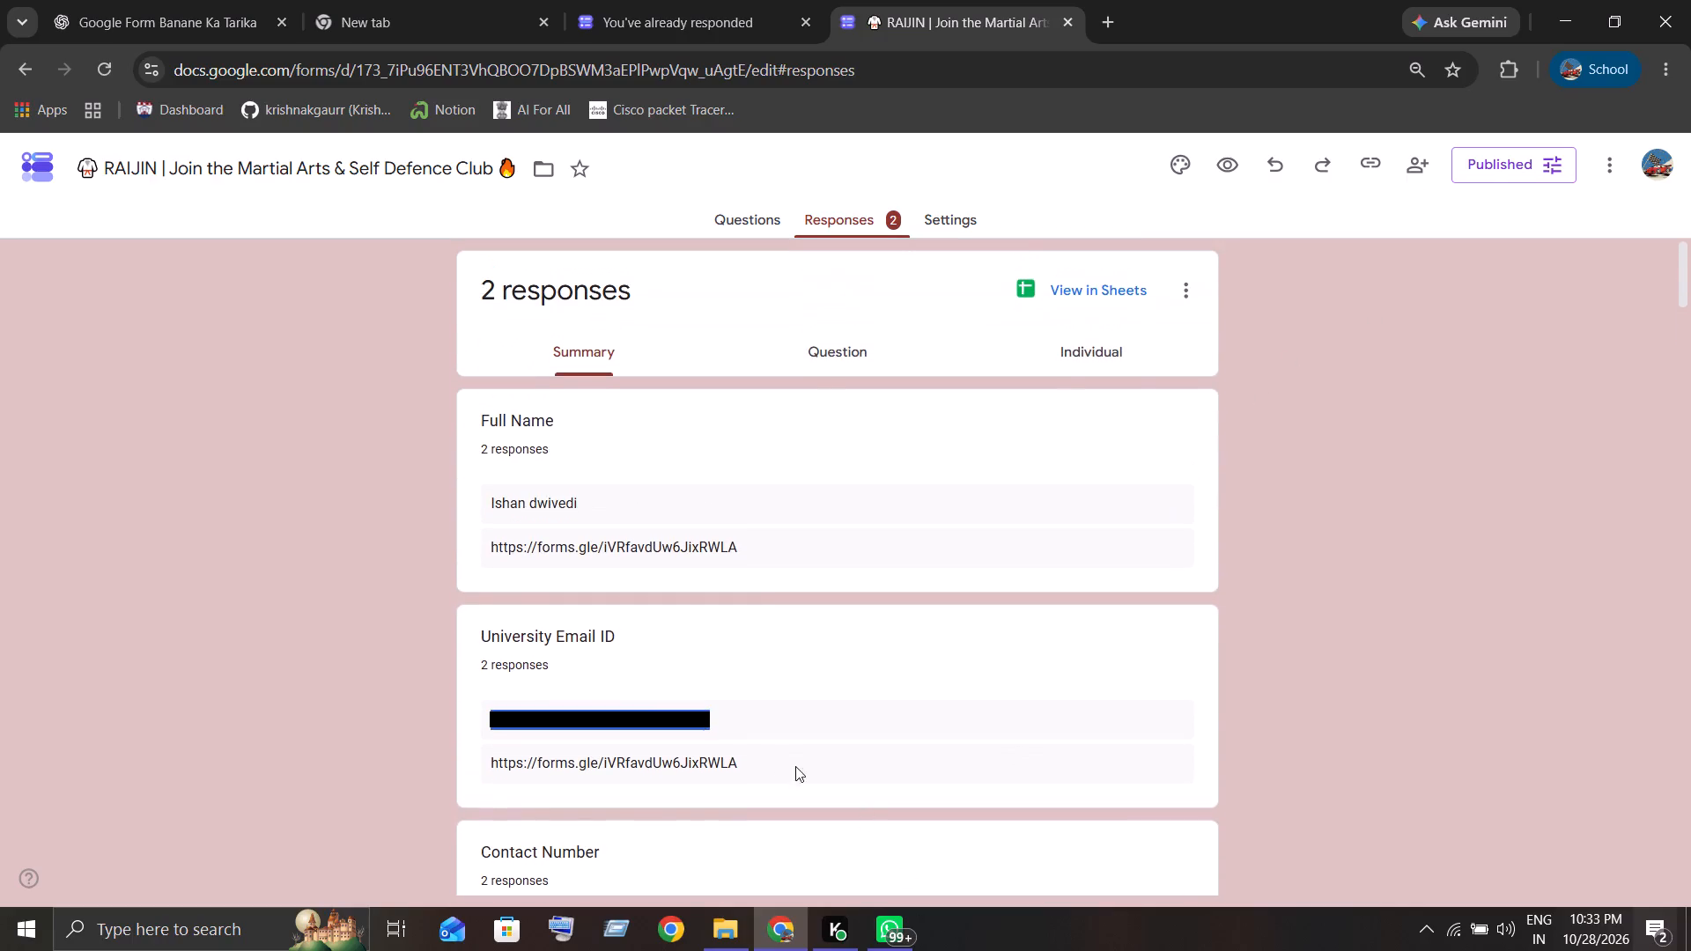
scroll(1377, 519, "up", 2)
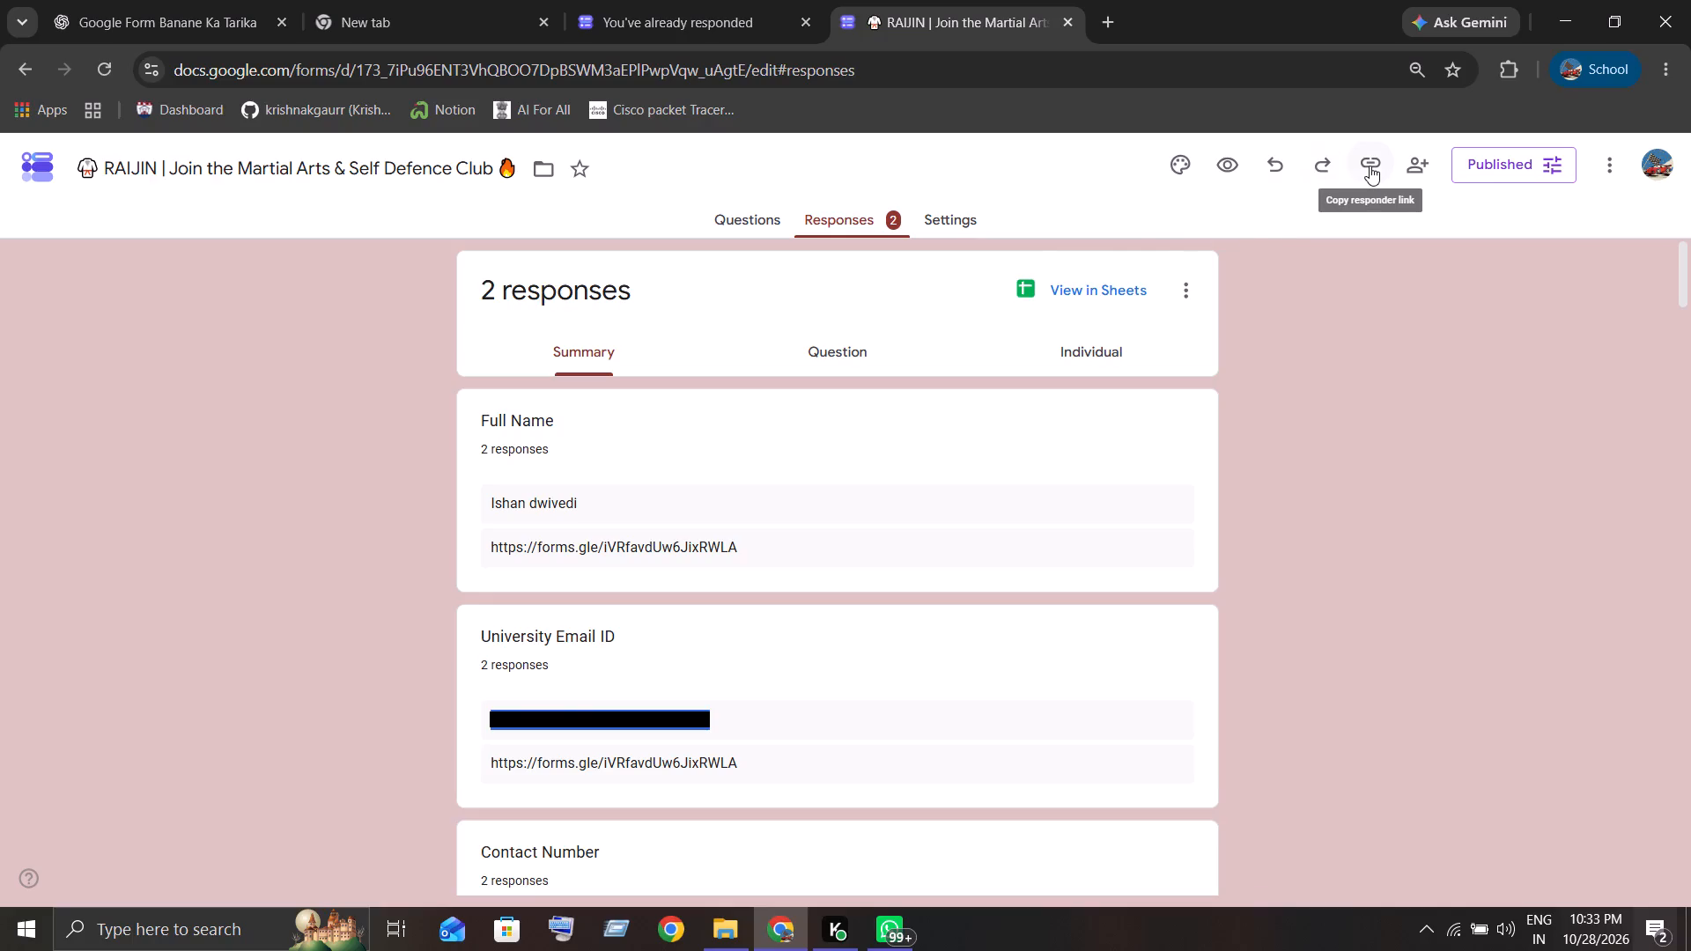
left_click(1425, 168)
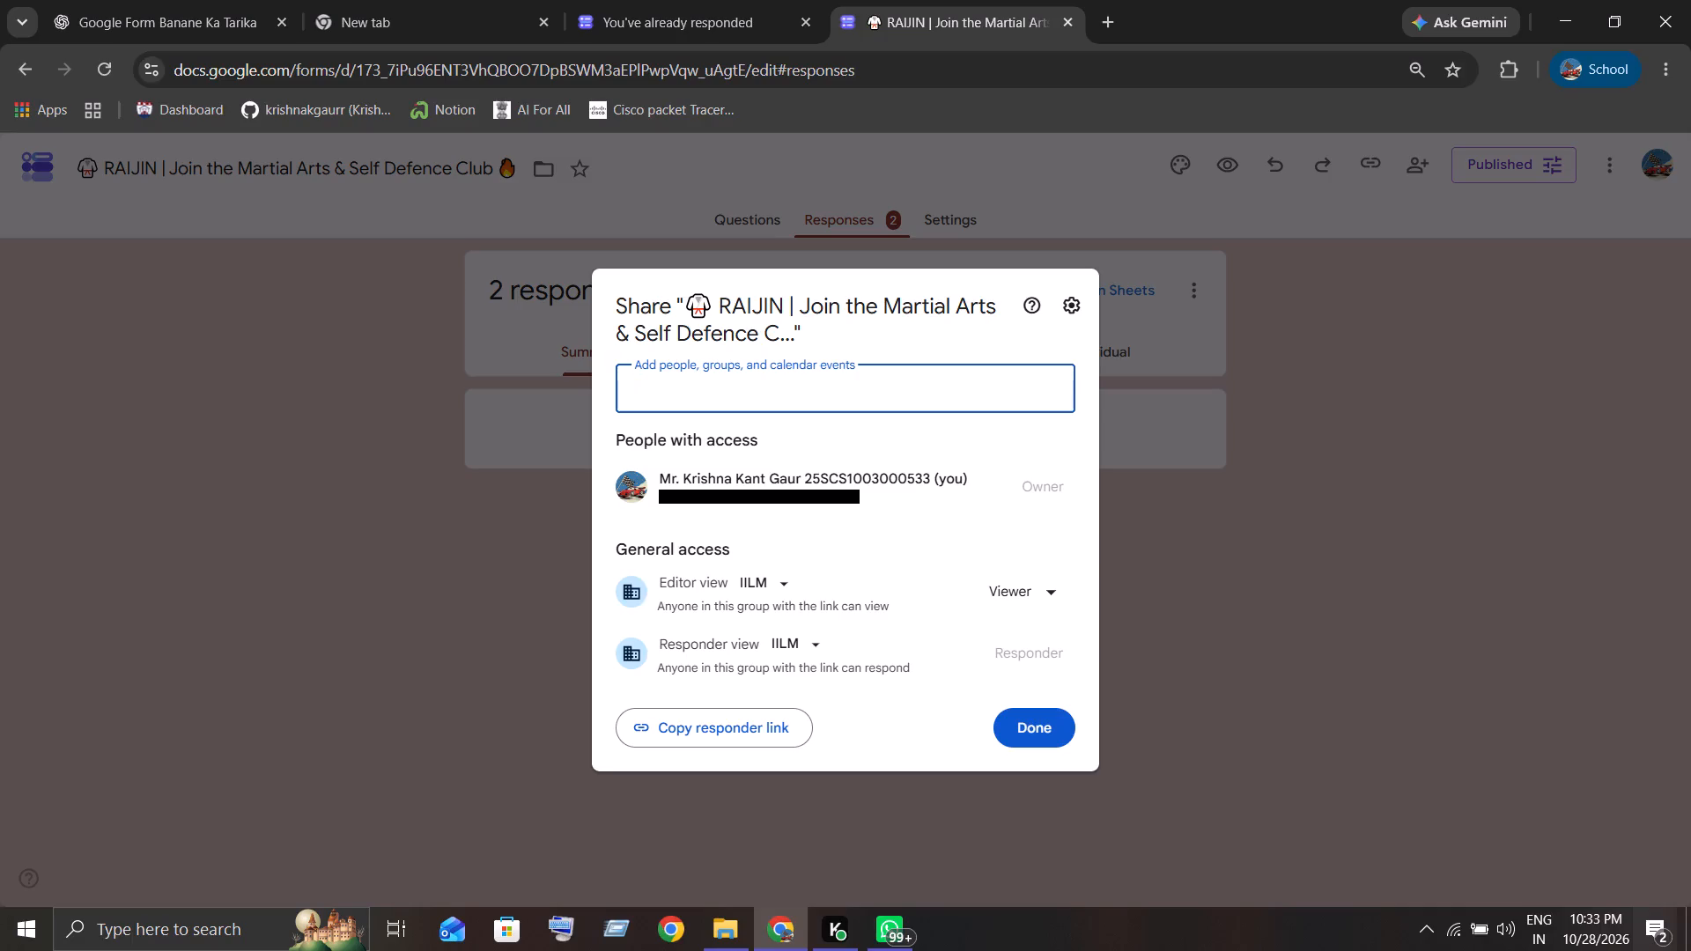
Switch from the form's sharing settings to the blank new browser tab.
left_click(719, 0)
left_click(479, 0)
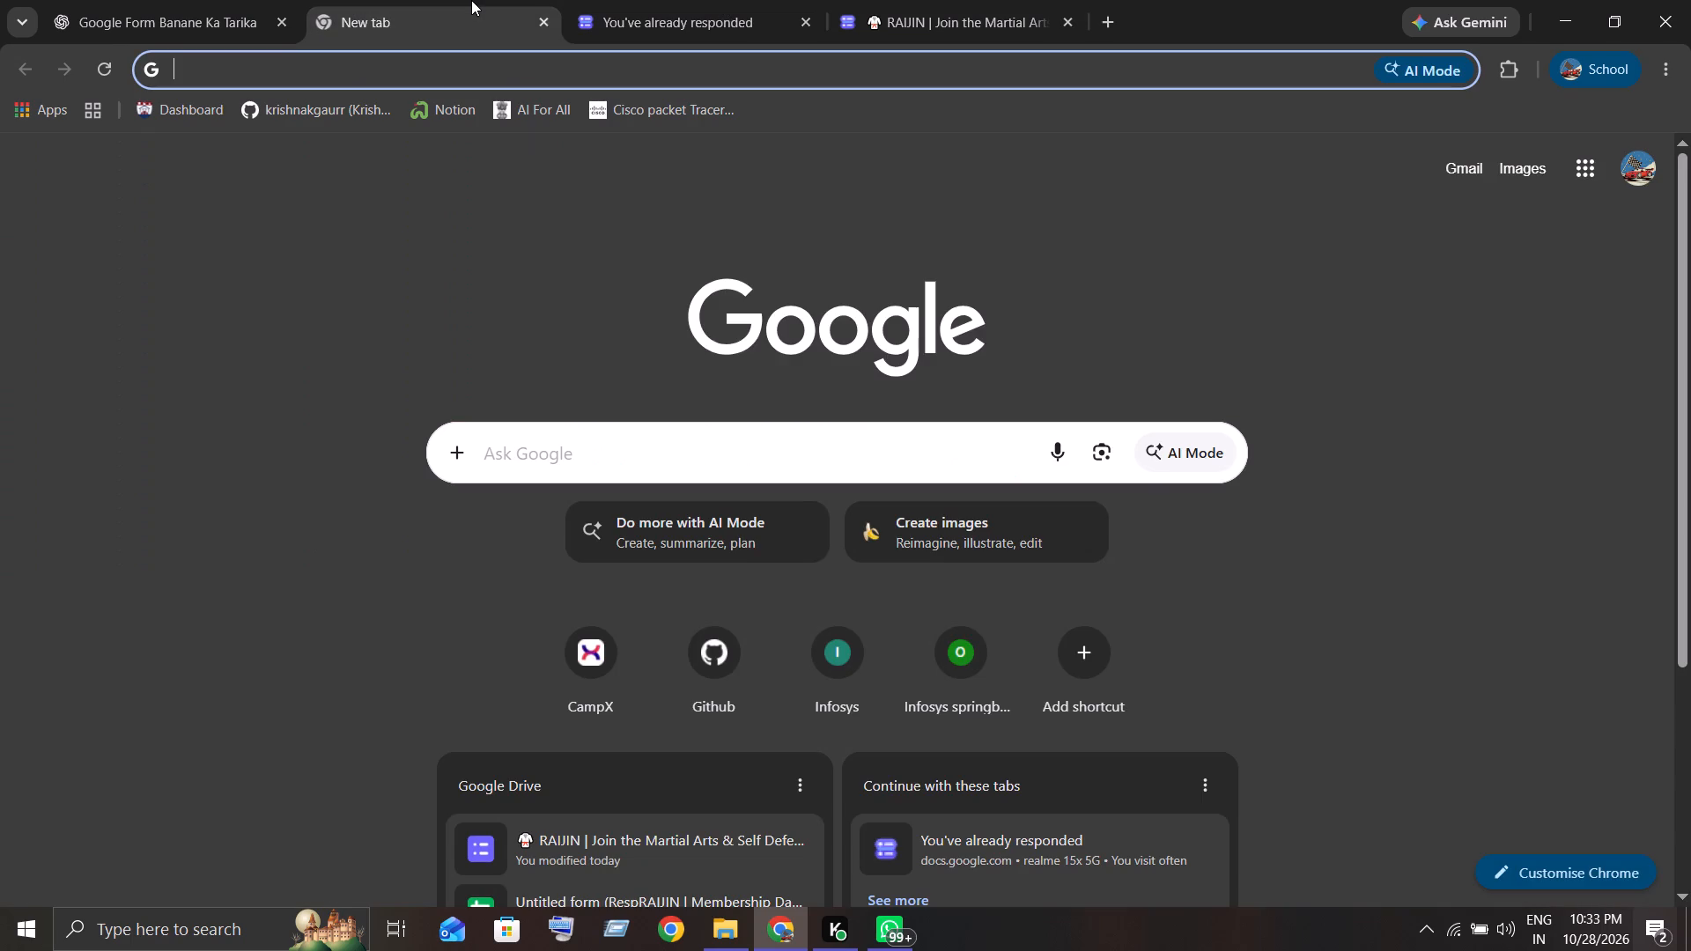
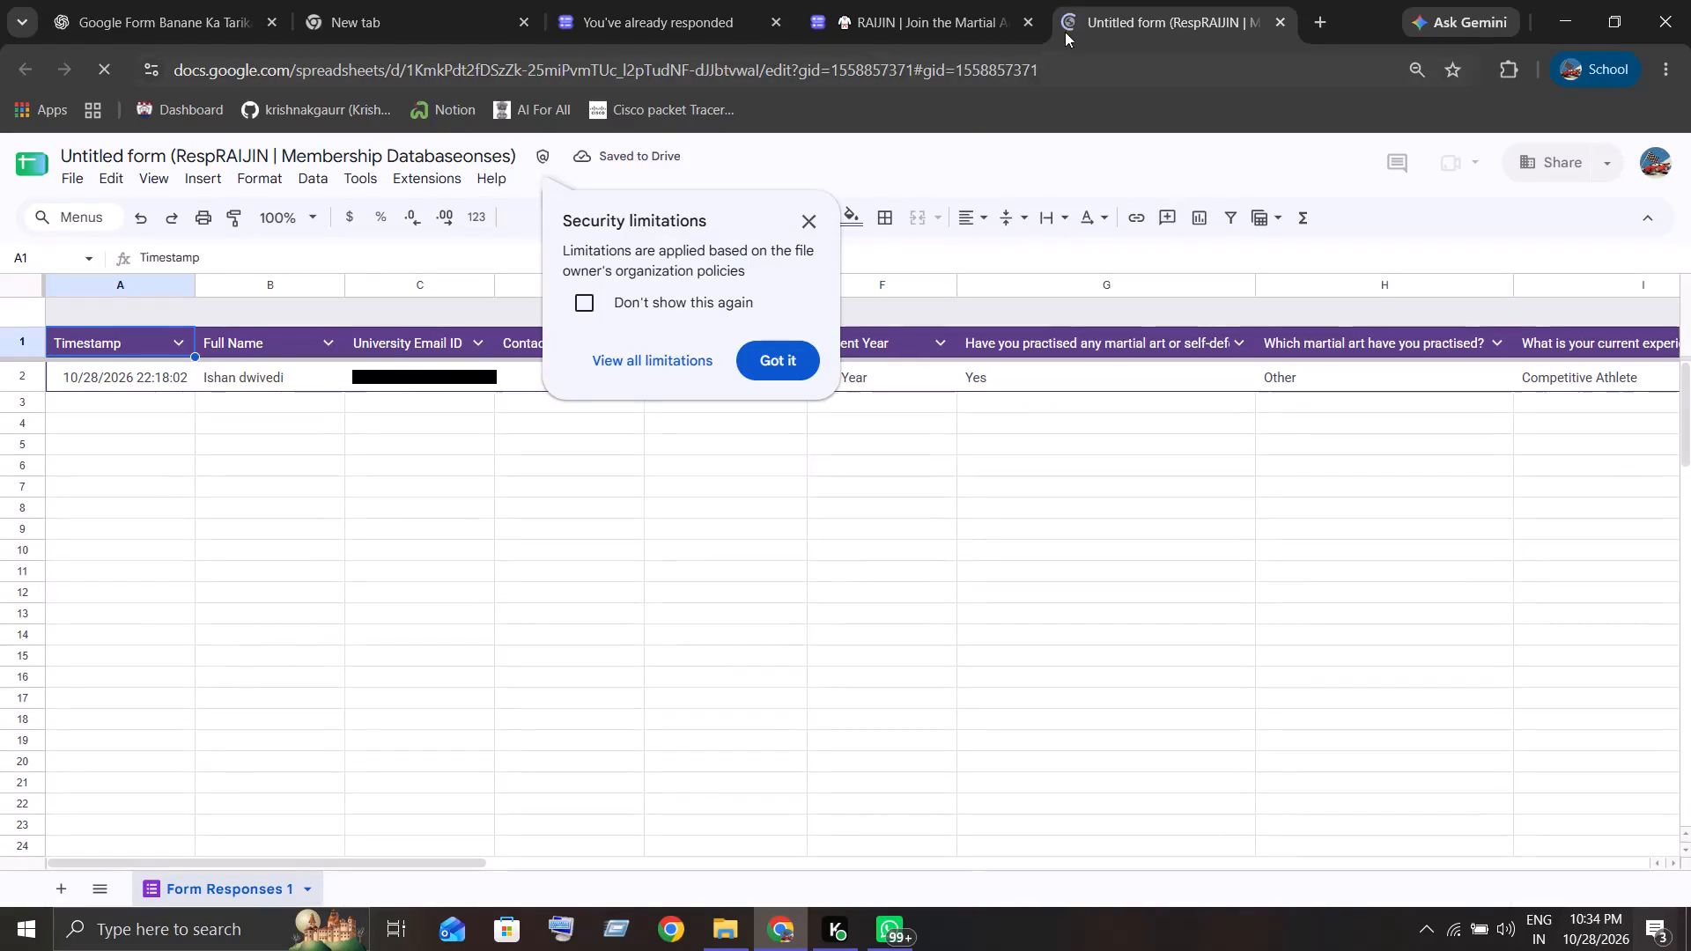
Open the membership response spreadsheet's sharing settings and search for the intended collaborator by full name.
left_click(1551, 163)
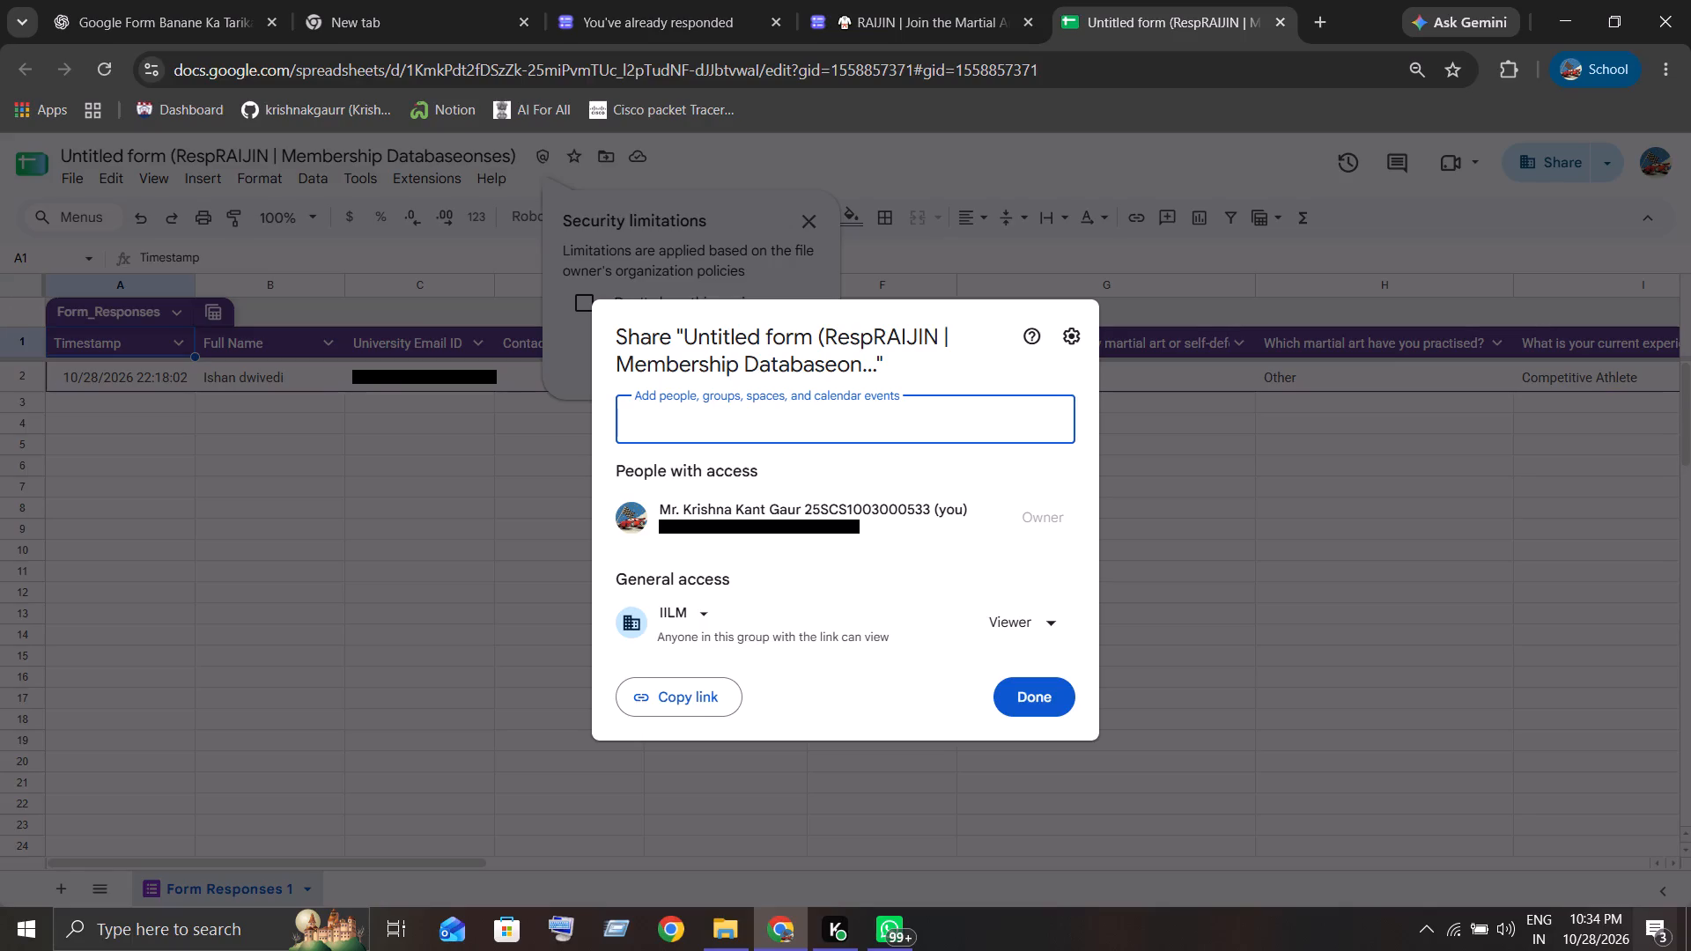
left_click(815, 430)
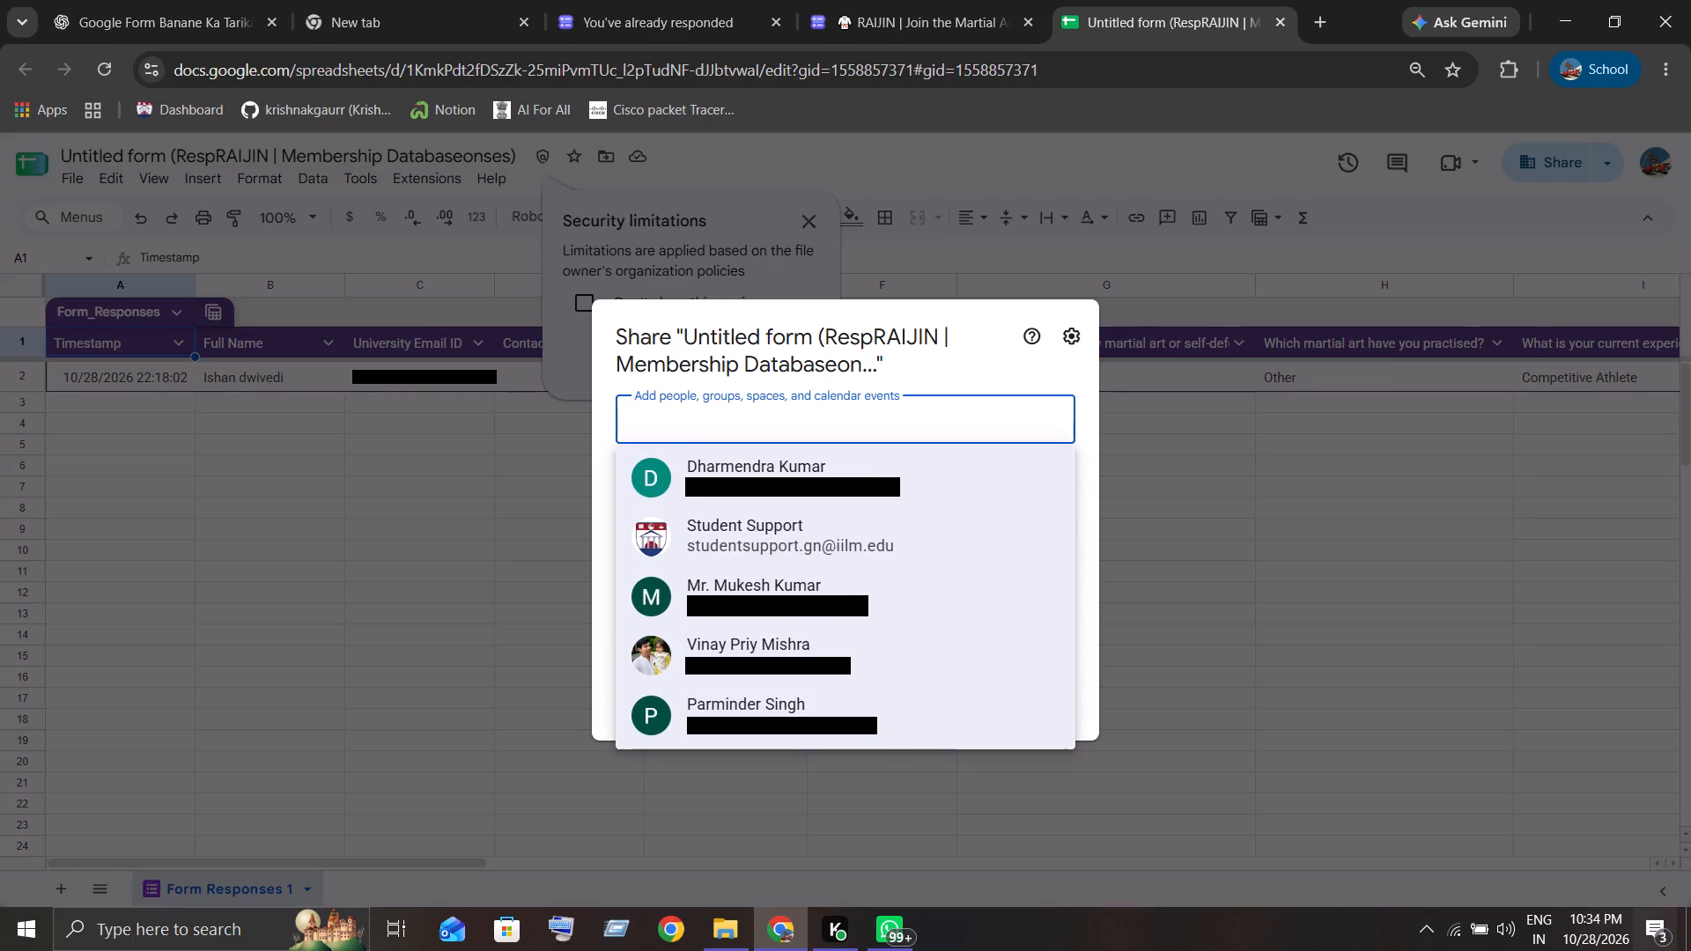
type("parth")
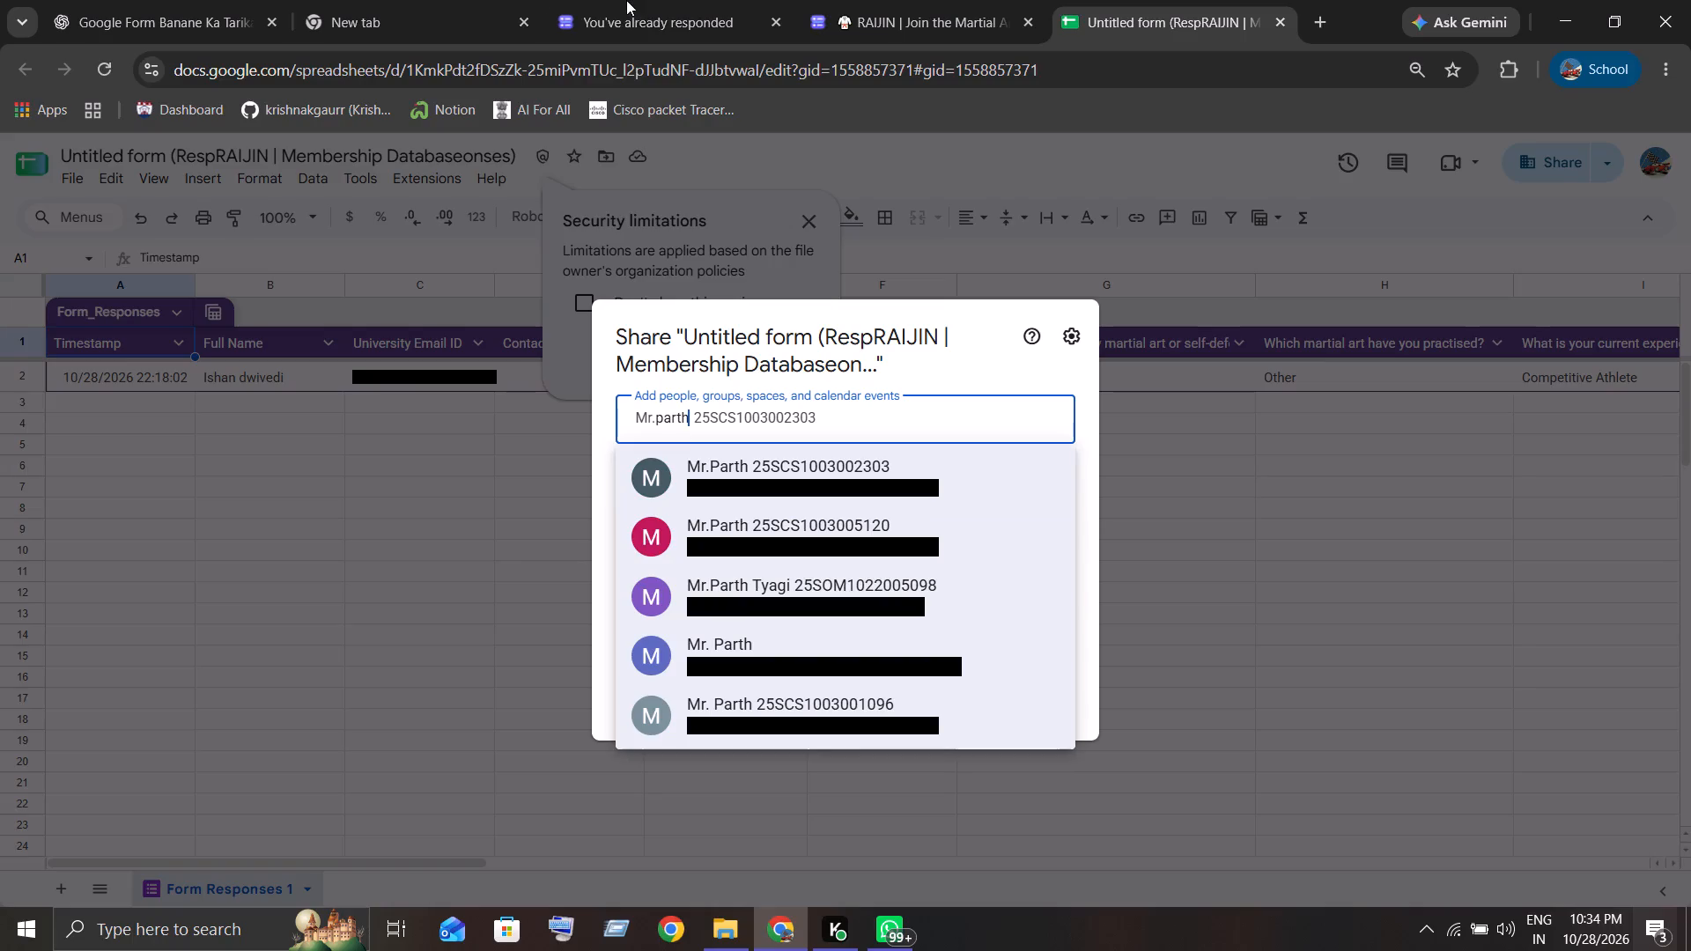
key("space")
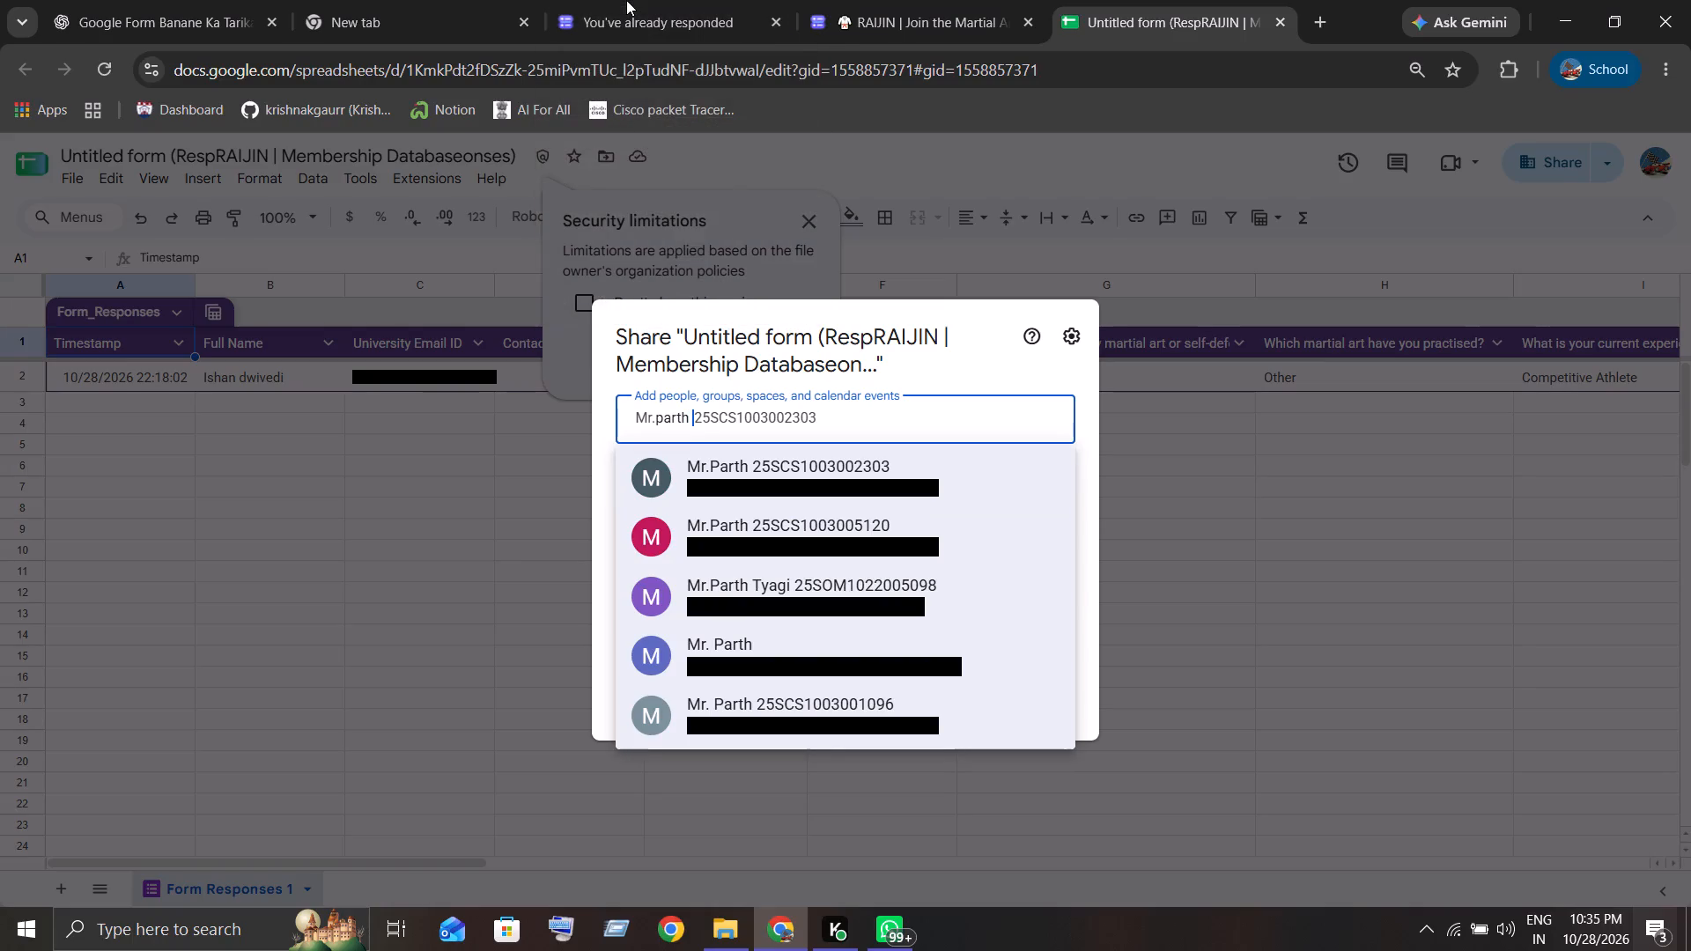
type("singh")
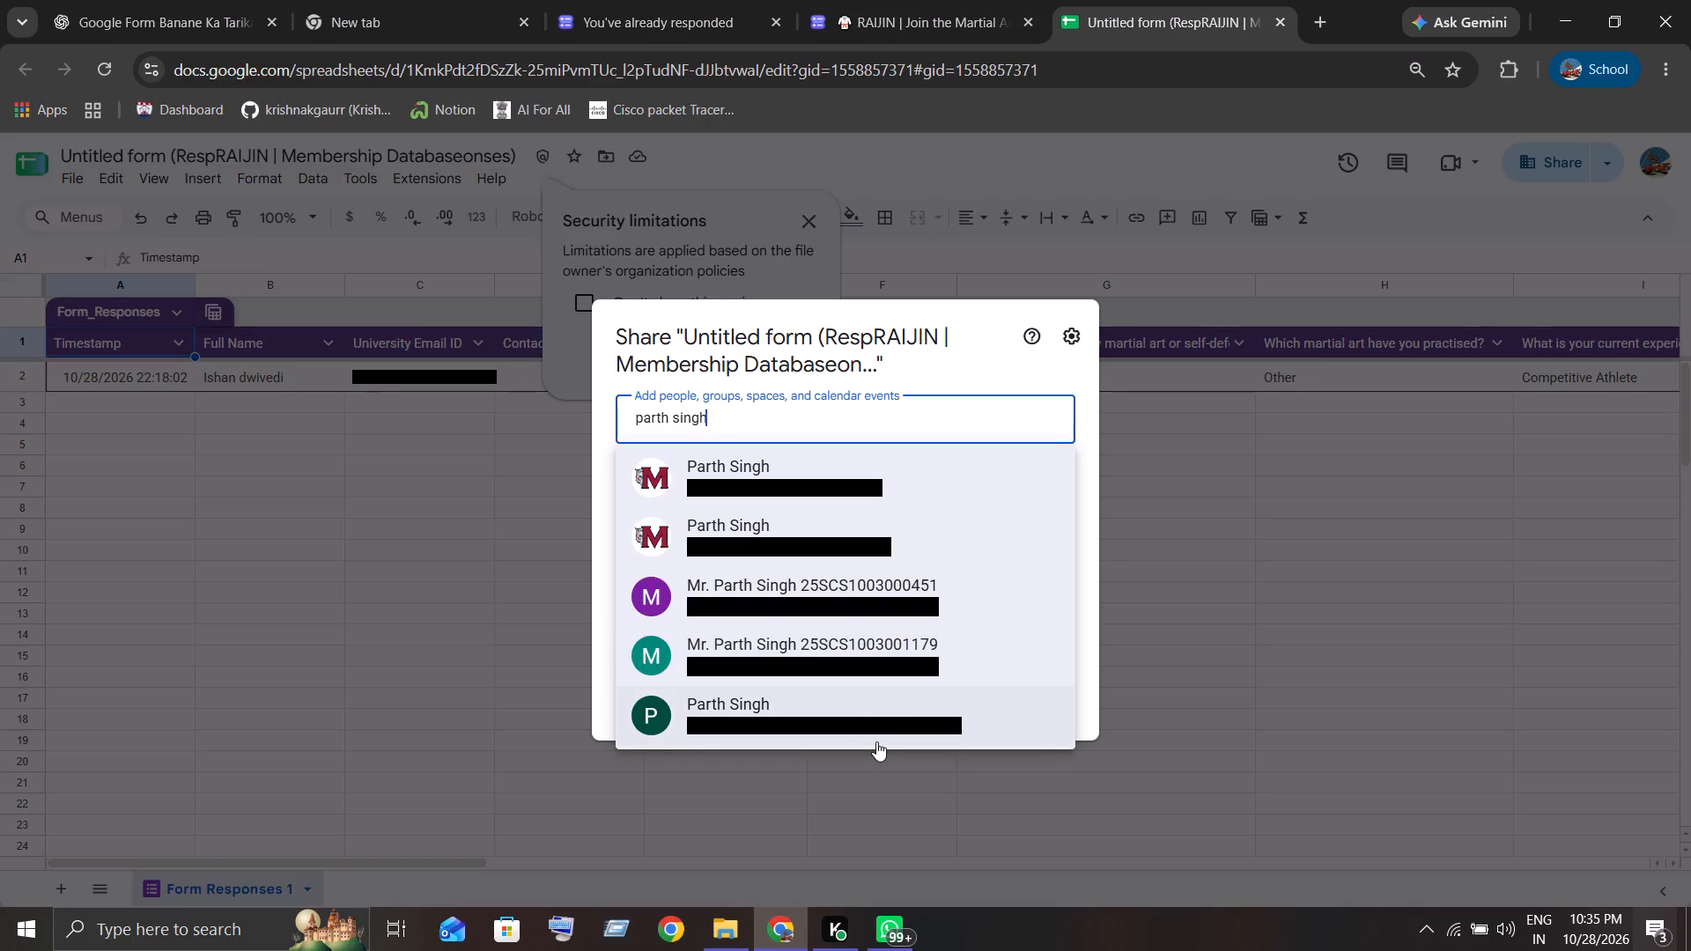
scroll(772, 619, "down", 2)
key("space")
Replace the name in the people search with the last four digits of the collaborator's student ID.
left_click_drag(737, 416, 608, 454)
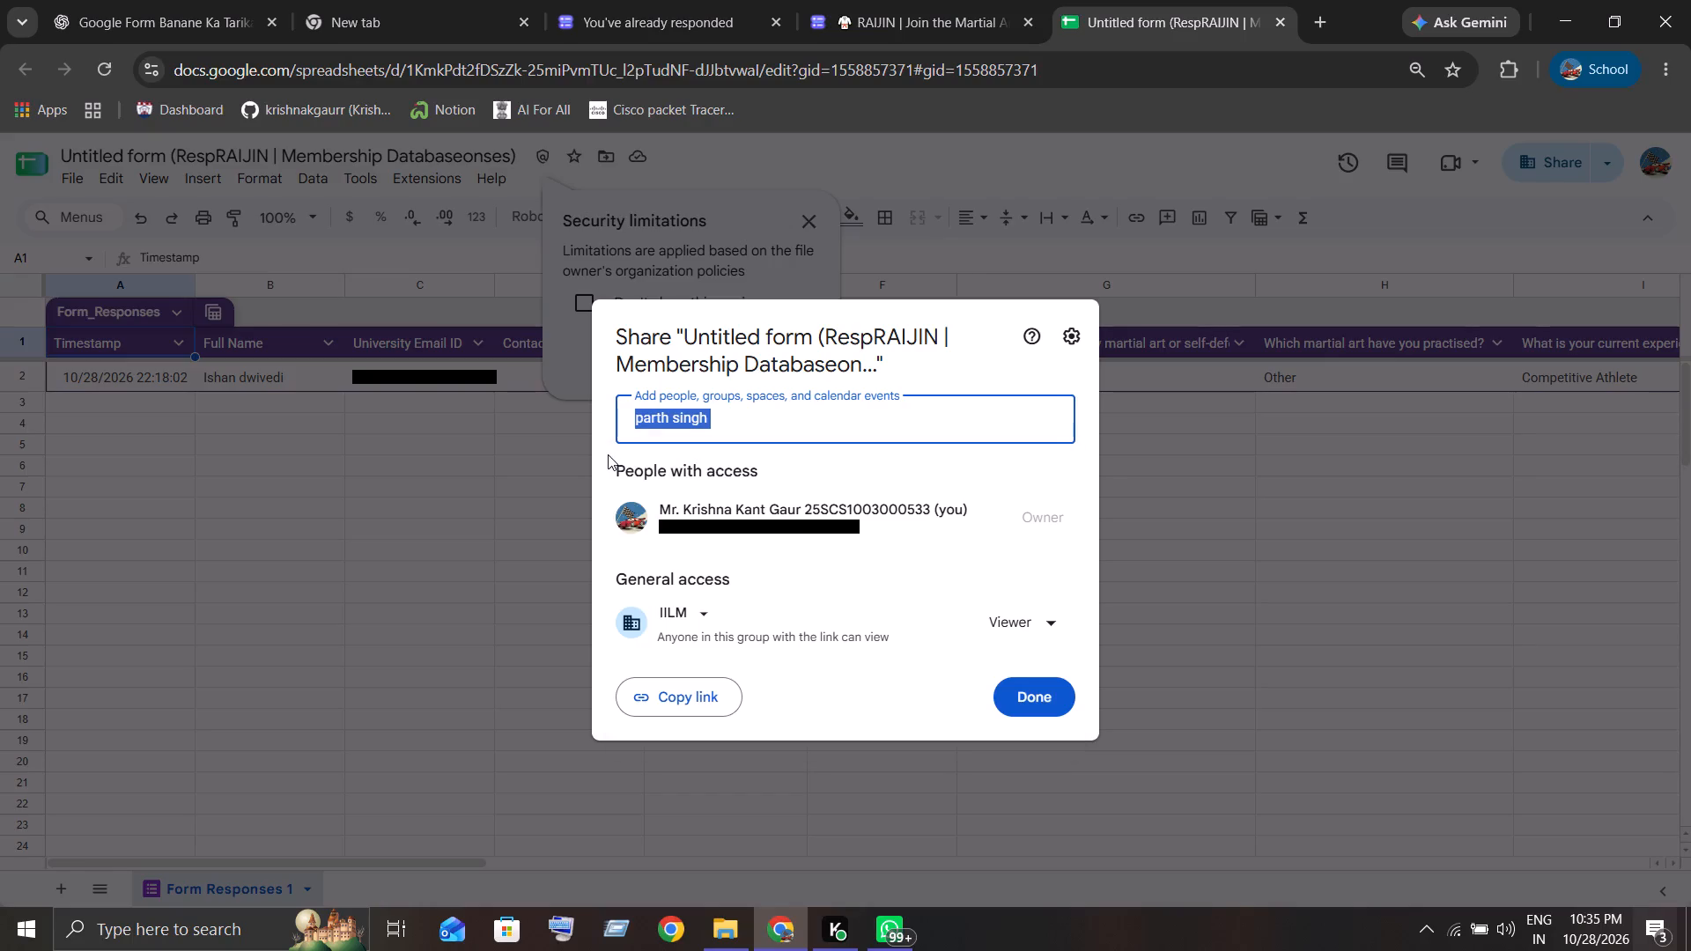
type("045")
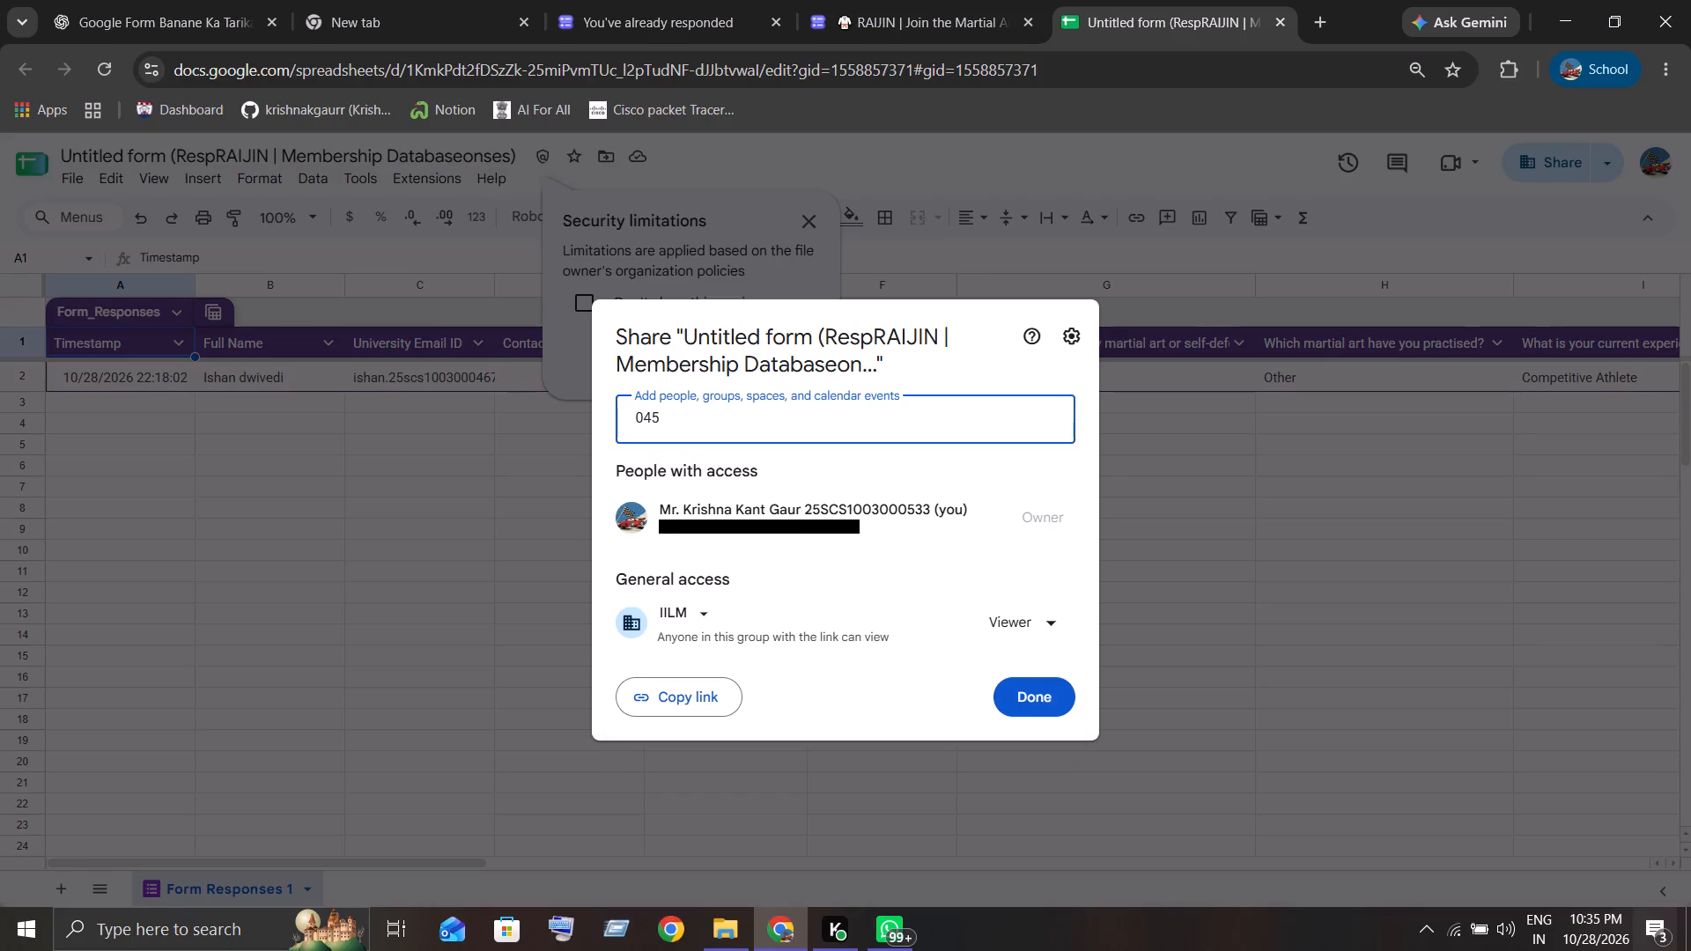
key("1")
Select the partial student ID in the spreadsheet's people search to replace it with another query.
left_click(698, 409)
left_click_drag(698, 417, 678, 426)
left_click_drag(678, 426, 676, 427)
left_click_drag(681, 411, 615, 430)
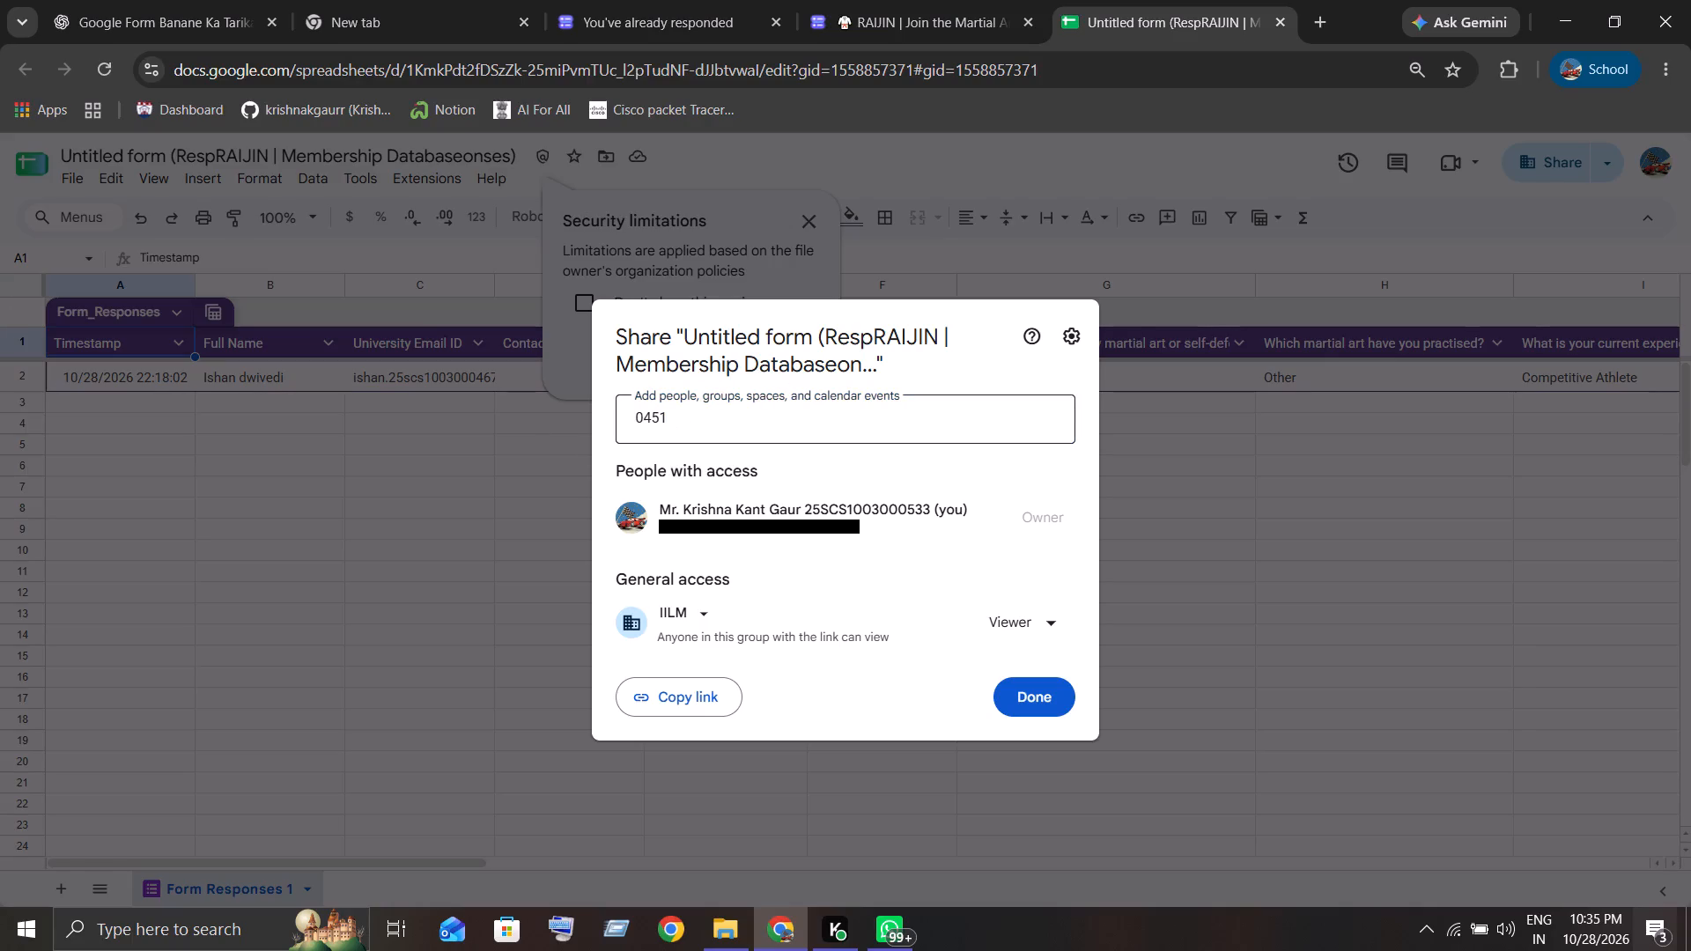
left_click_drag(672, 417, 631, 428)
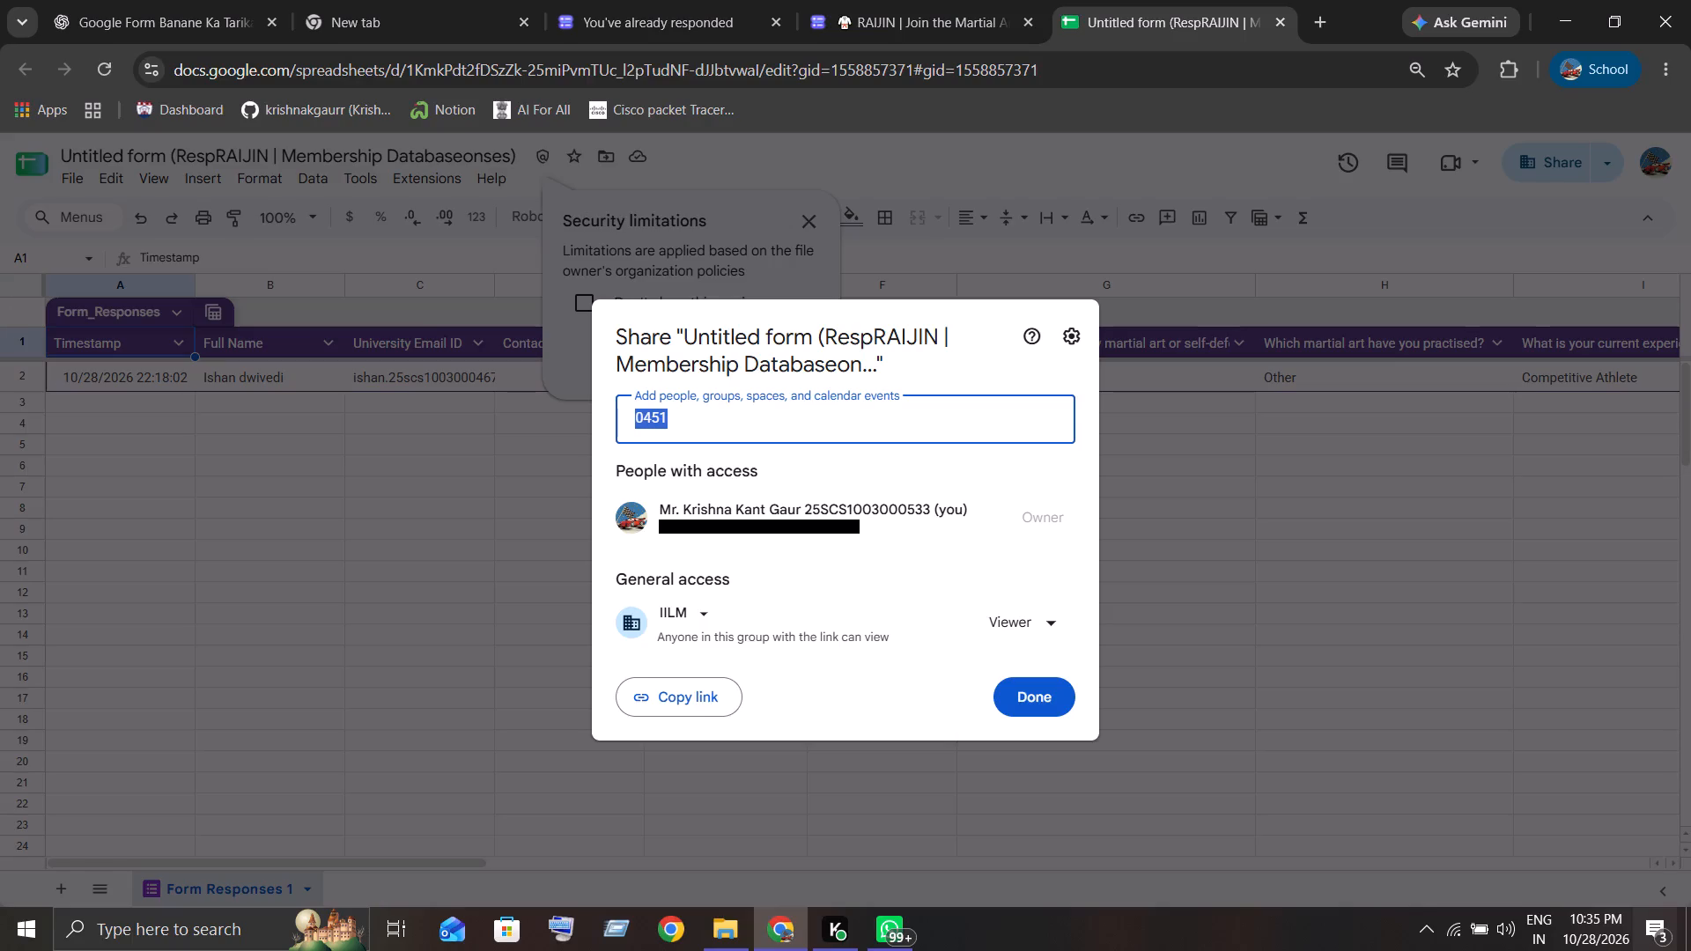
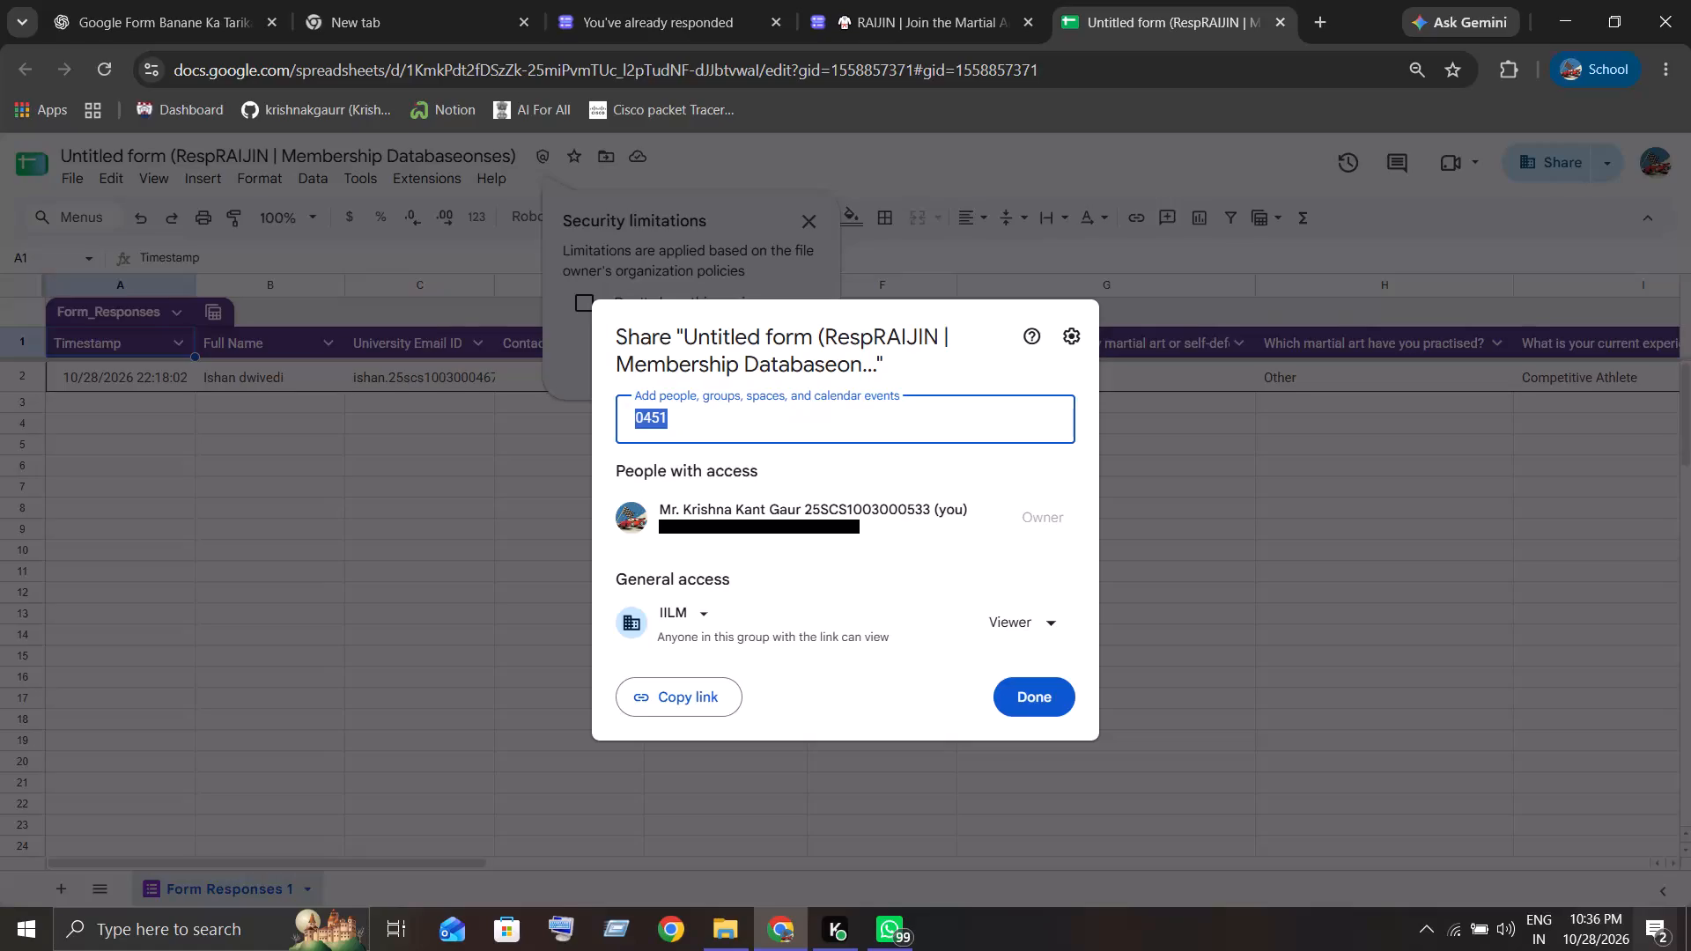
Search by full name for the student listed in the test response and add their university account to the spreadsheet's share list.
left_click_drag(769, 436, 611, 503)
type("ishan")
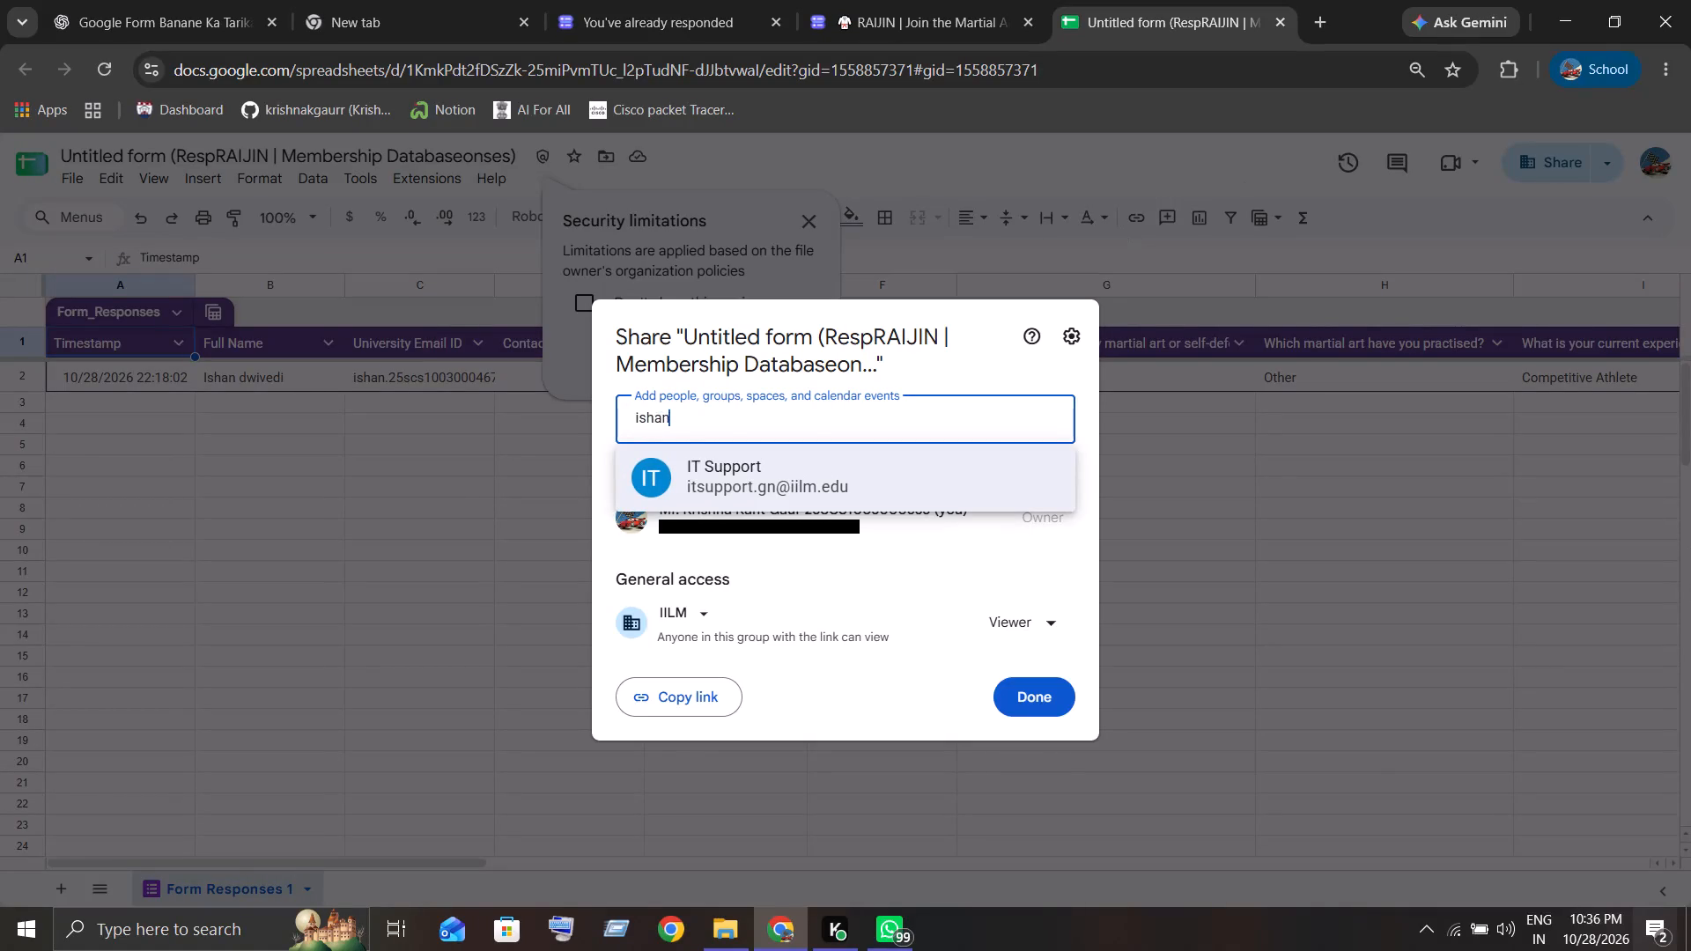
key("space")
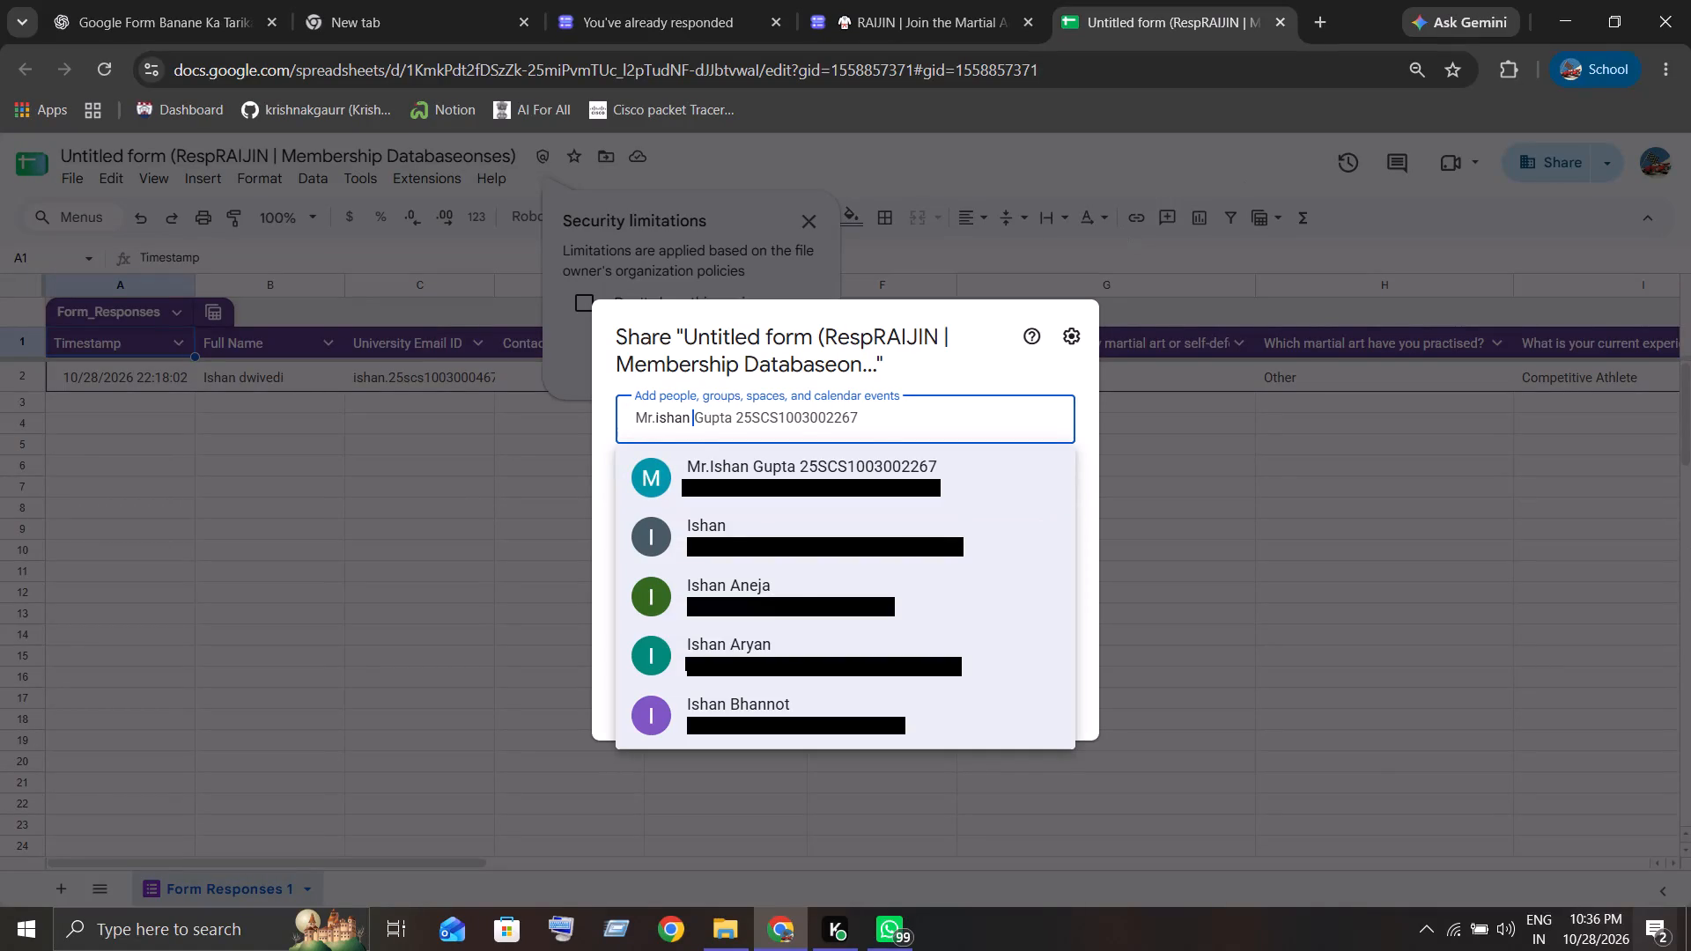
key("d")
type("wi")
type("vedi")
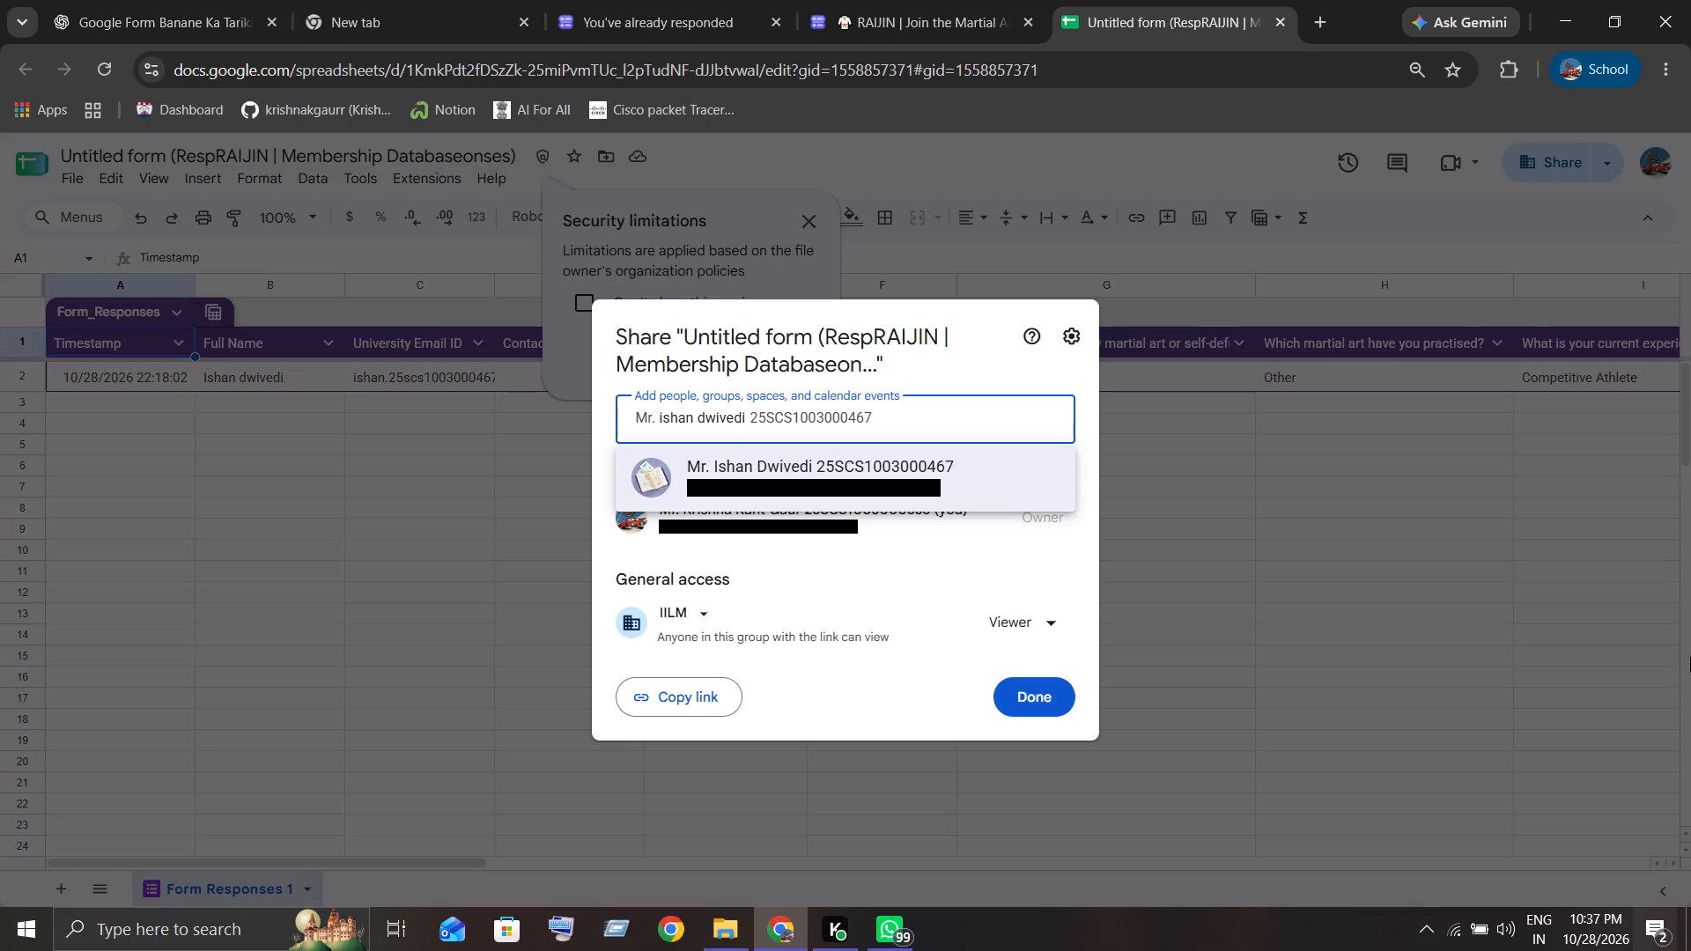
left_click(919, 501)
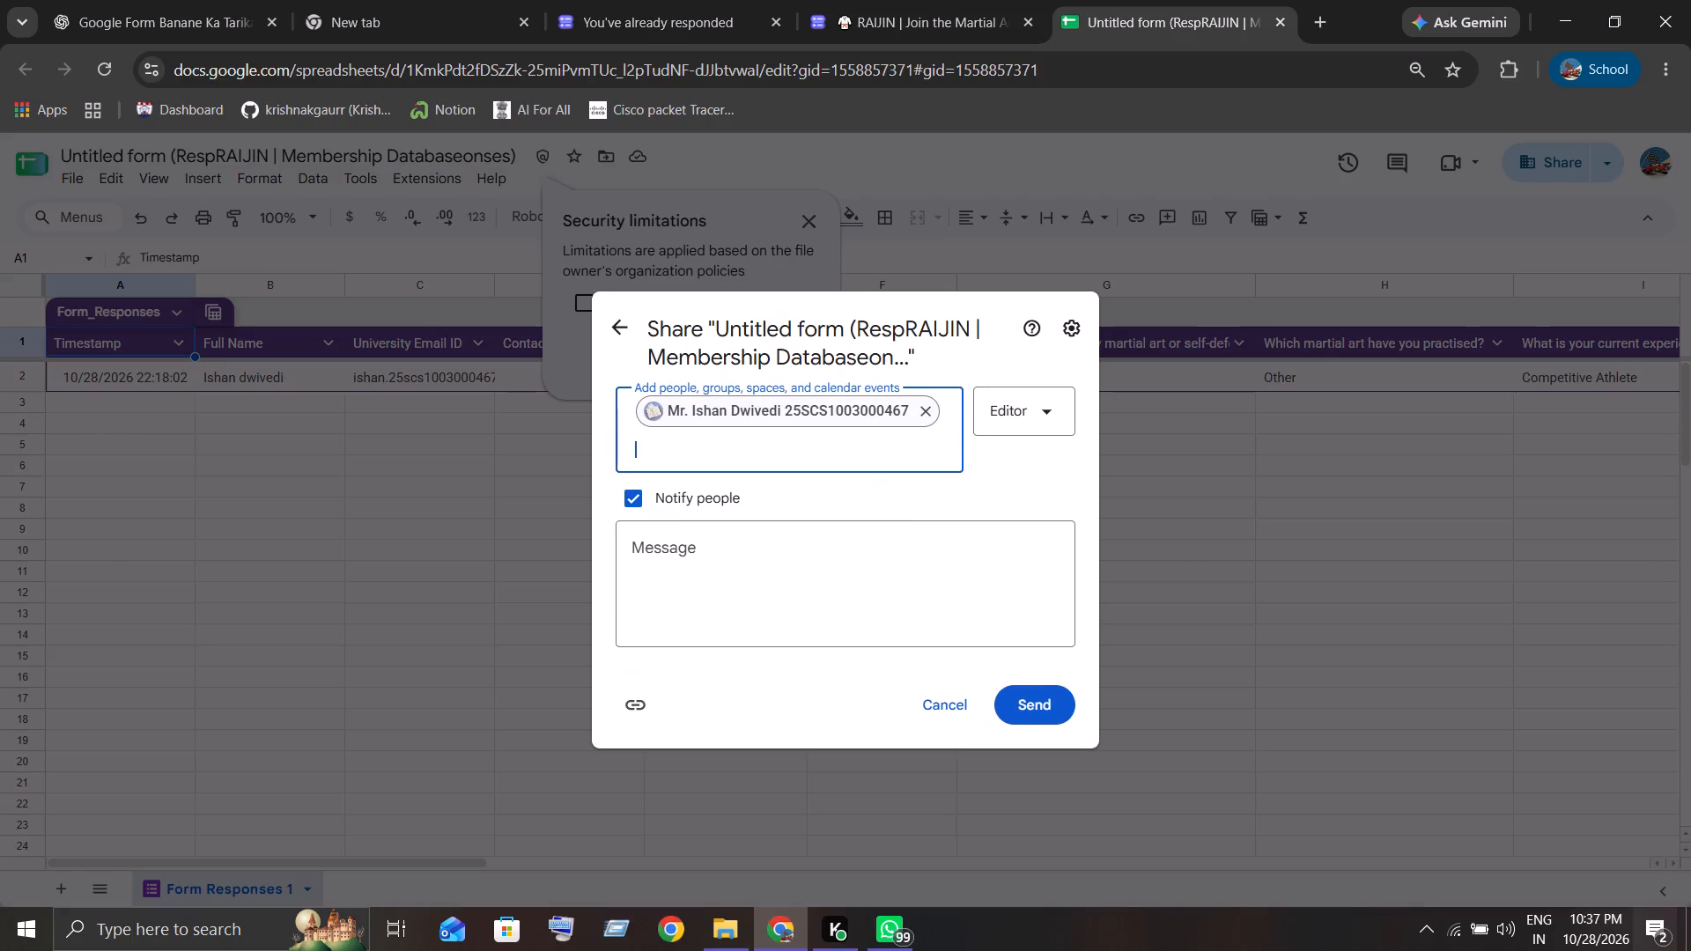
Add the previously searched collaborator's matching student account to the share list and share the spreadsheet with both students as Editors.
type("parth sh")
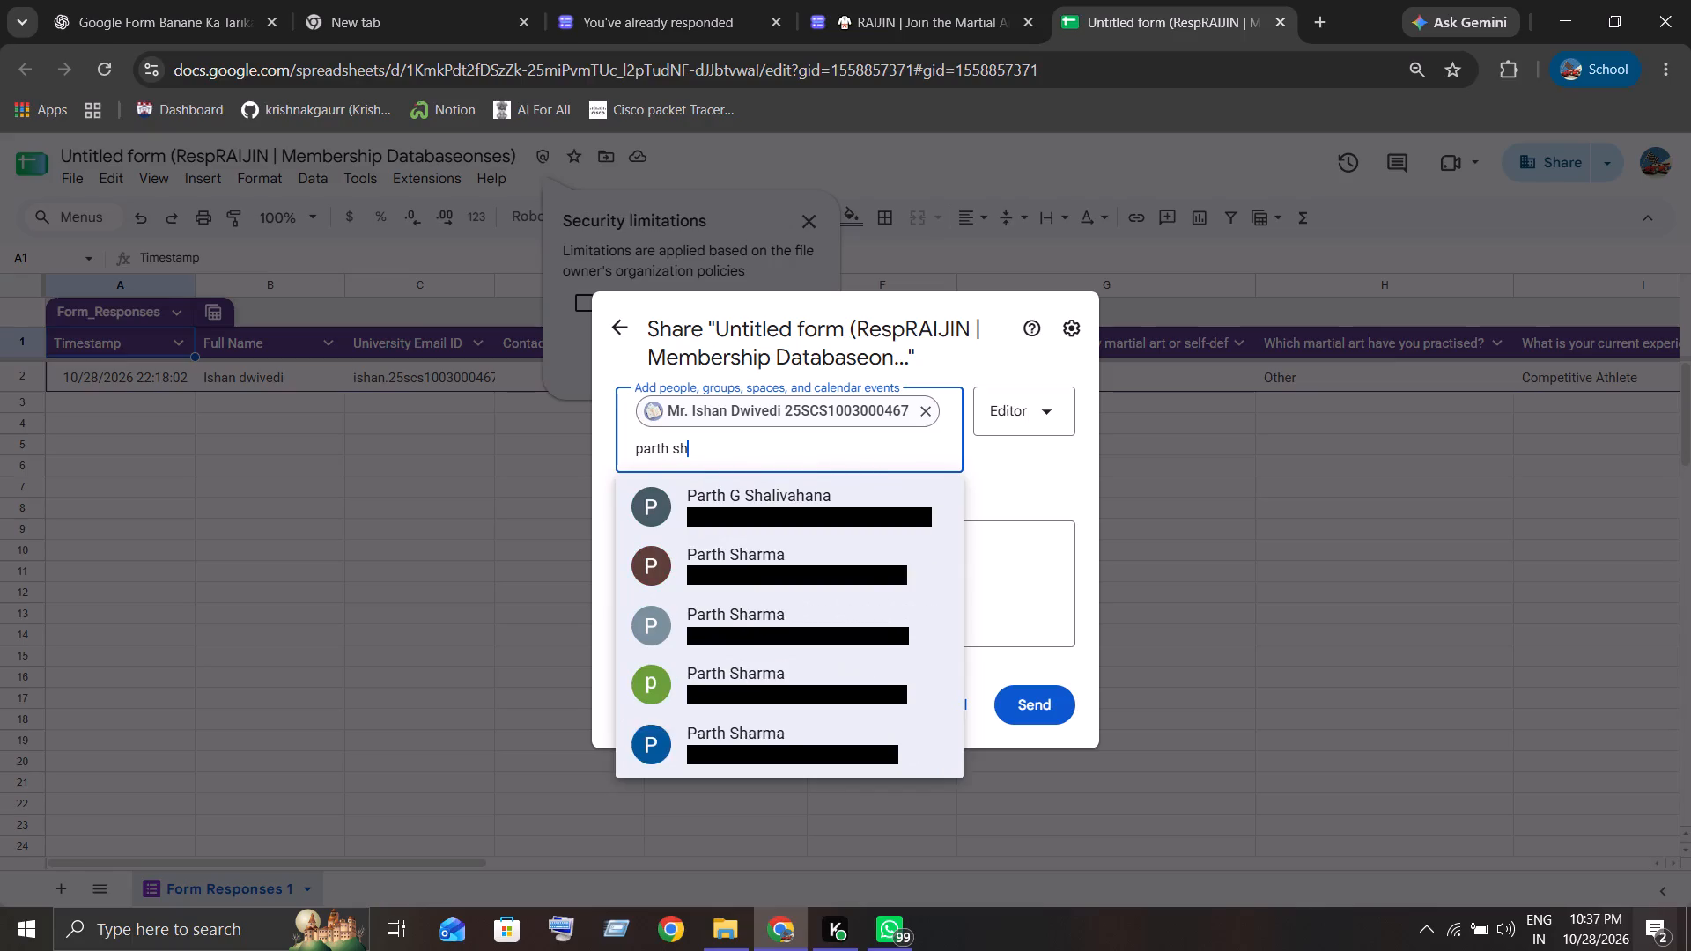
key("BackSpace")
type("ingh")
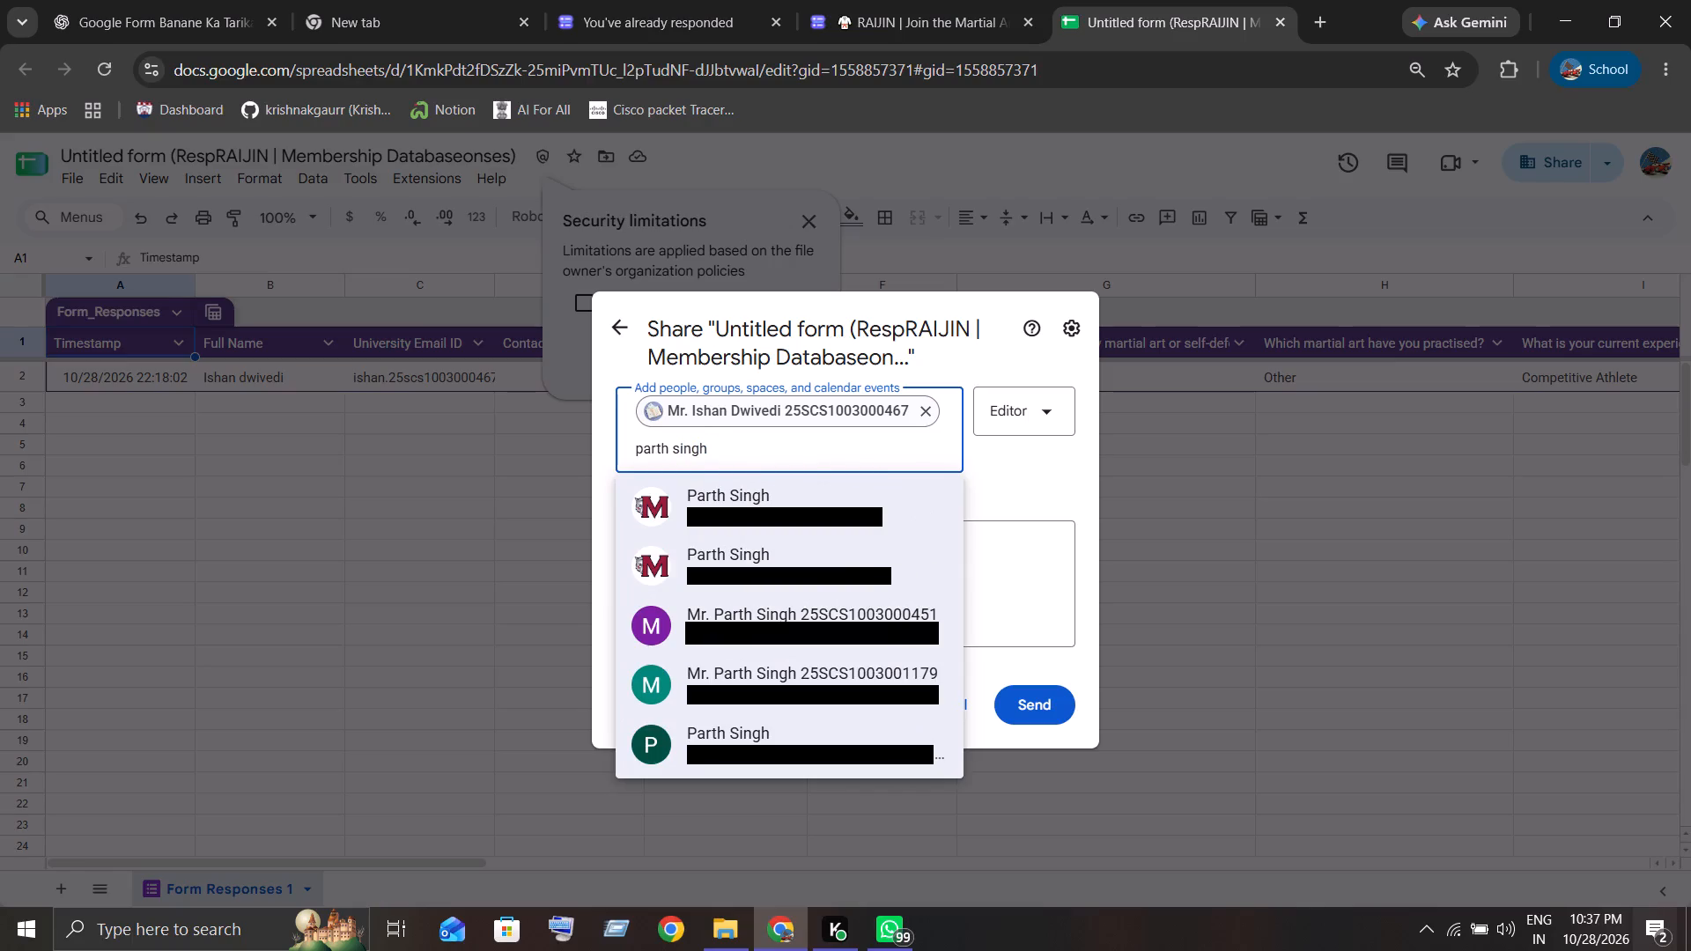
left_click(742, 615)
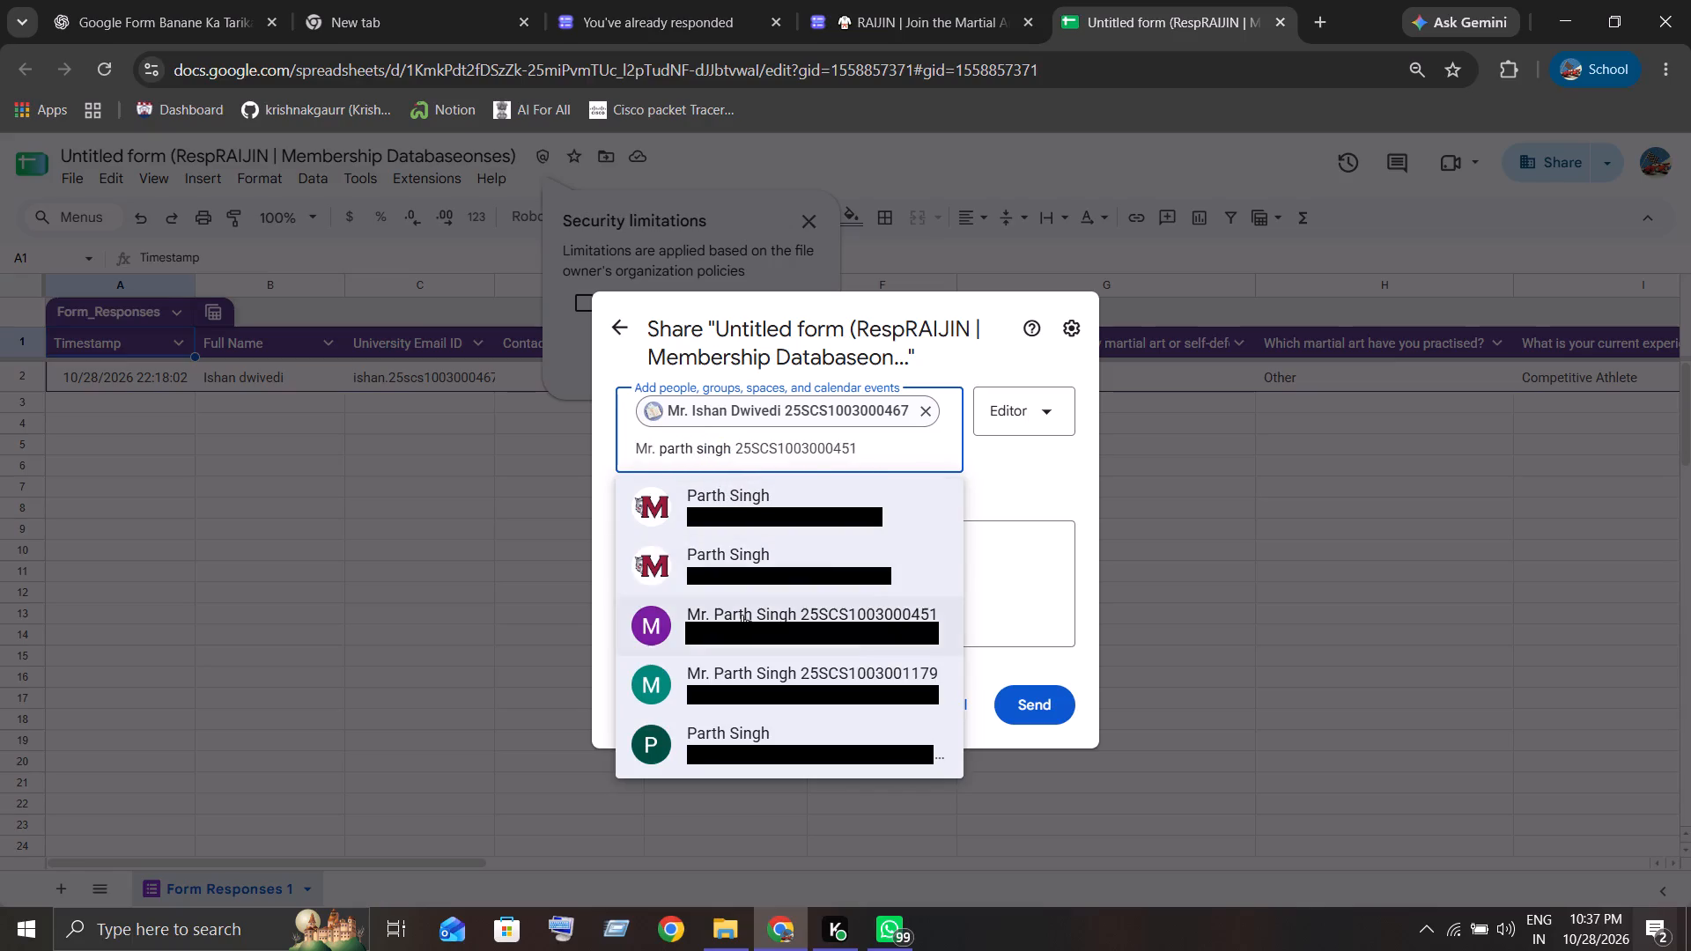
left_click(1009, 694)
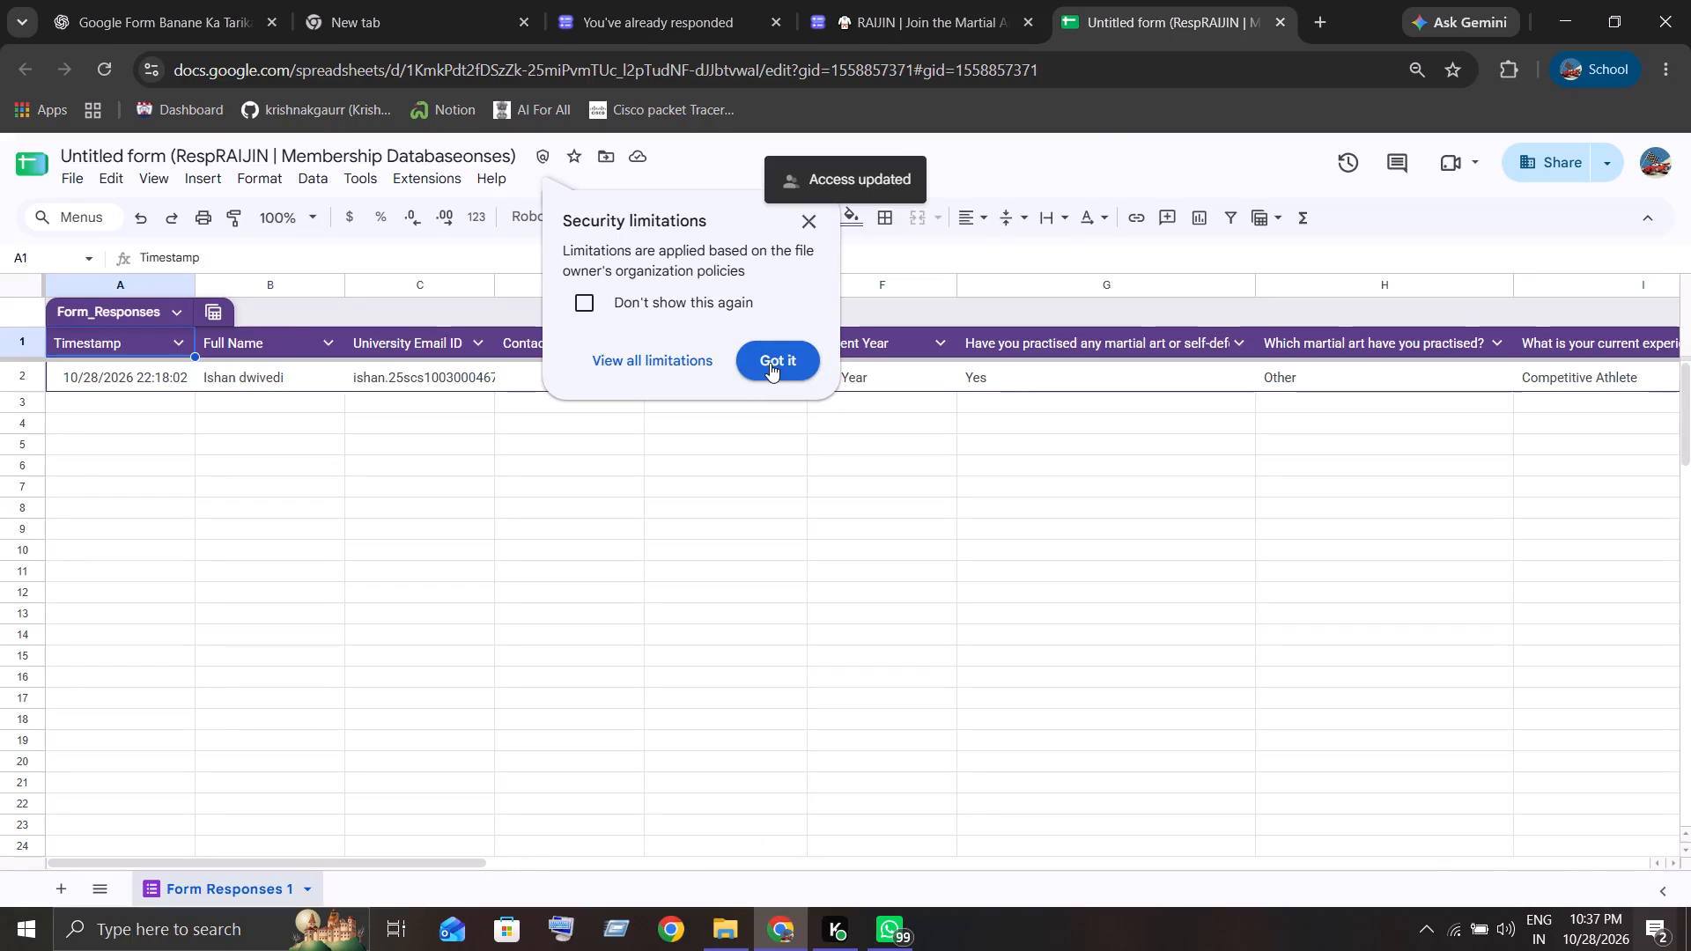
Dismiss the security limitations notice on the response spreadsheet.
left_click(770, 363)
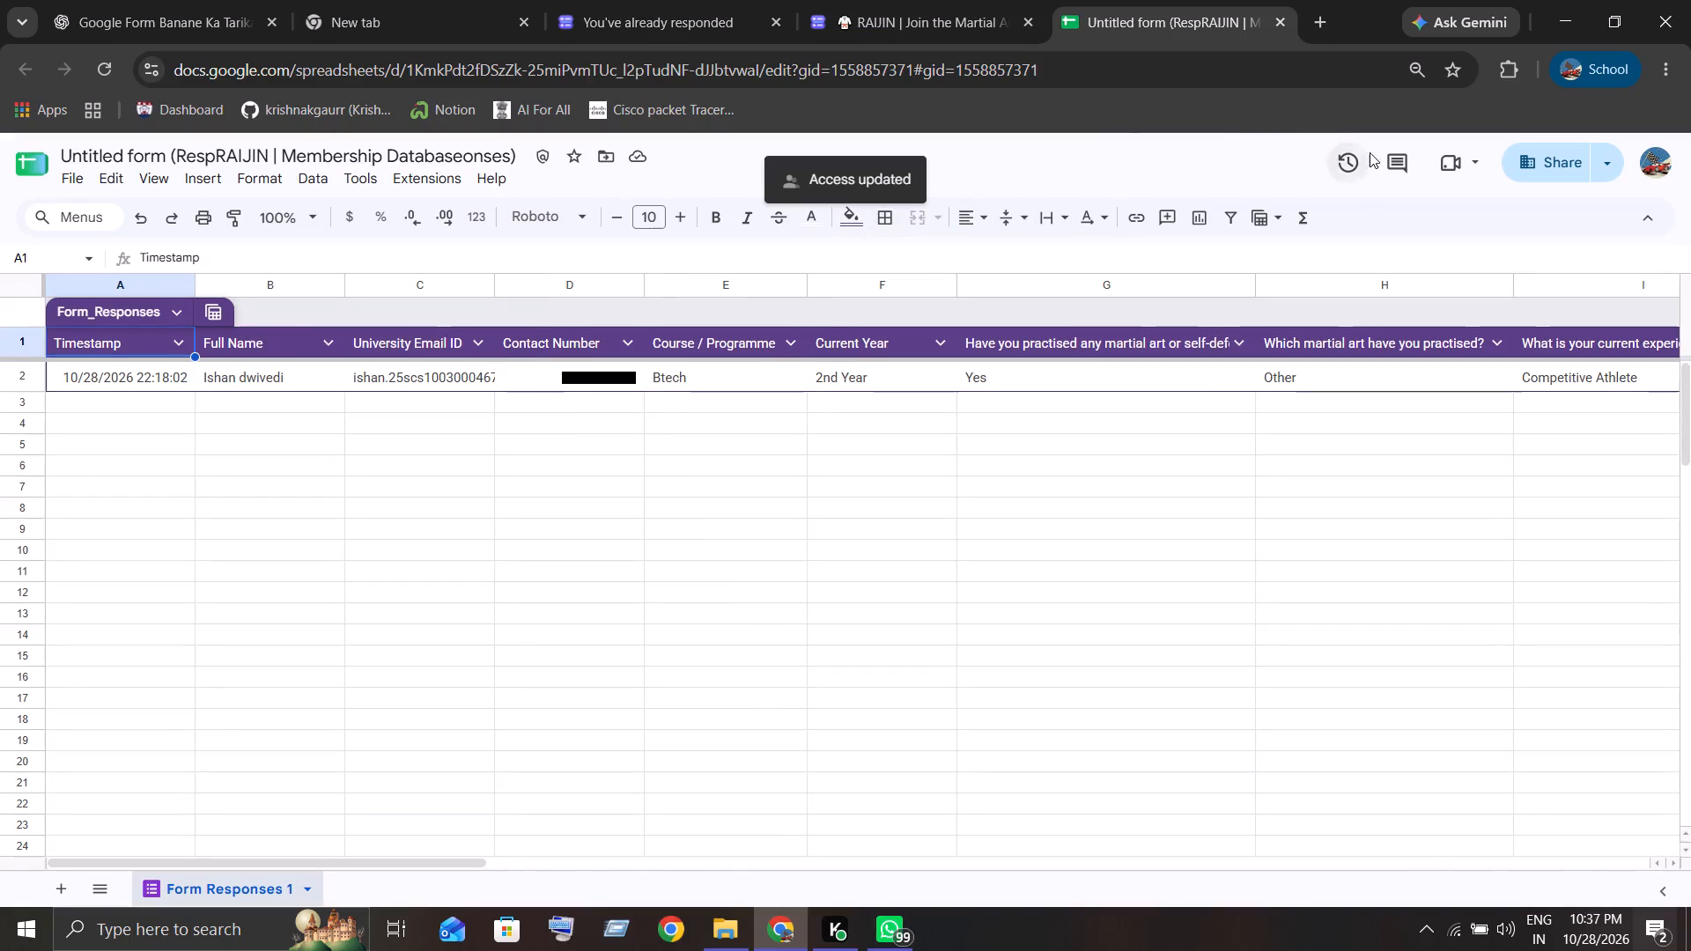
Reopen the response spreadsheet's sharing settings to check the people with access and their roles, and close them.
left_click(1613, 155)
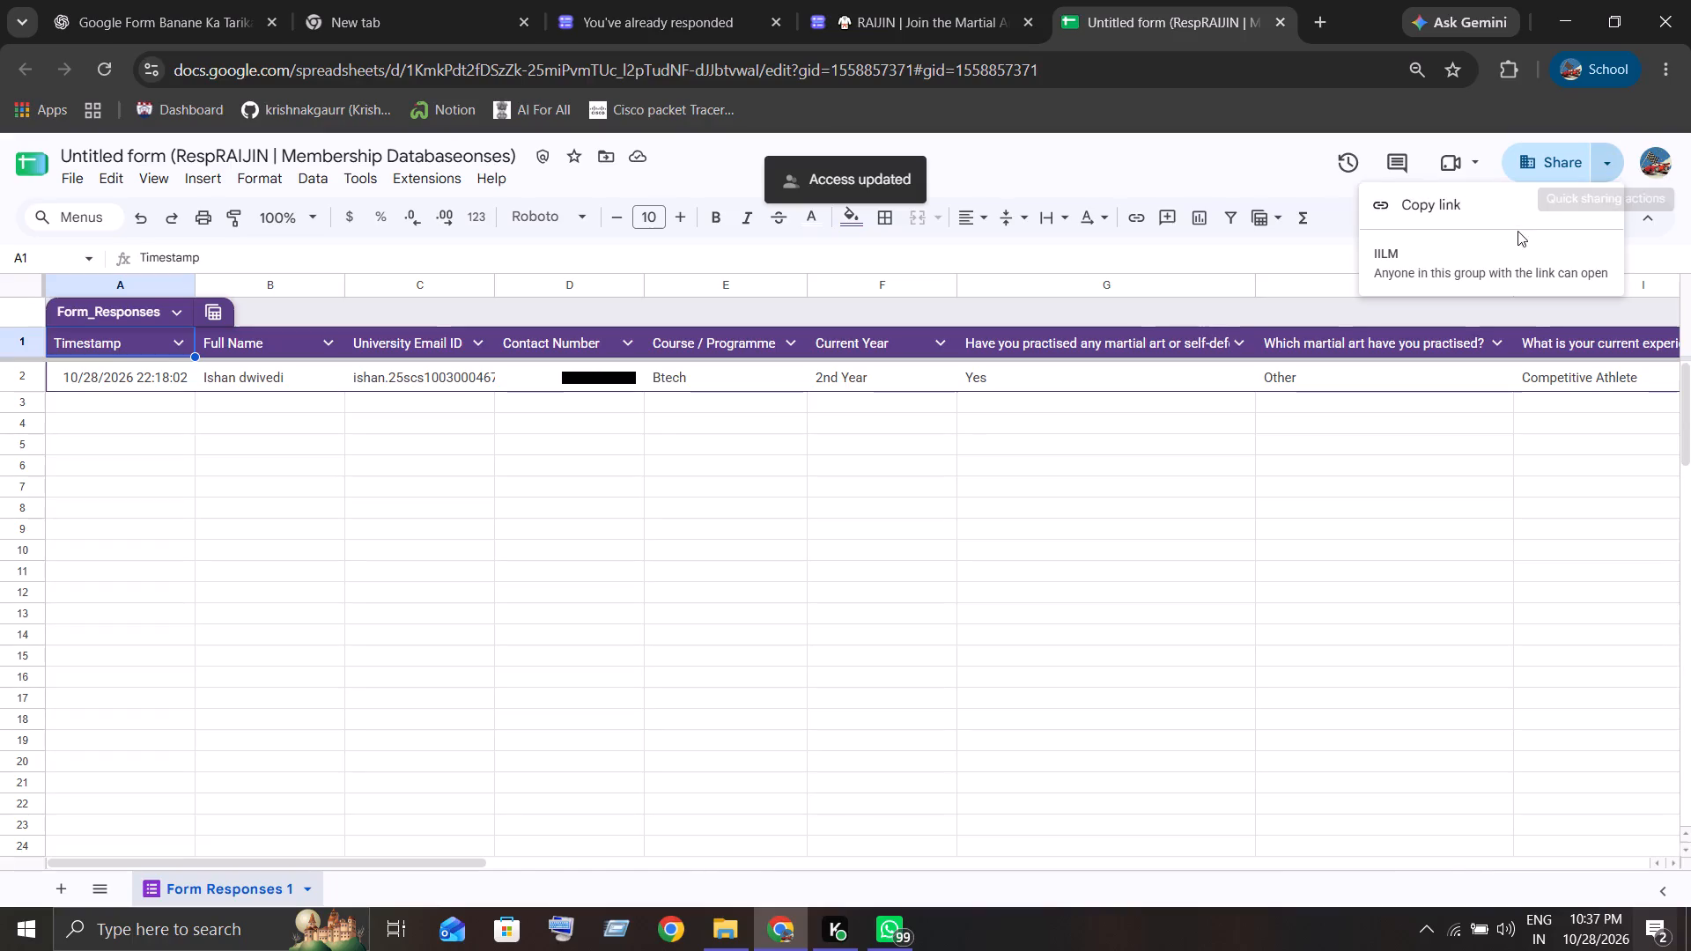
left_click(1562, 166)
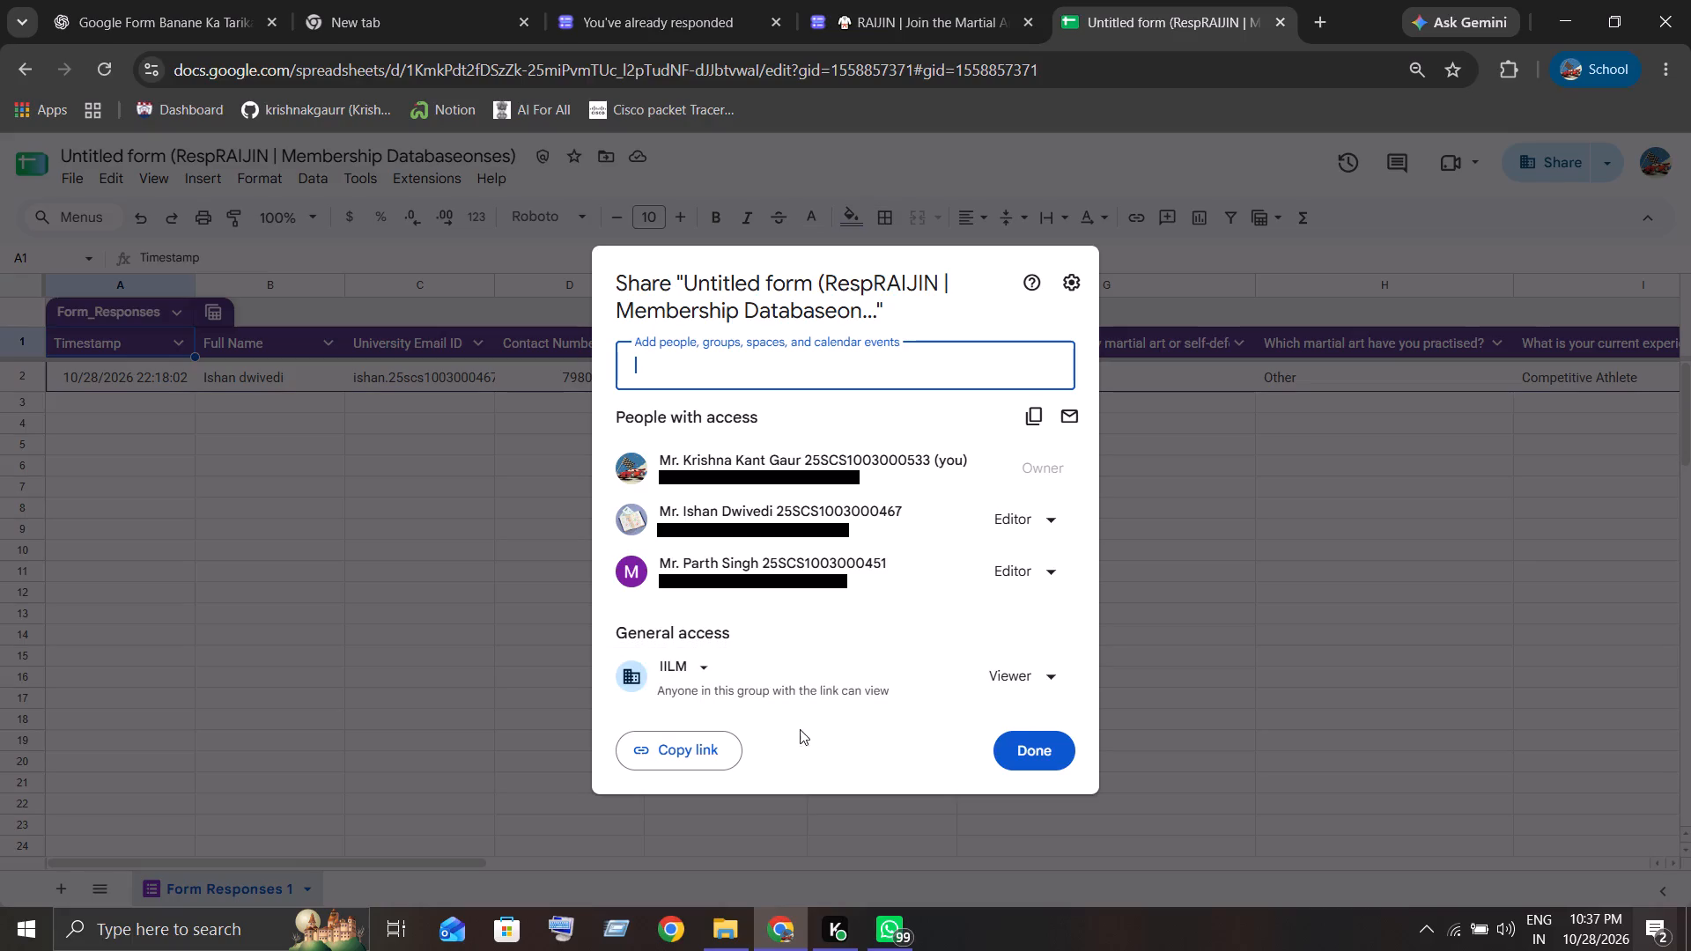
left_click(1062, 751)
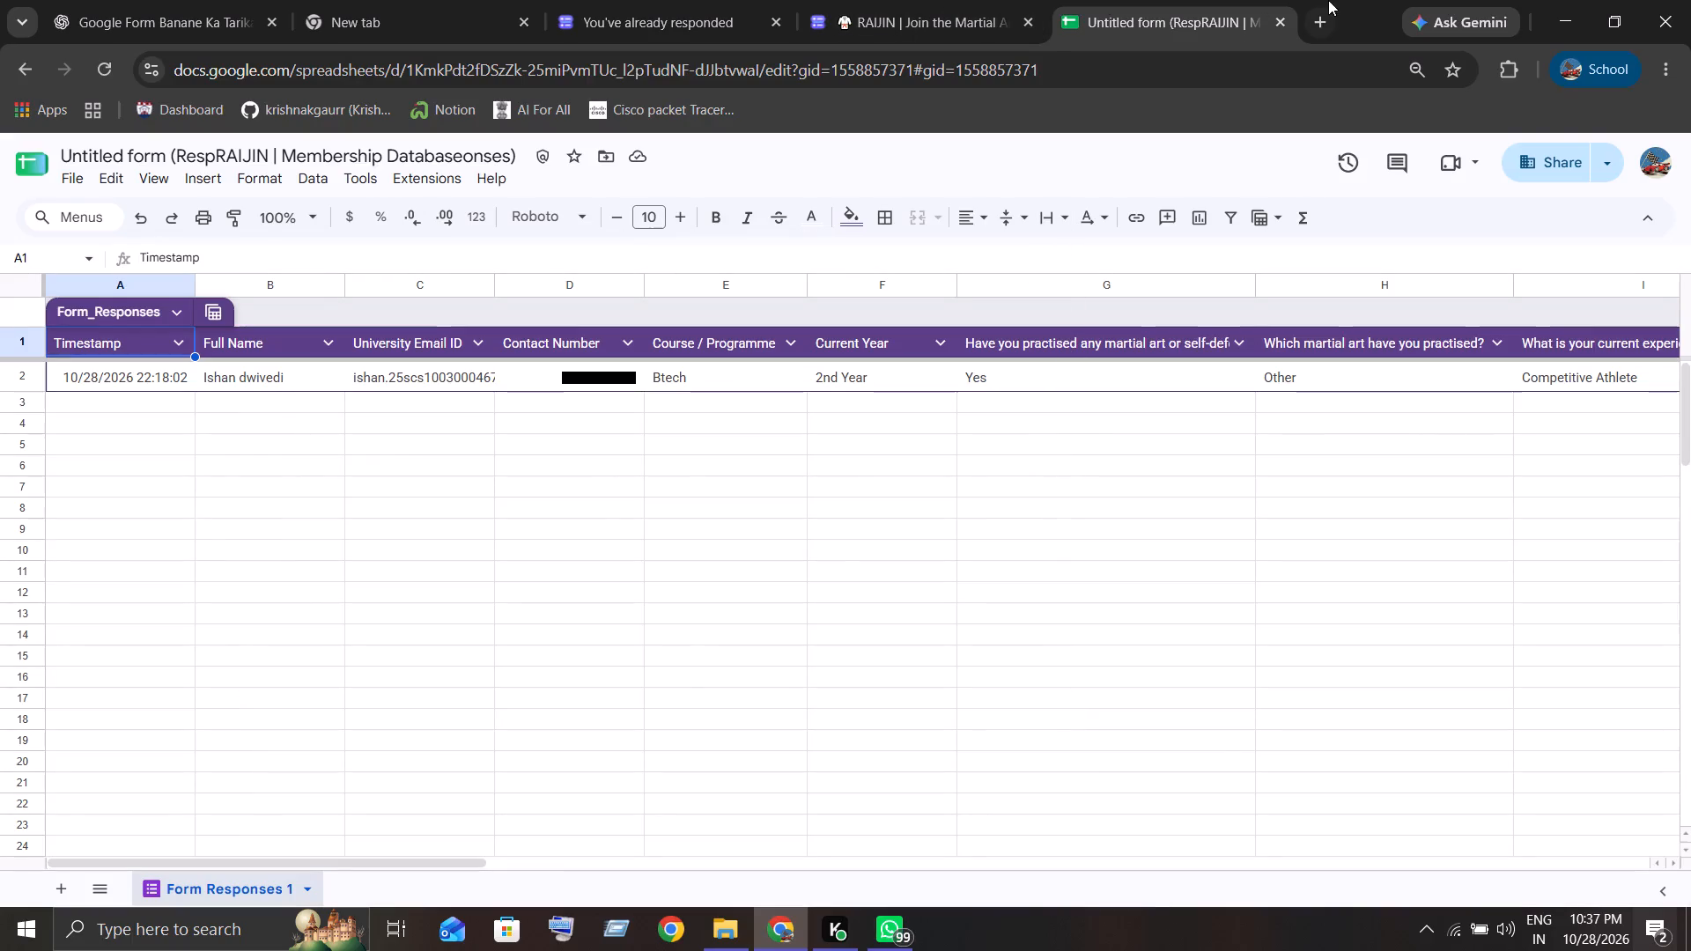
Close the membership response spreadsheet.
left_click(1285, 25)
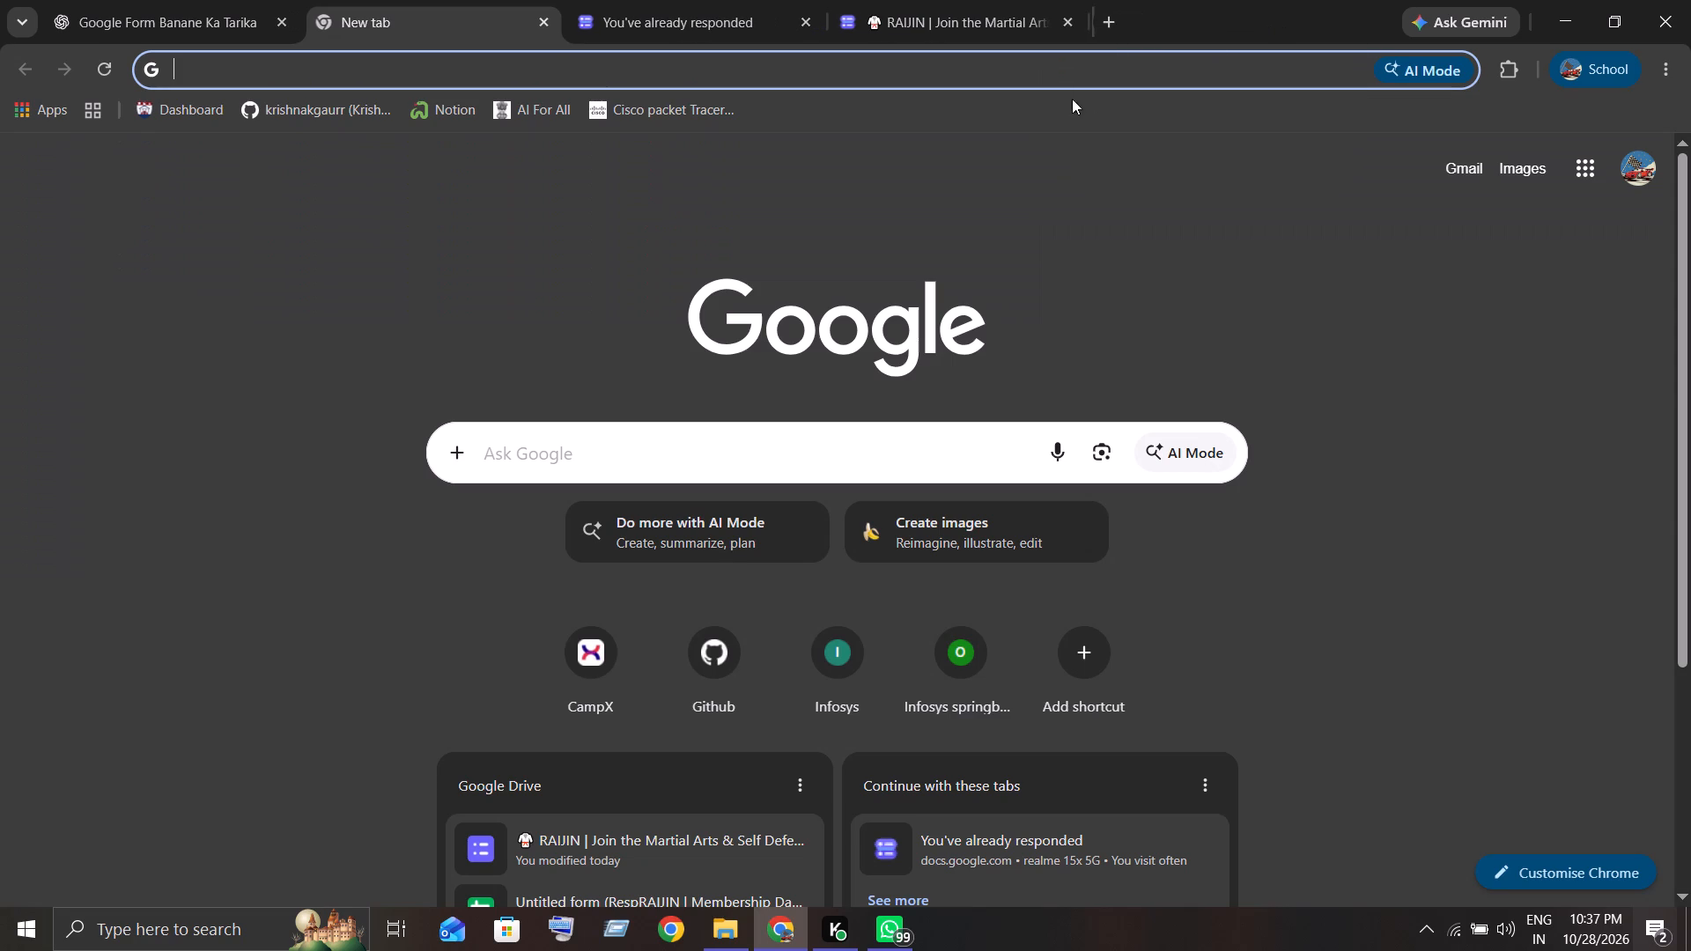
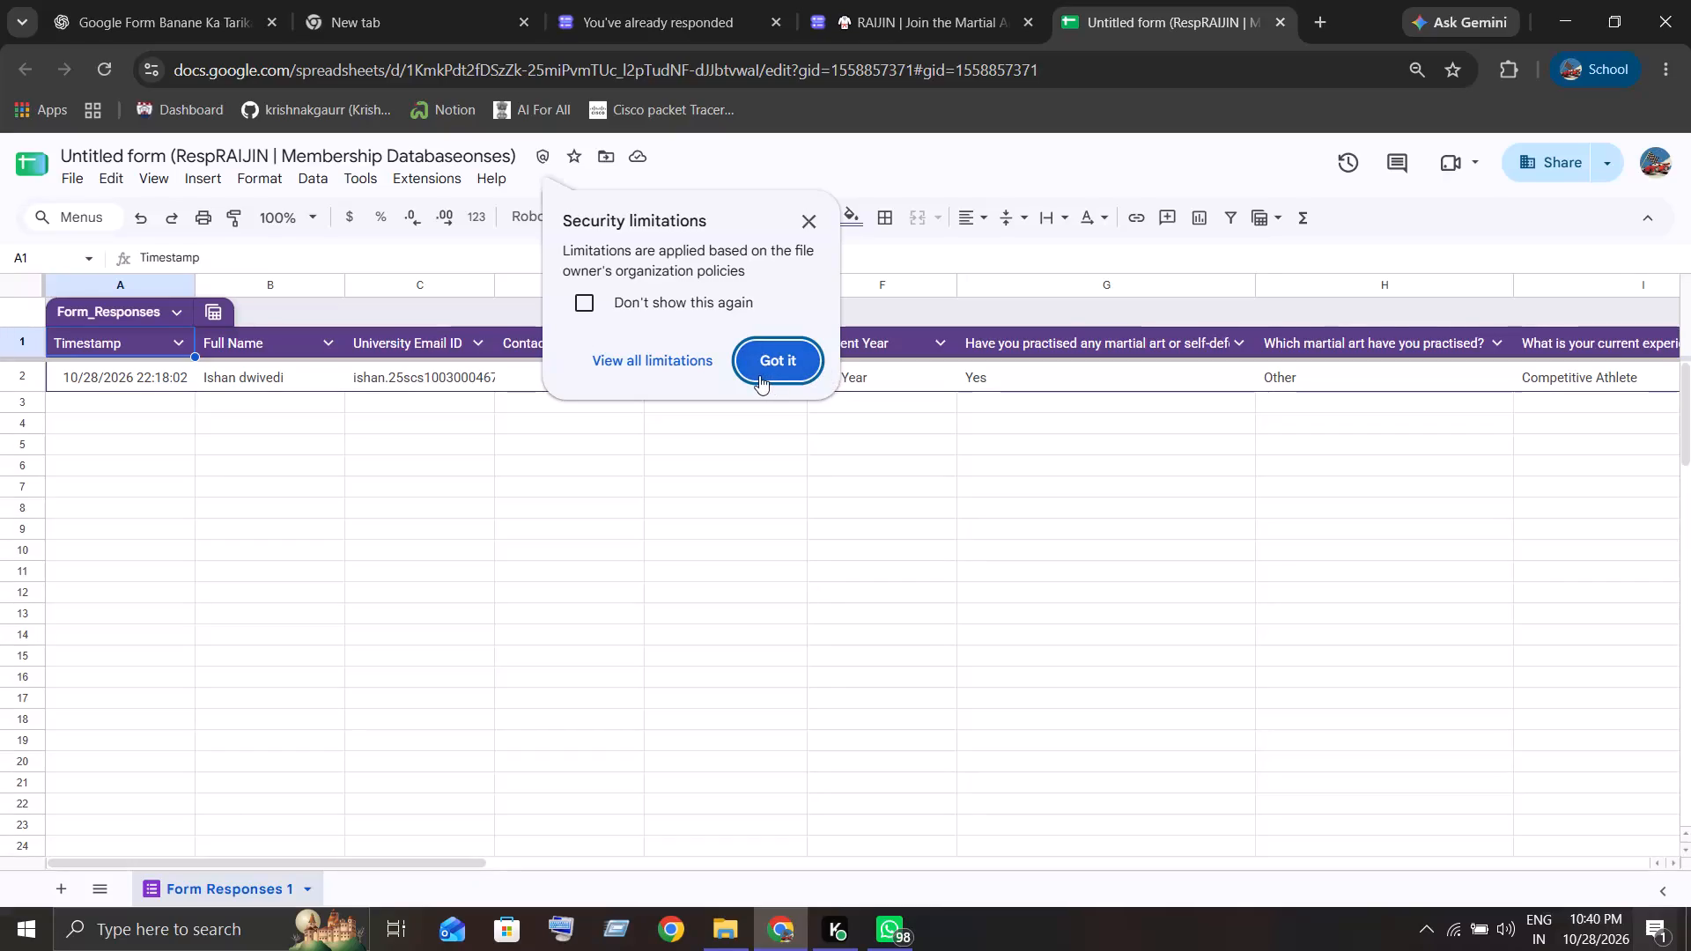
Dismiss the security limitations notice and rename the membership response spreadsheet as "RAIJIN Registered Members list".
left_click(762, 372)
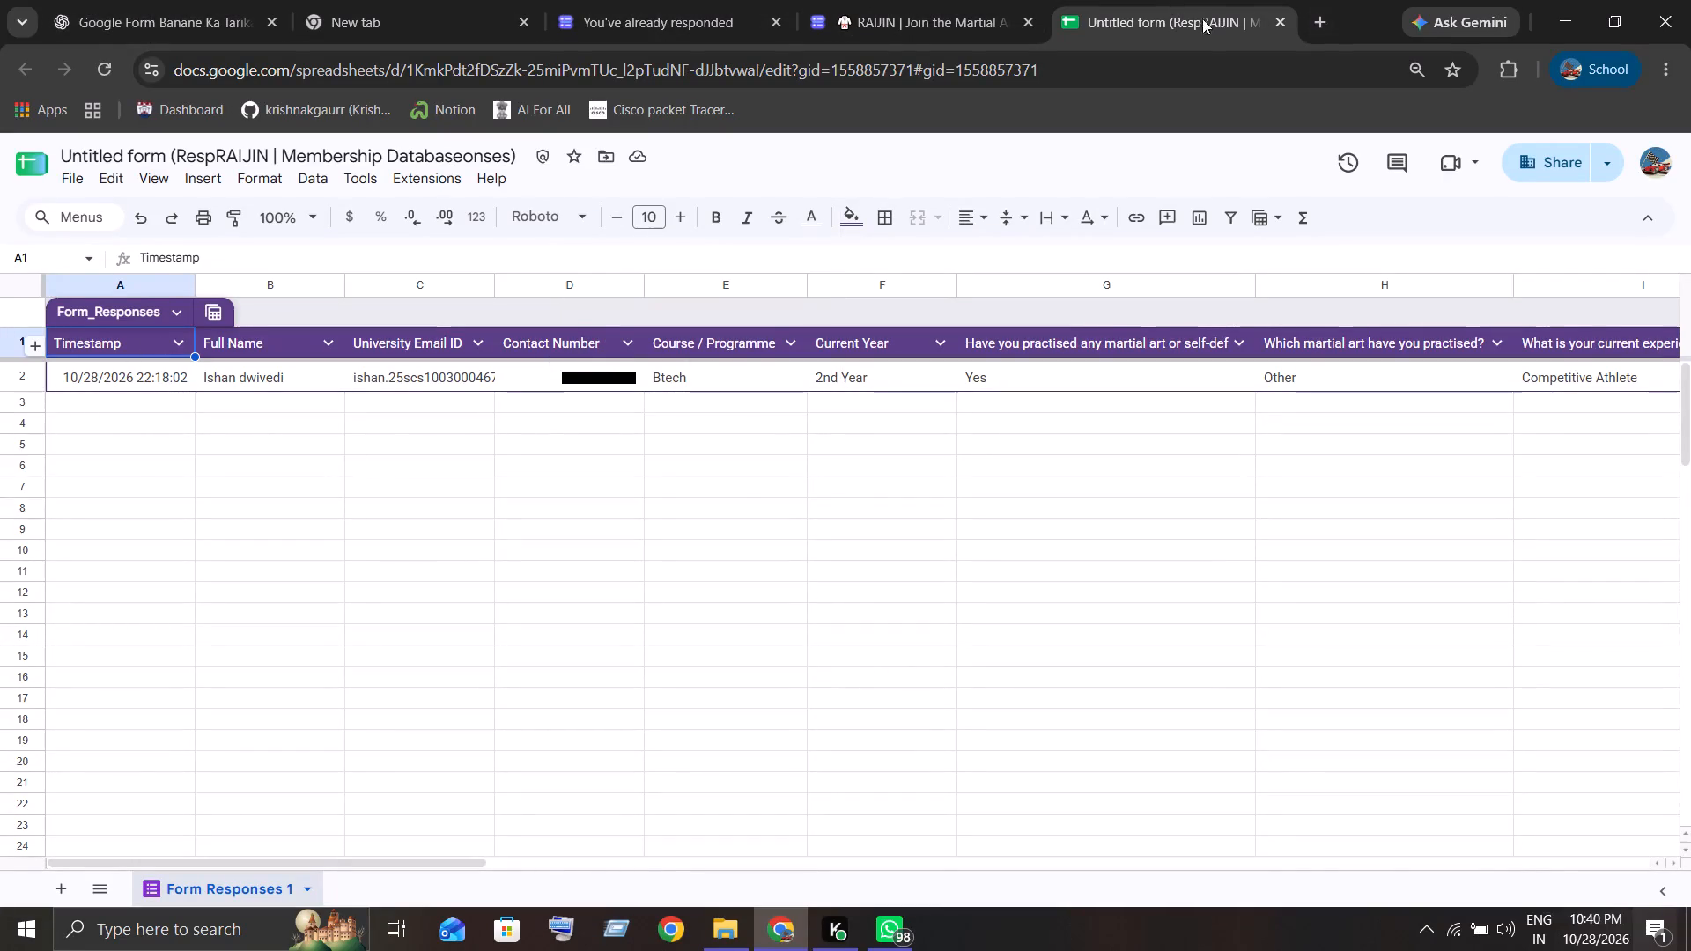
left_click(94, 158)
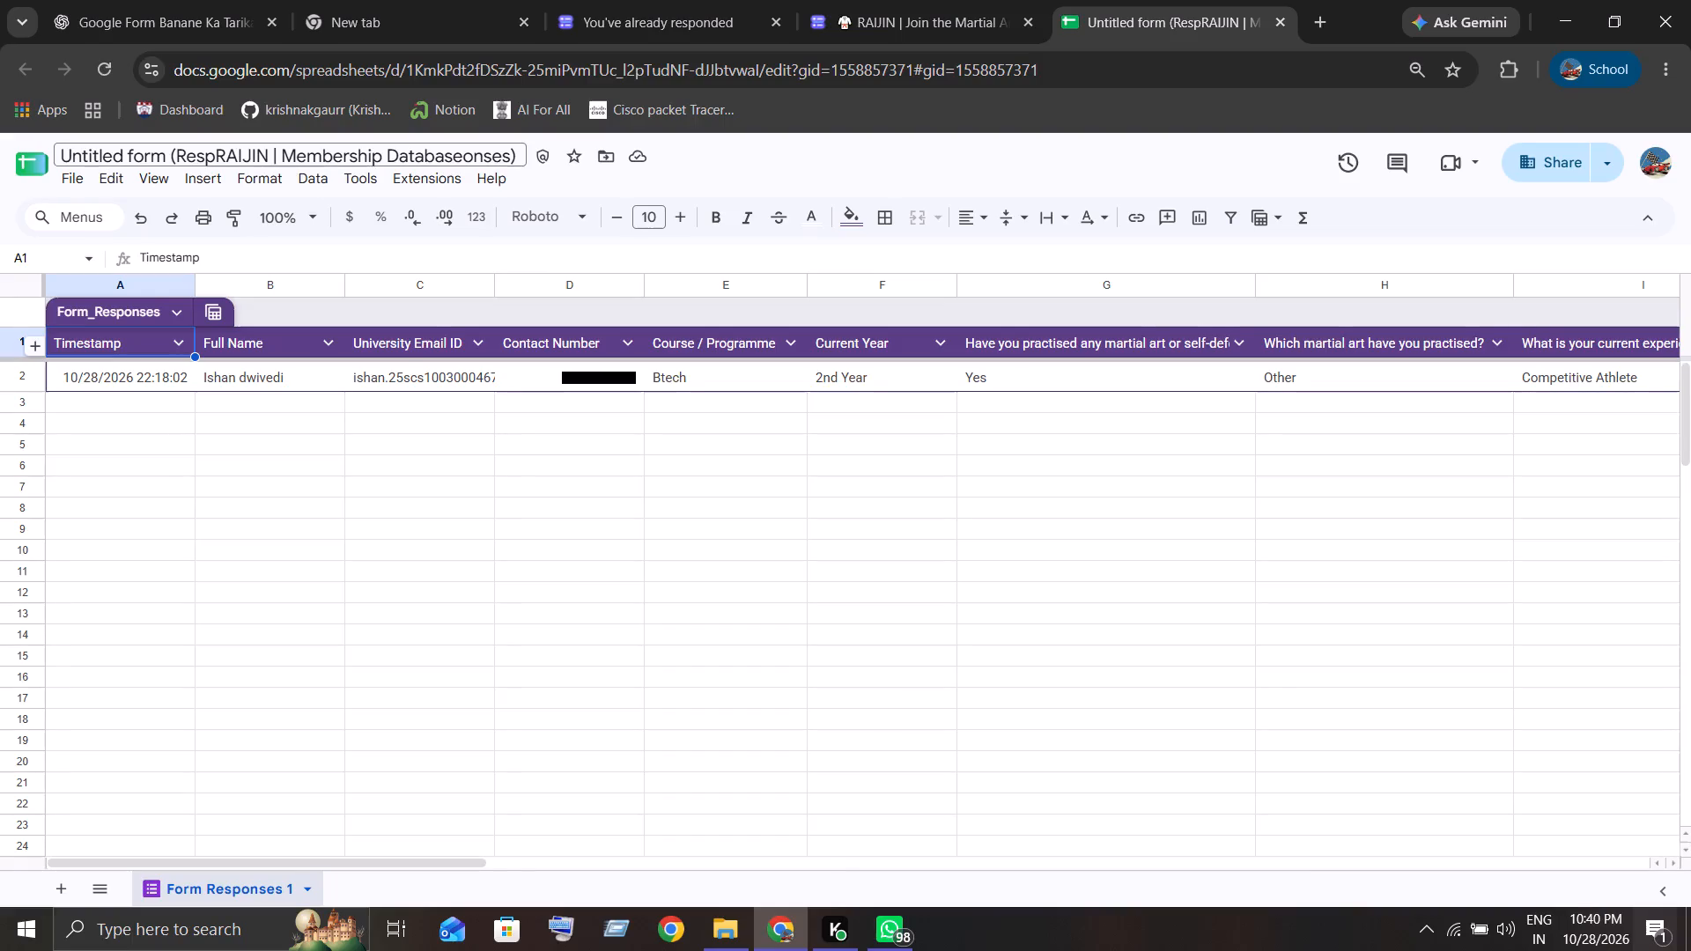
left_click(103, 151)
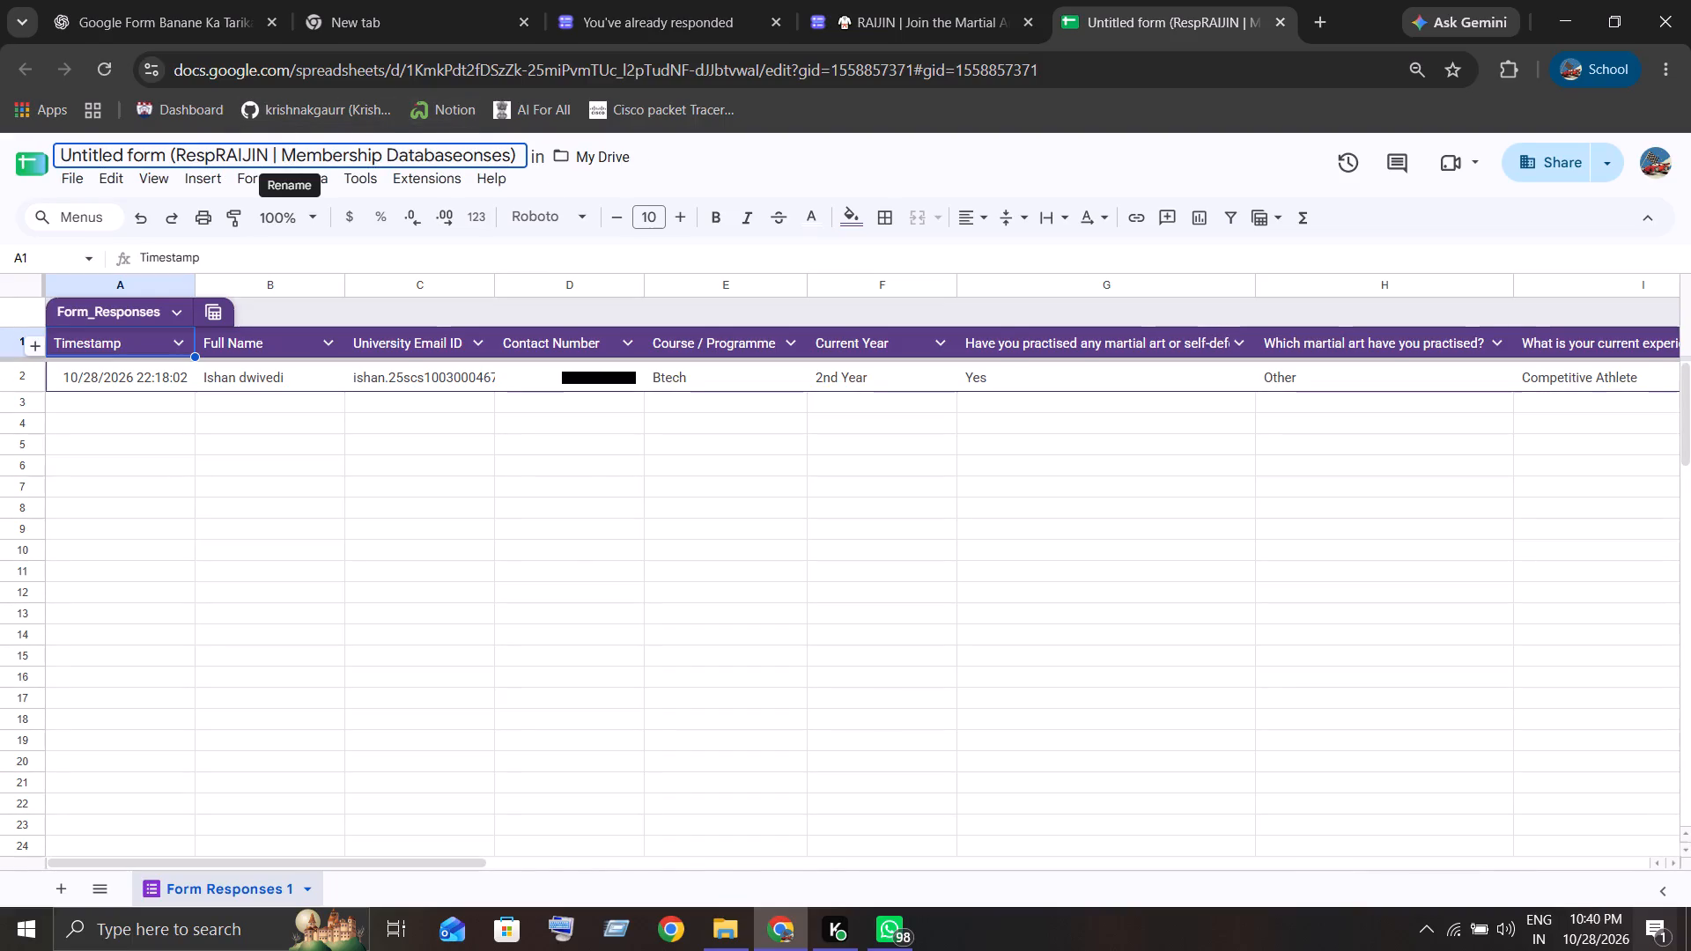
left_click_drag(518, 156, 19, 204)
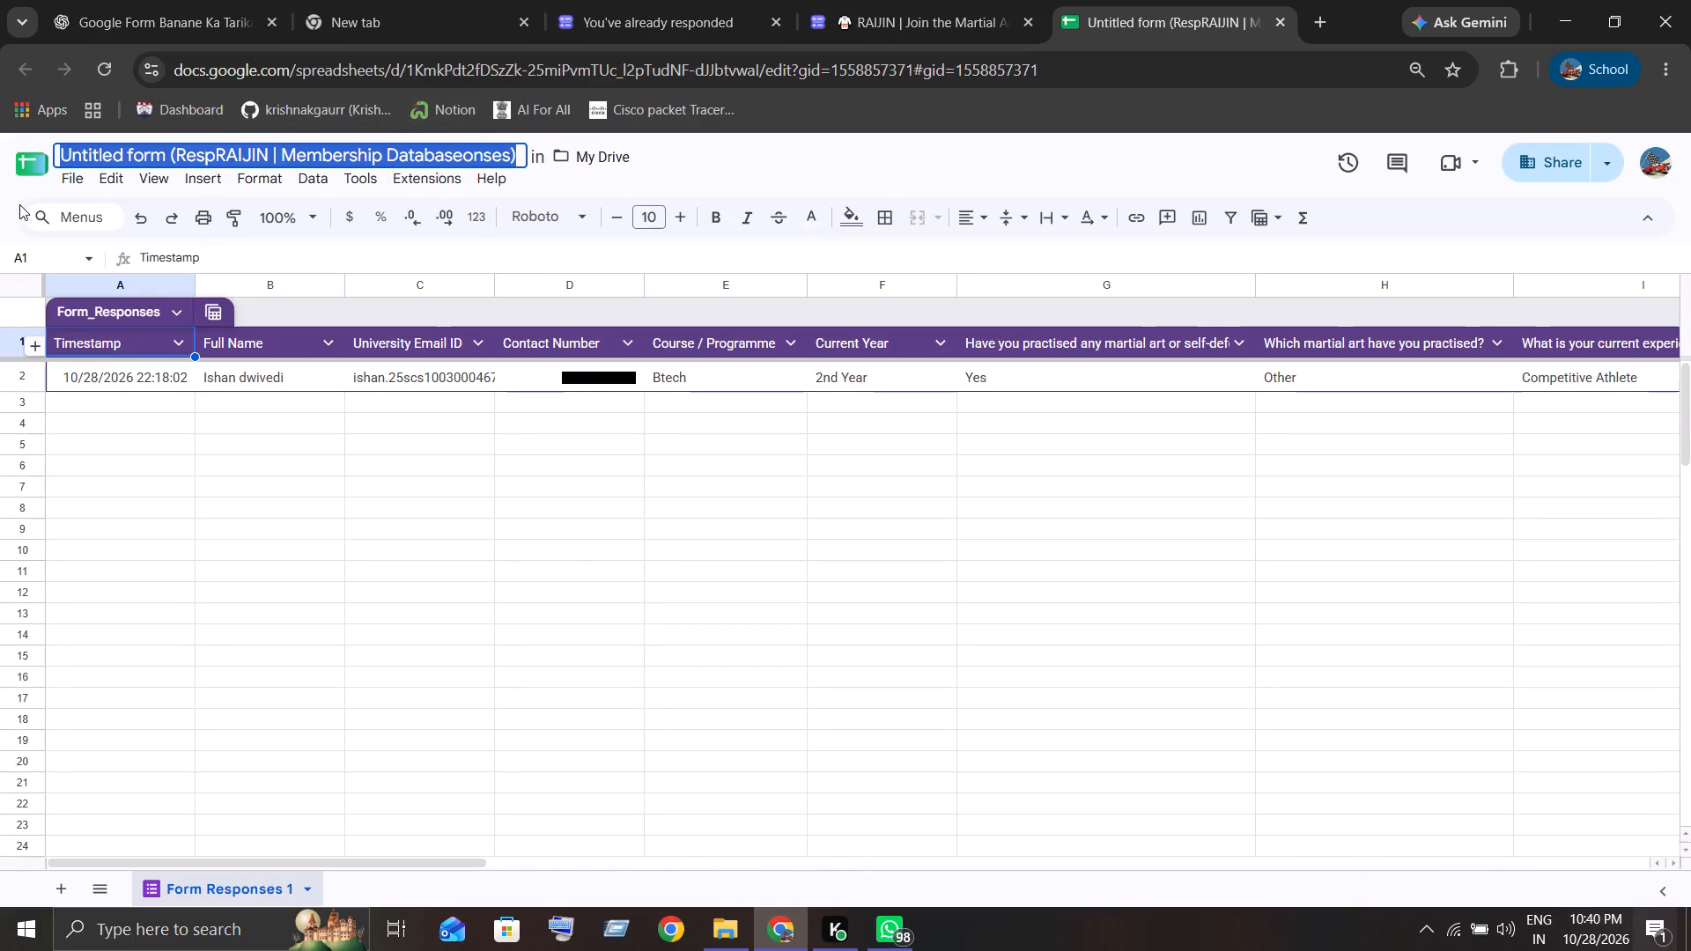
key("ctrl+v")
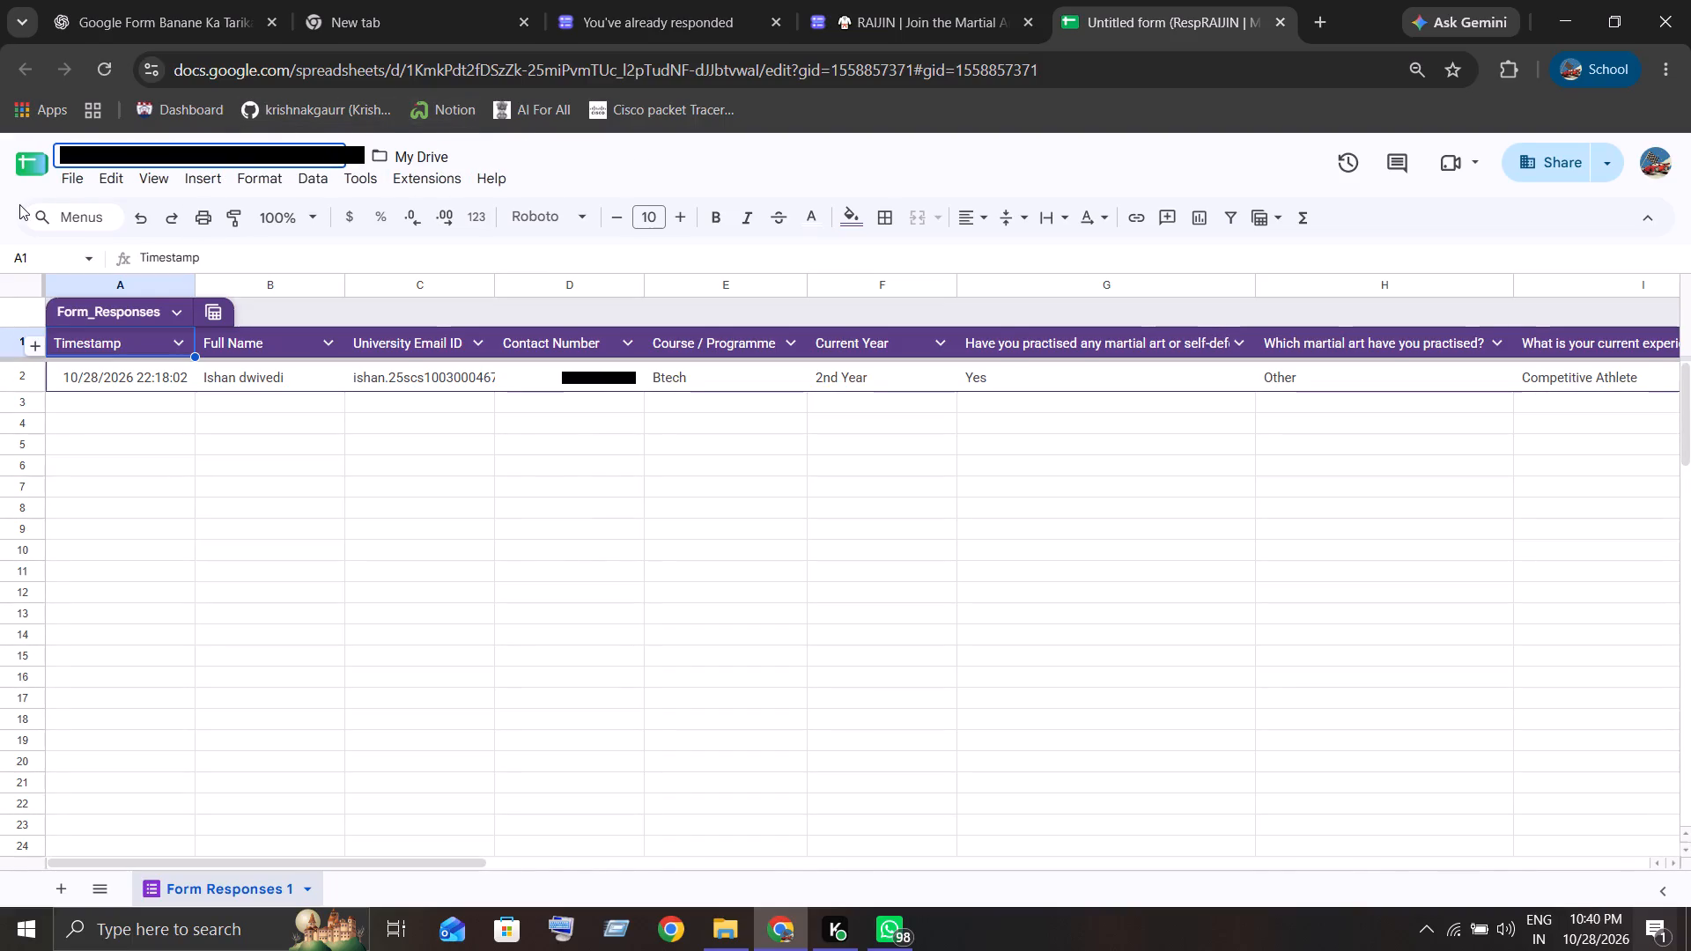
key("ctrl+a")
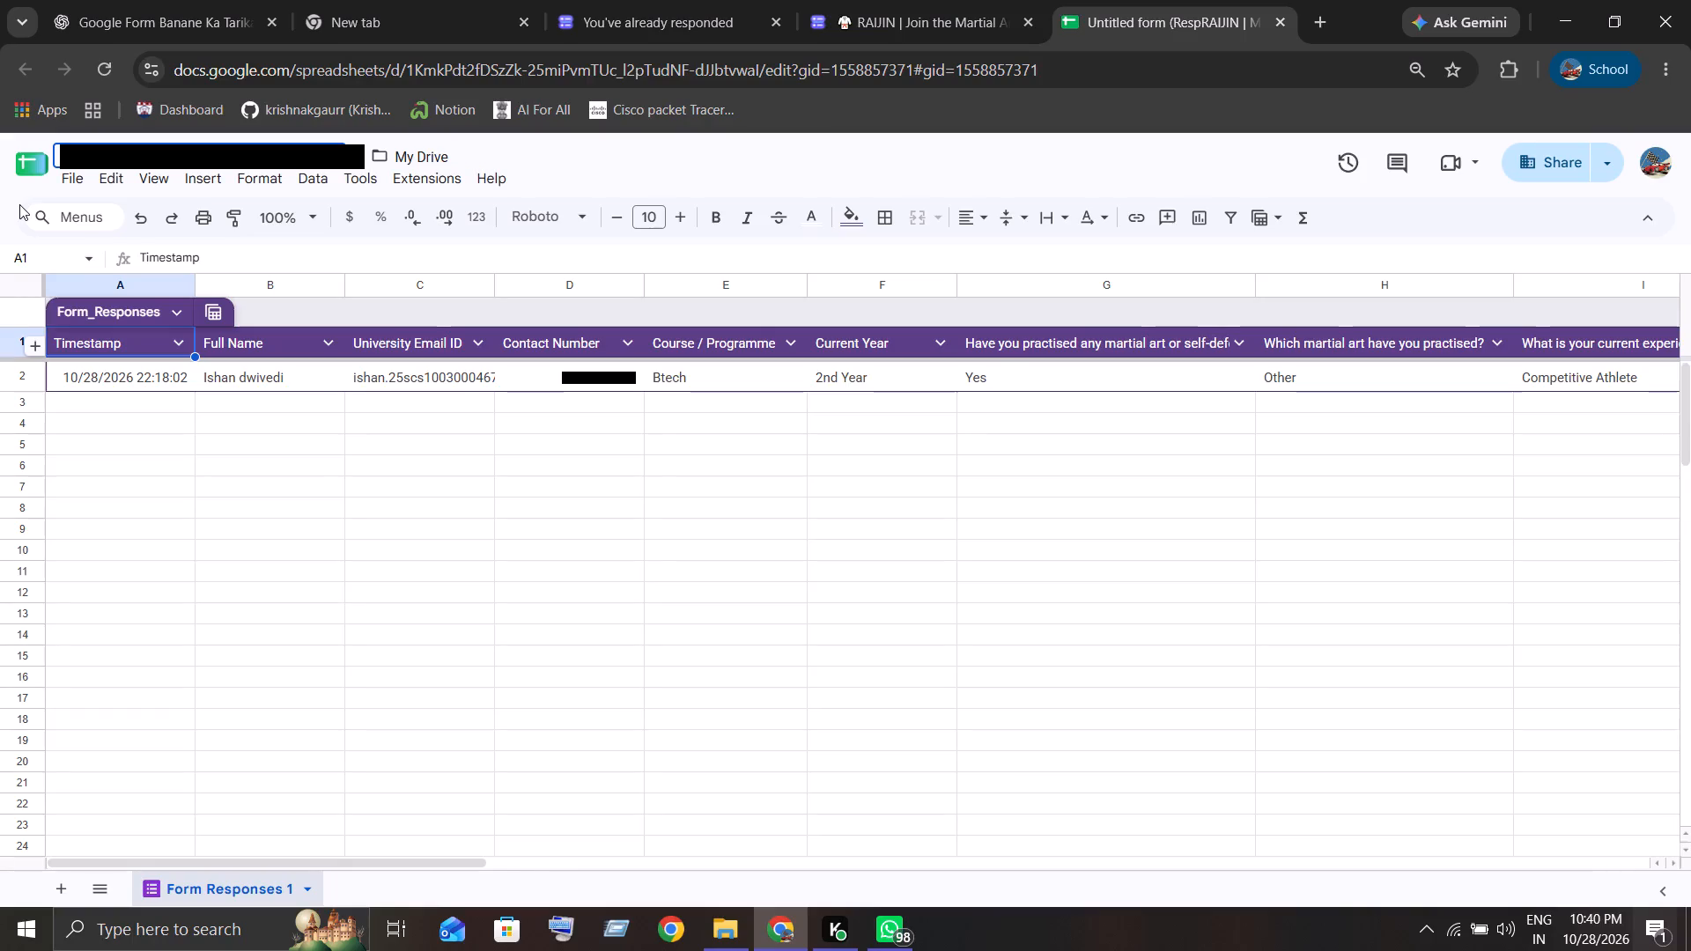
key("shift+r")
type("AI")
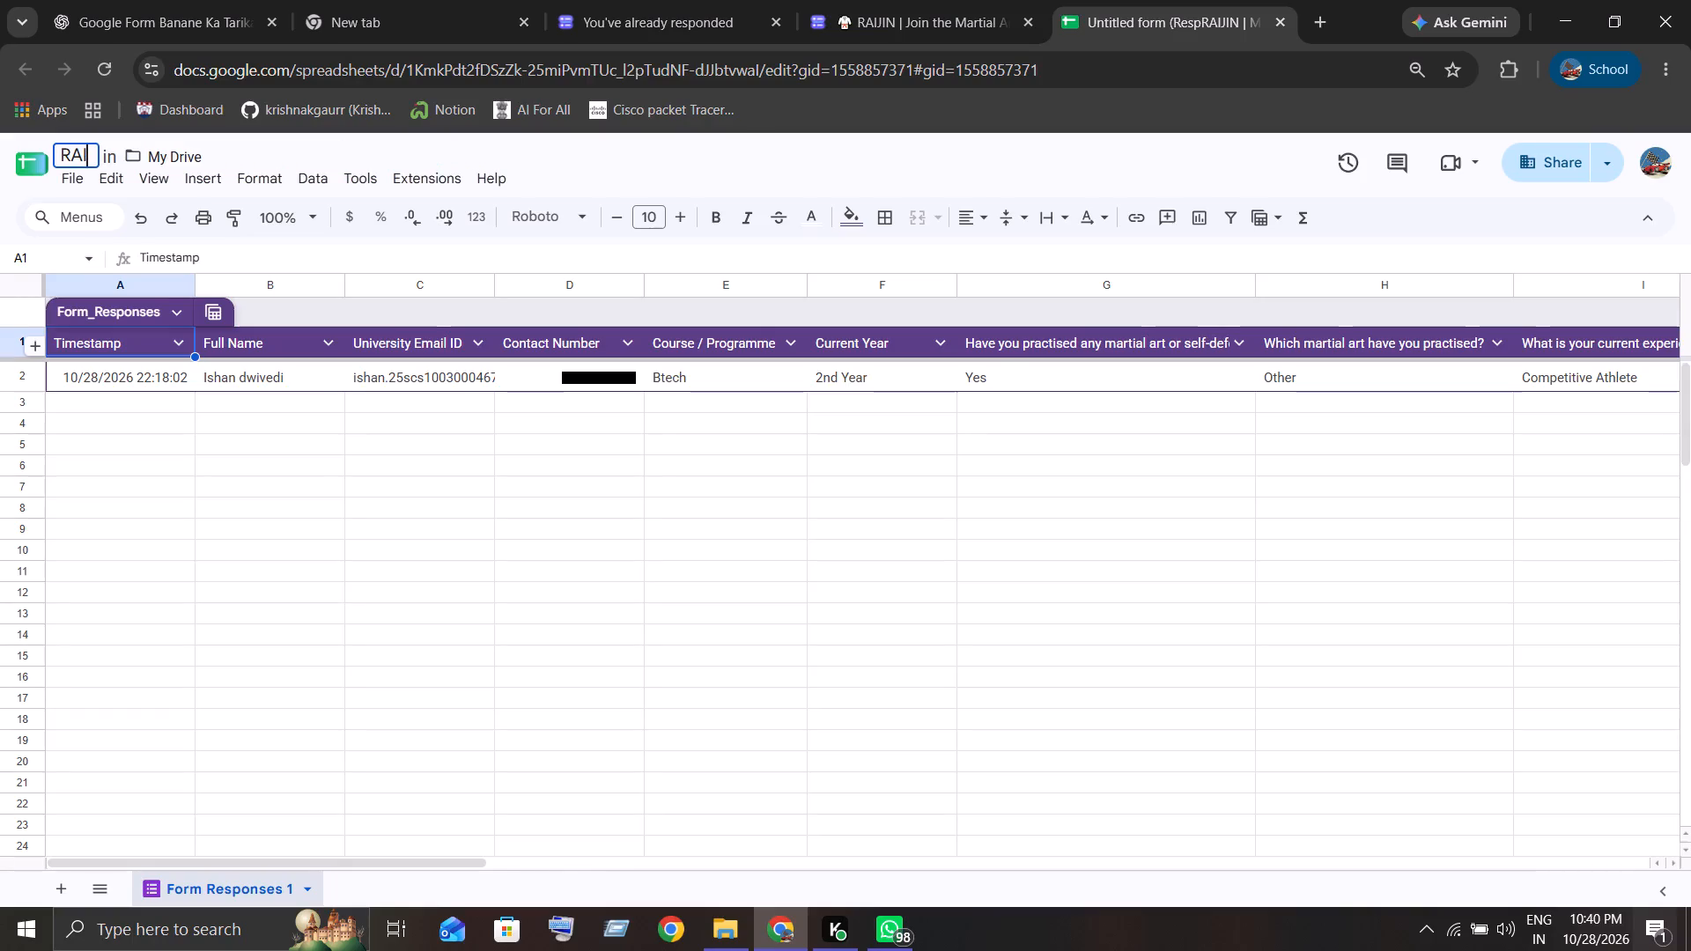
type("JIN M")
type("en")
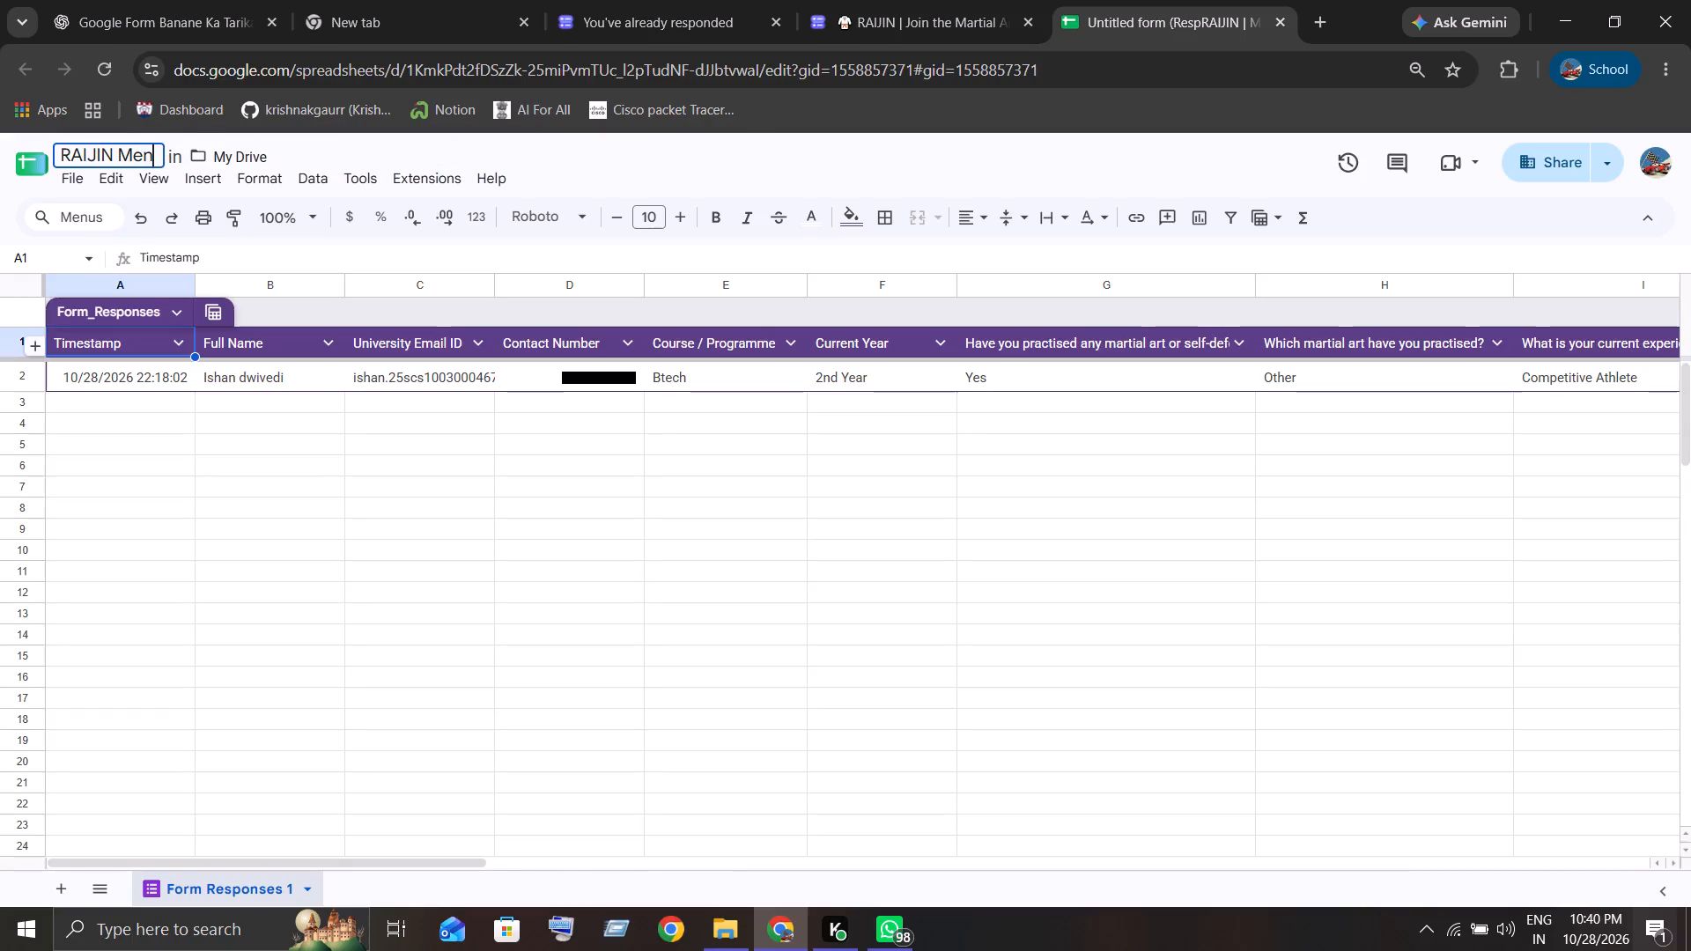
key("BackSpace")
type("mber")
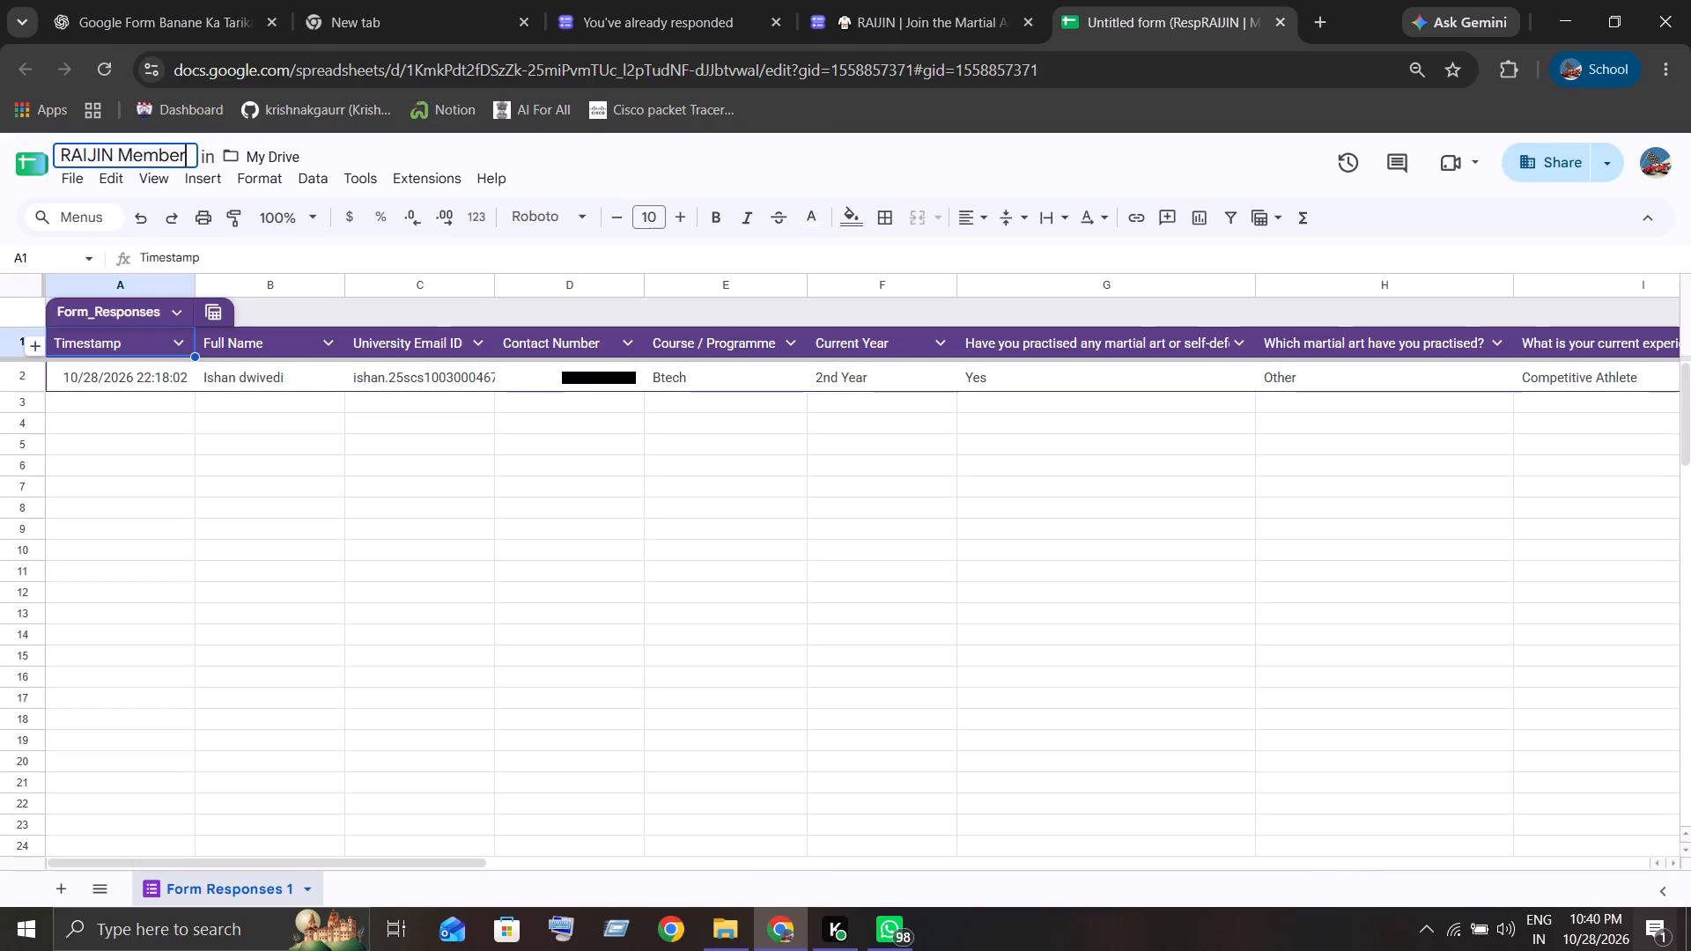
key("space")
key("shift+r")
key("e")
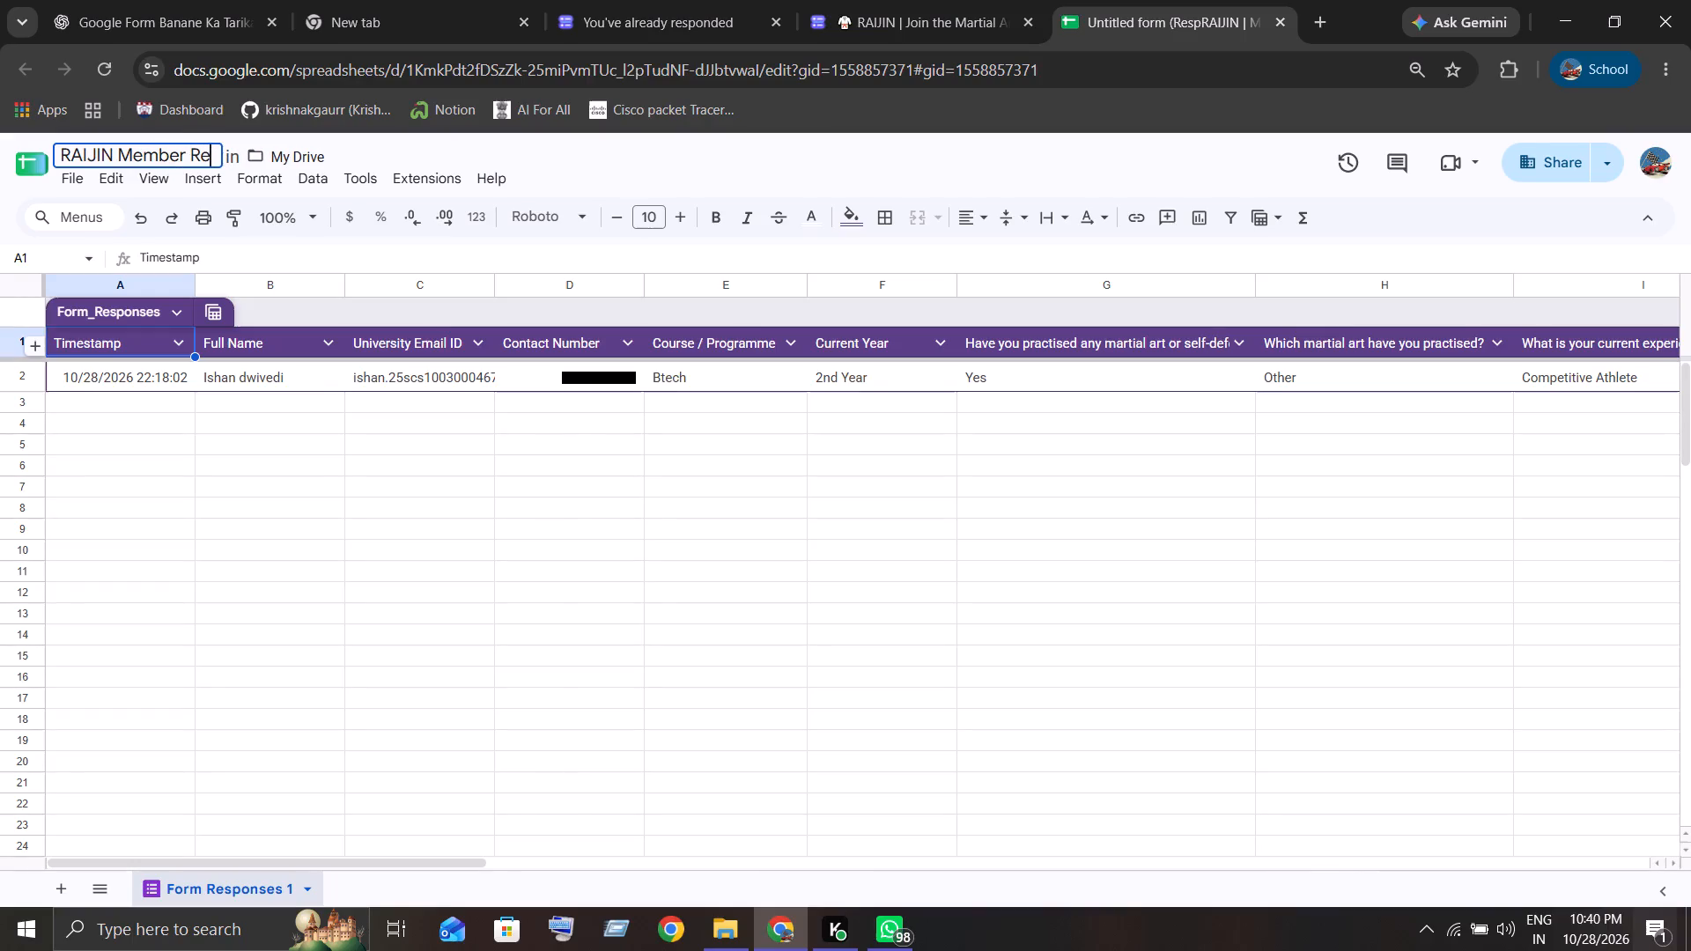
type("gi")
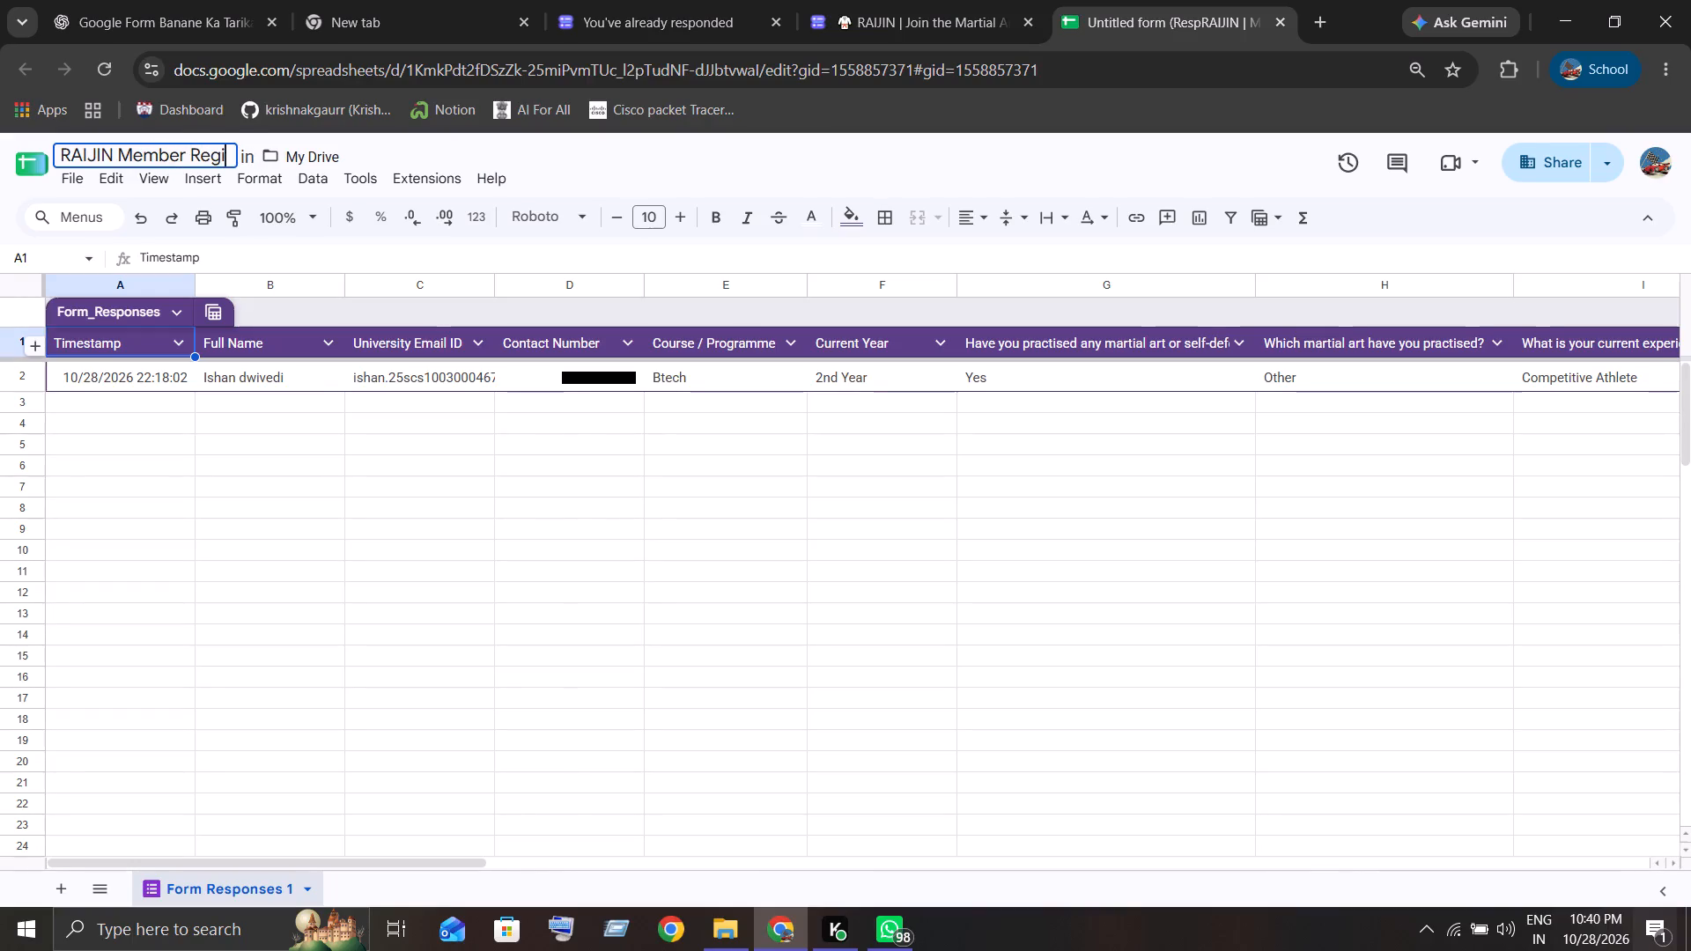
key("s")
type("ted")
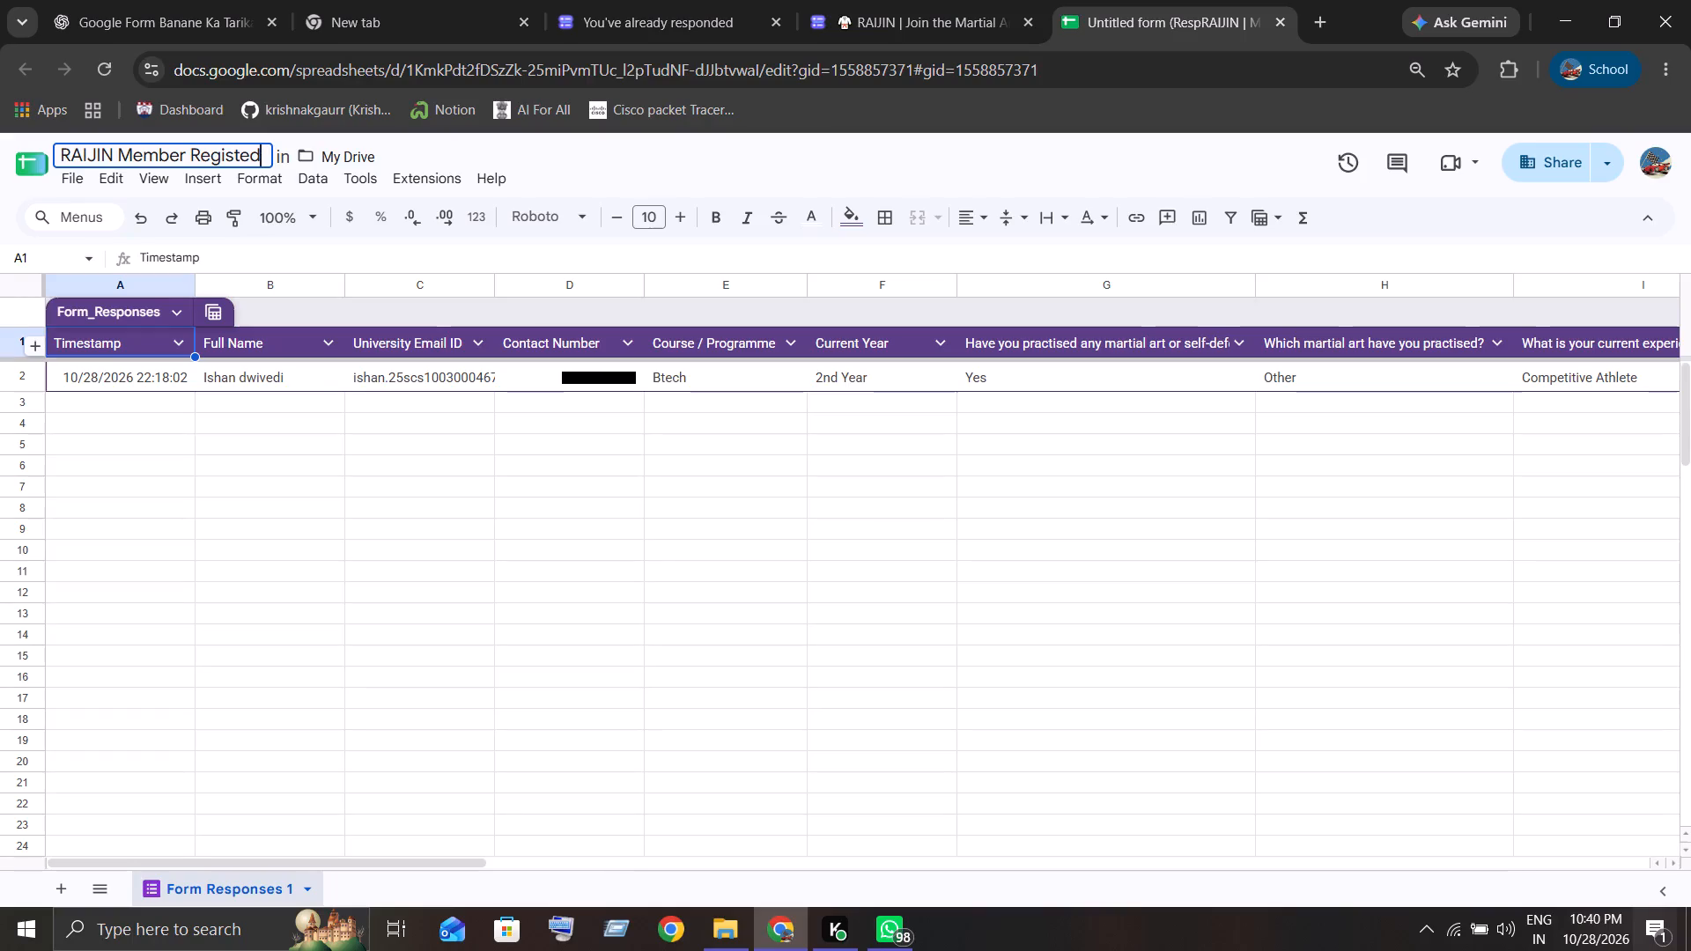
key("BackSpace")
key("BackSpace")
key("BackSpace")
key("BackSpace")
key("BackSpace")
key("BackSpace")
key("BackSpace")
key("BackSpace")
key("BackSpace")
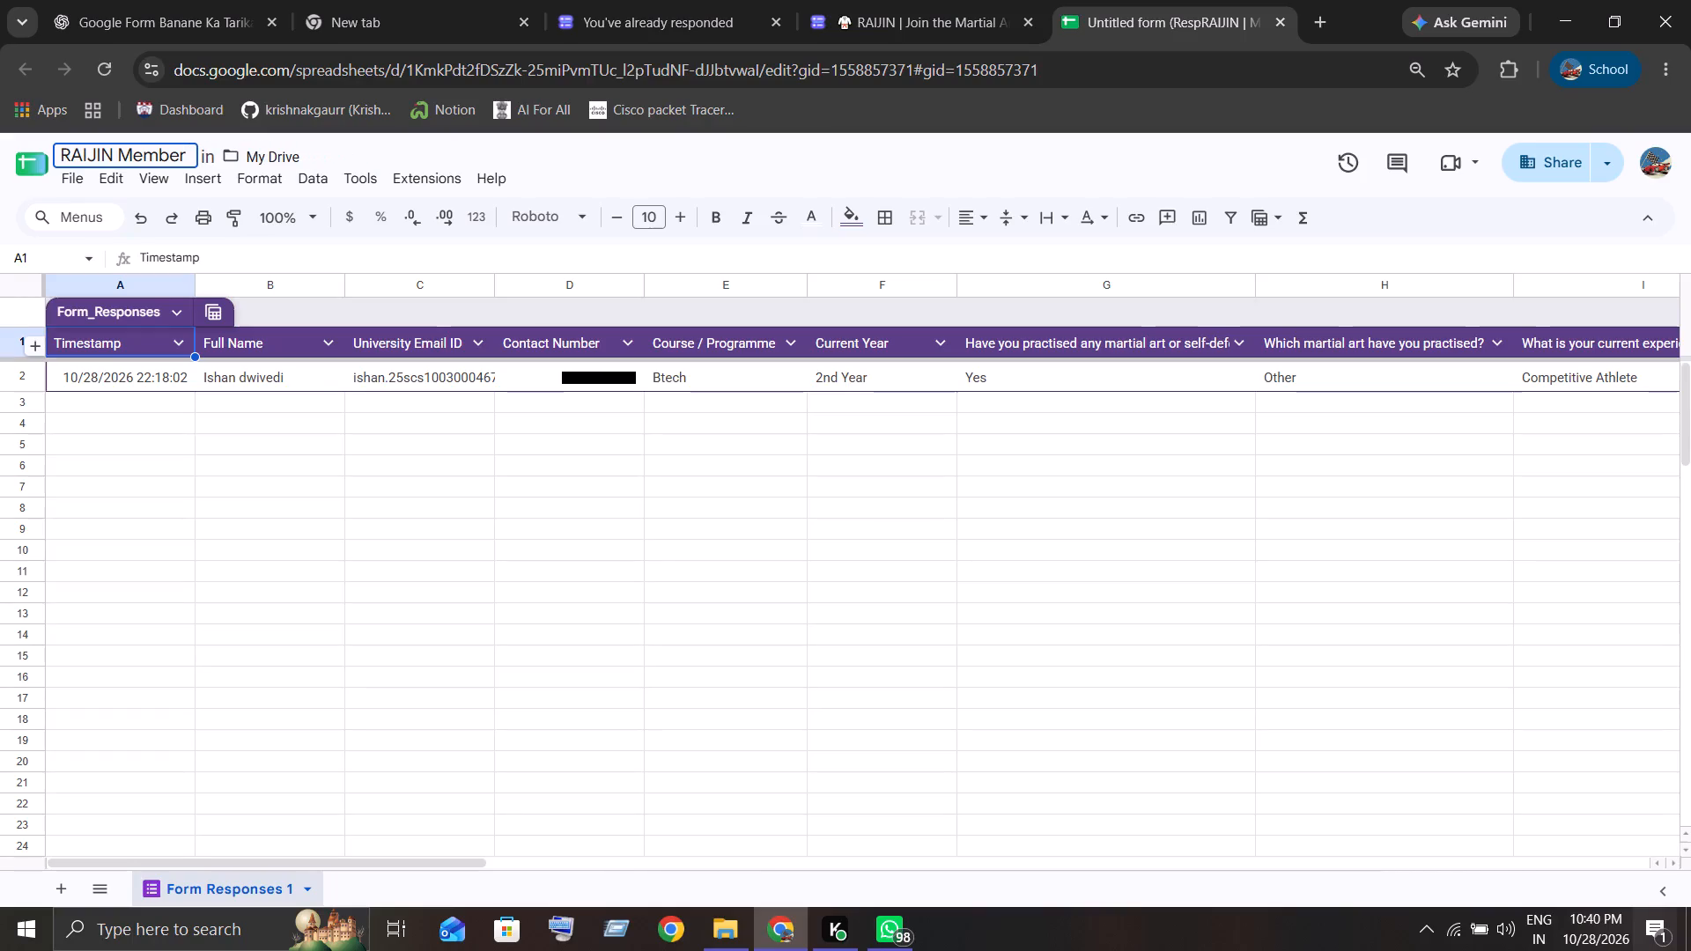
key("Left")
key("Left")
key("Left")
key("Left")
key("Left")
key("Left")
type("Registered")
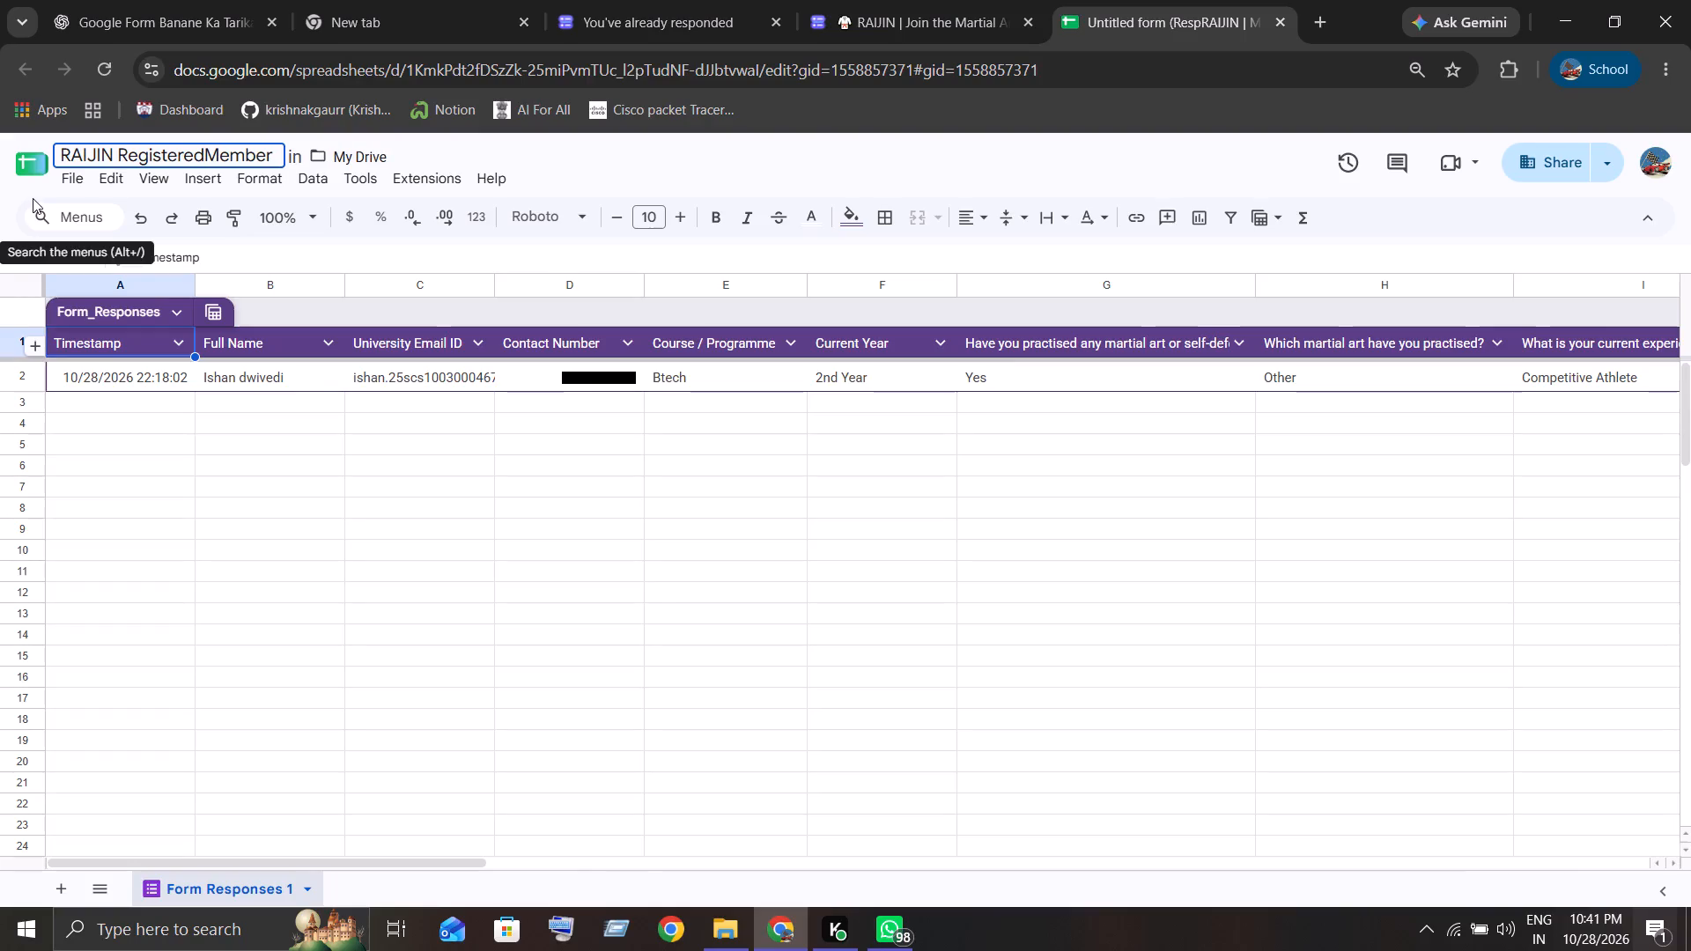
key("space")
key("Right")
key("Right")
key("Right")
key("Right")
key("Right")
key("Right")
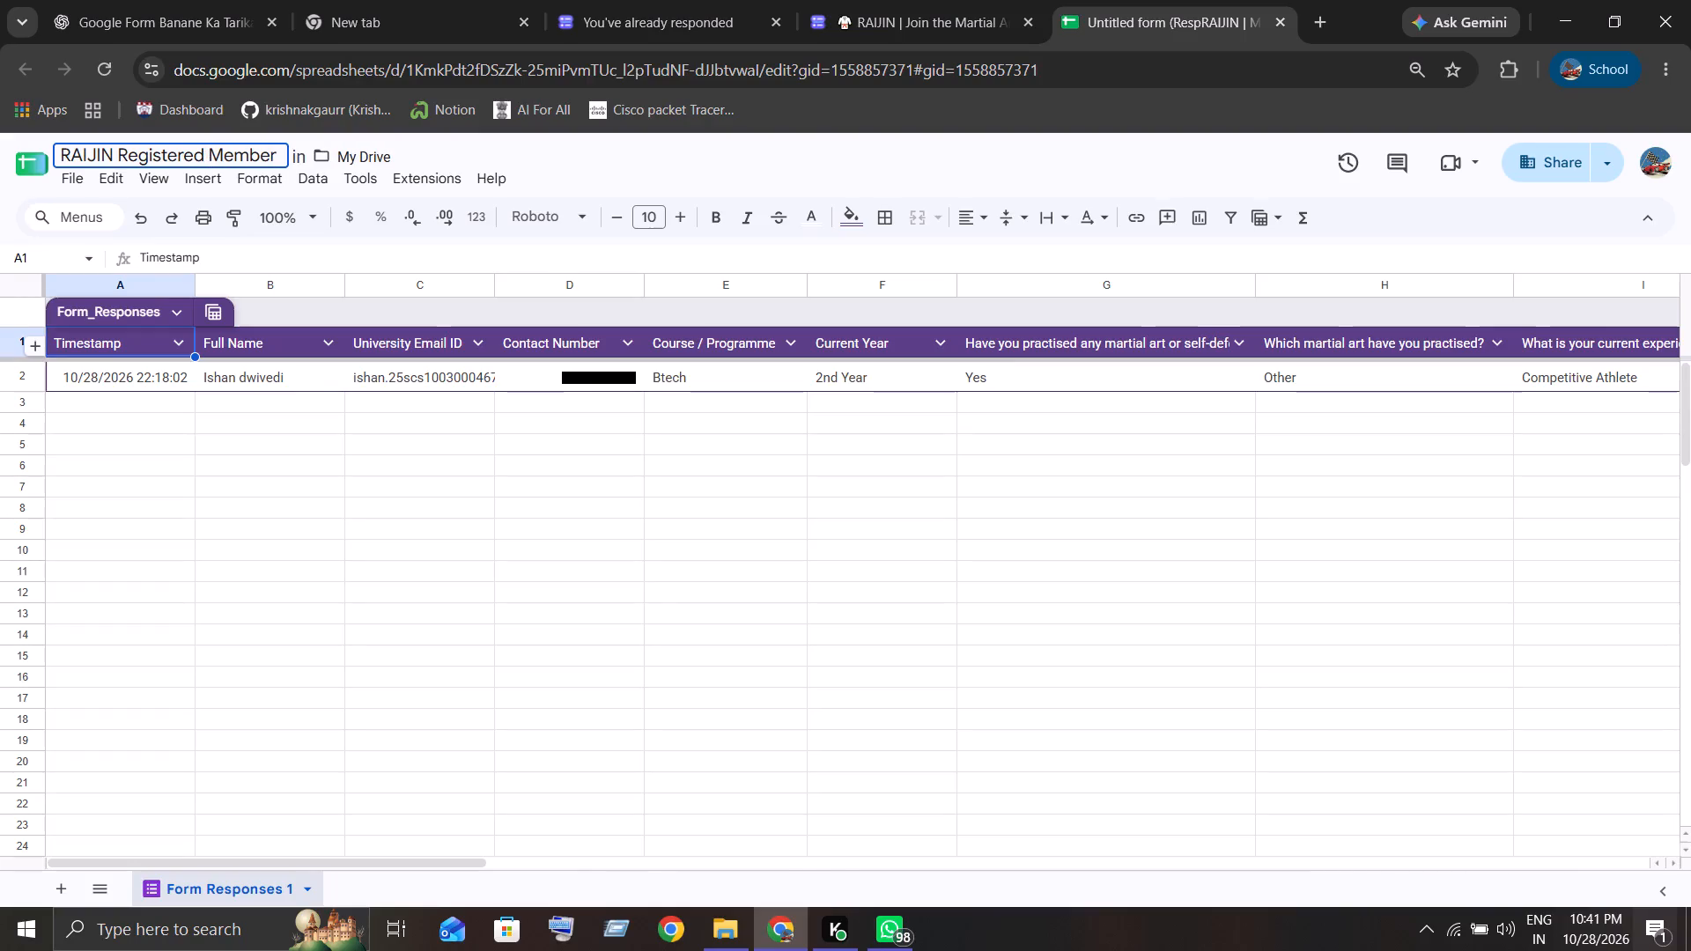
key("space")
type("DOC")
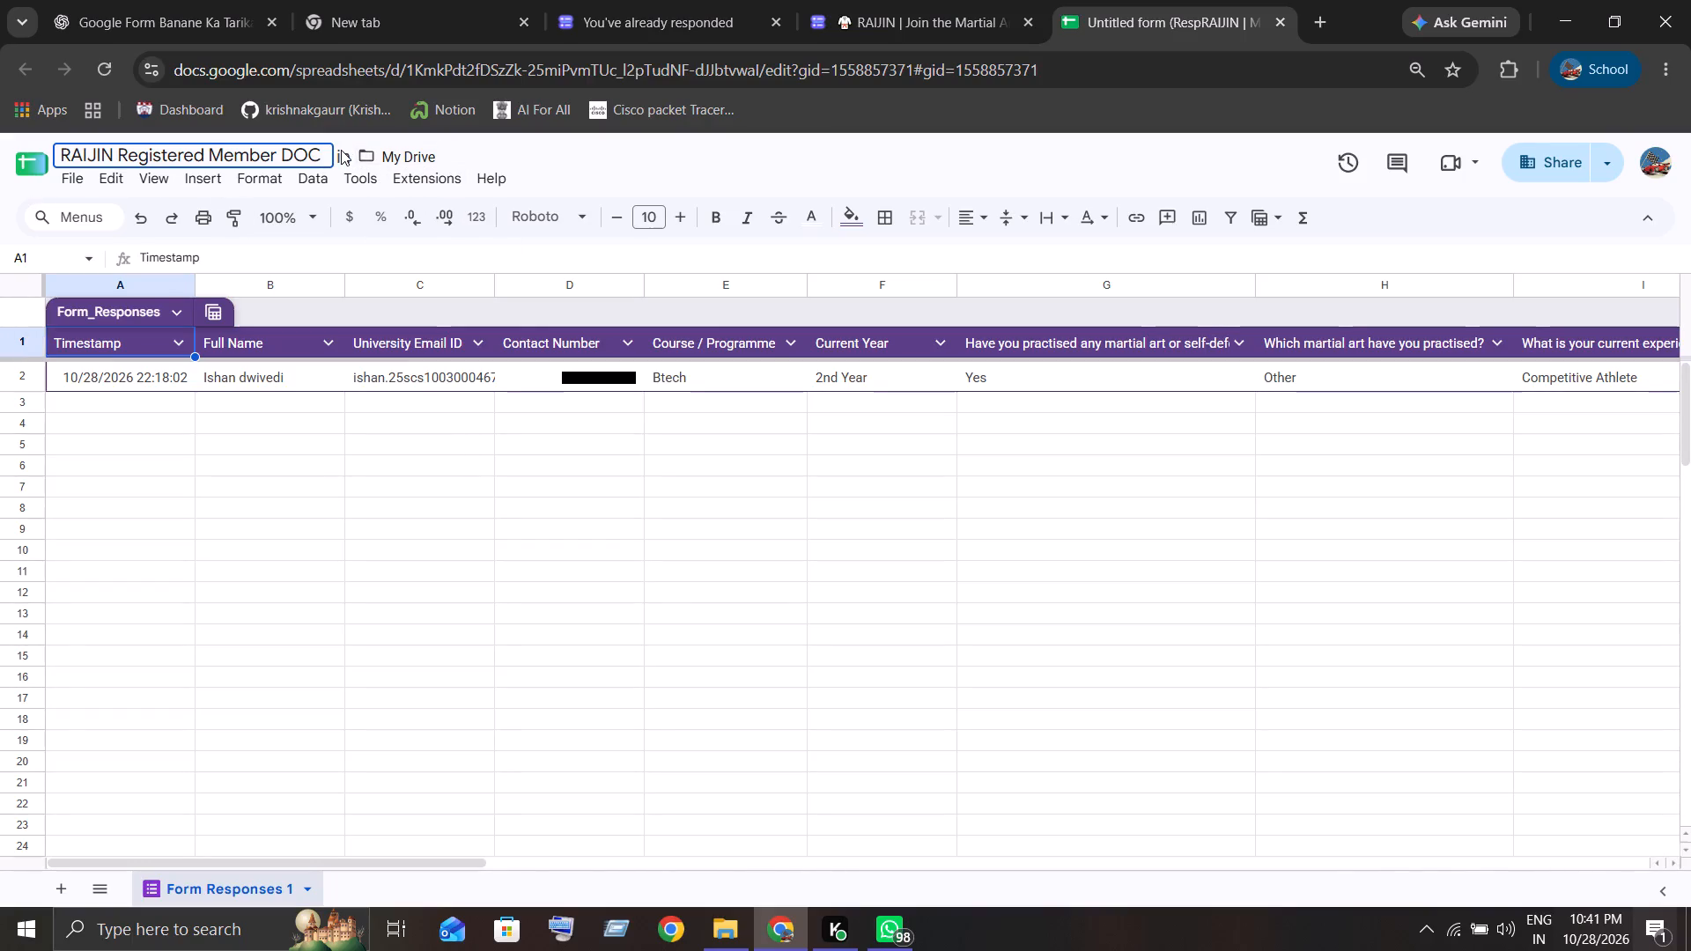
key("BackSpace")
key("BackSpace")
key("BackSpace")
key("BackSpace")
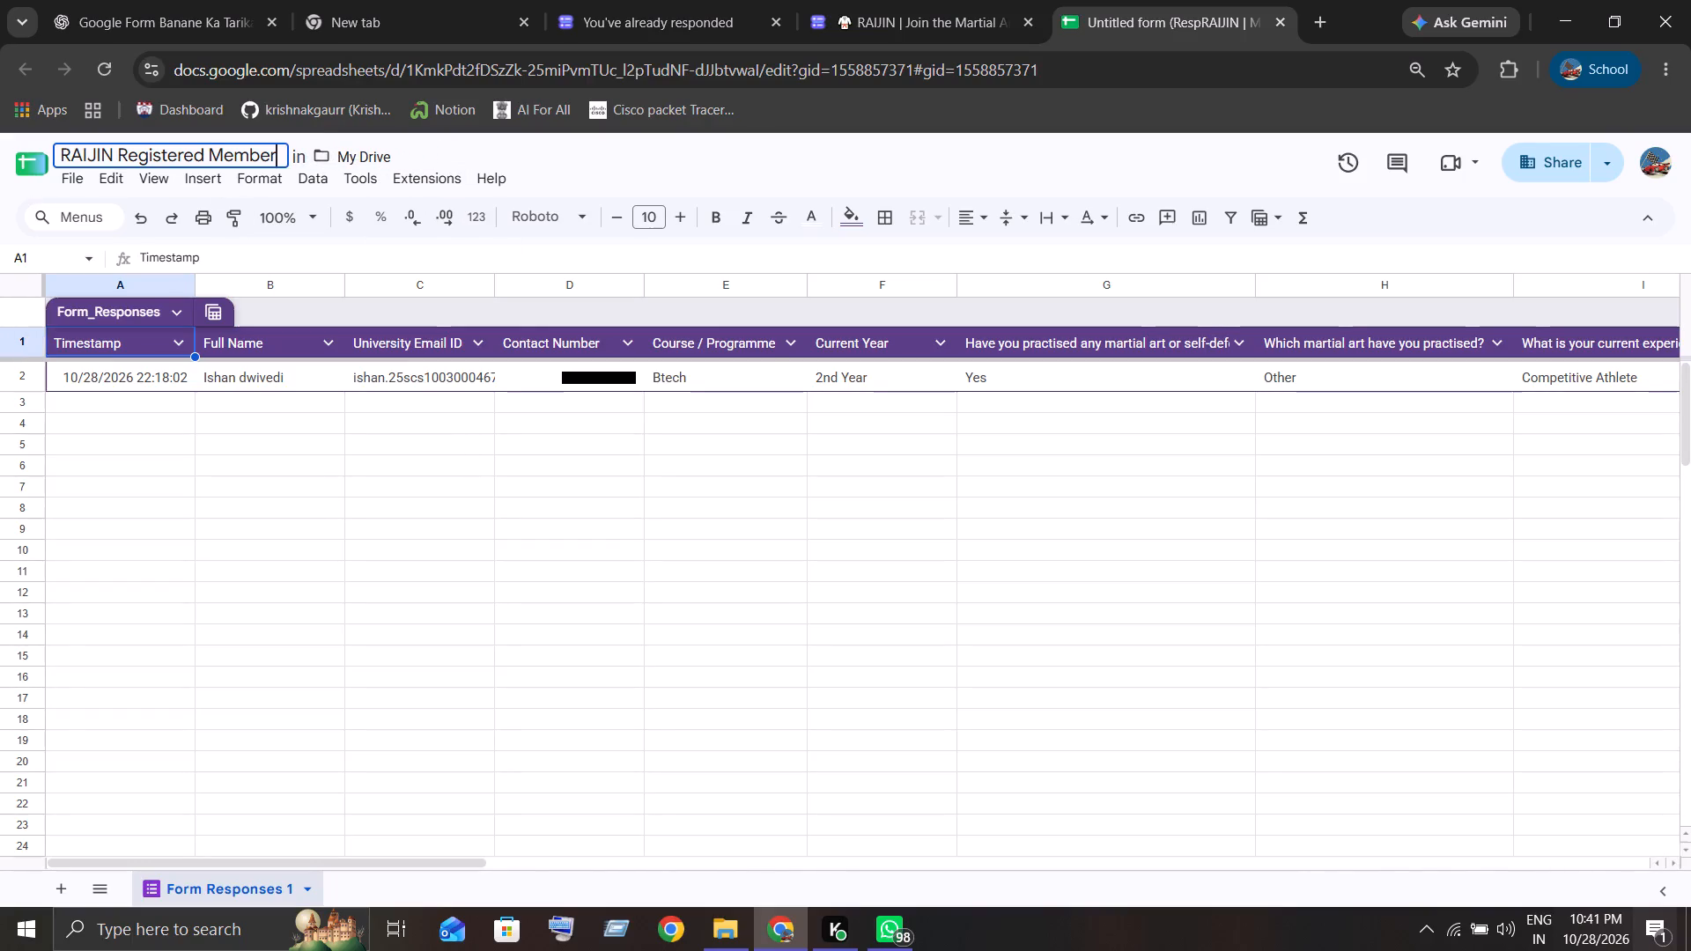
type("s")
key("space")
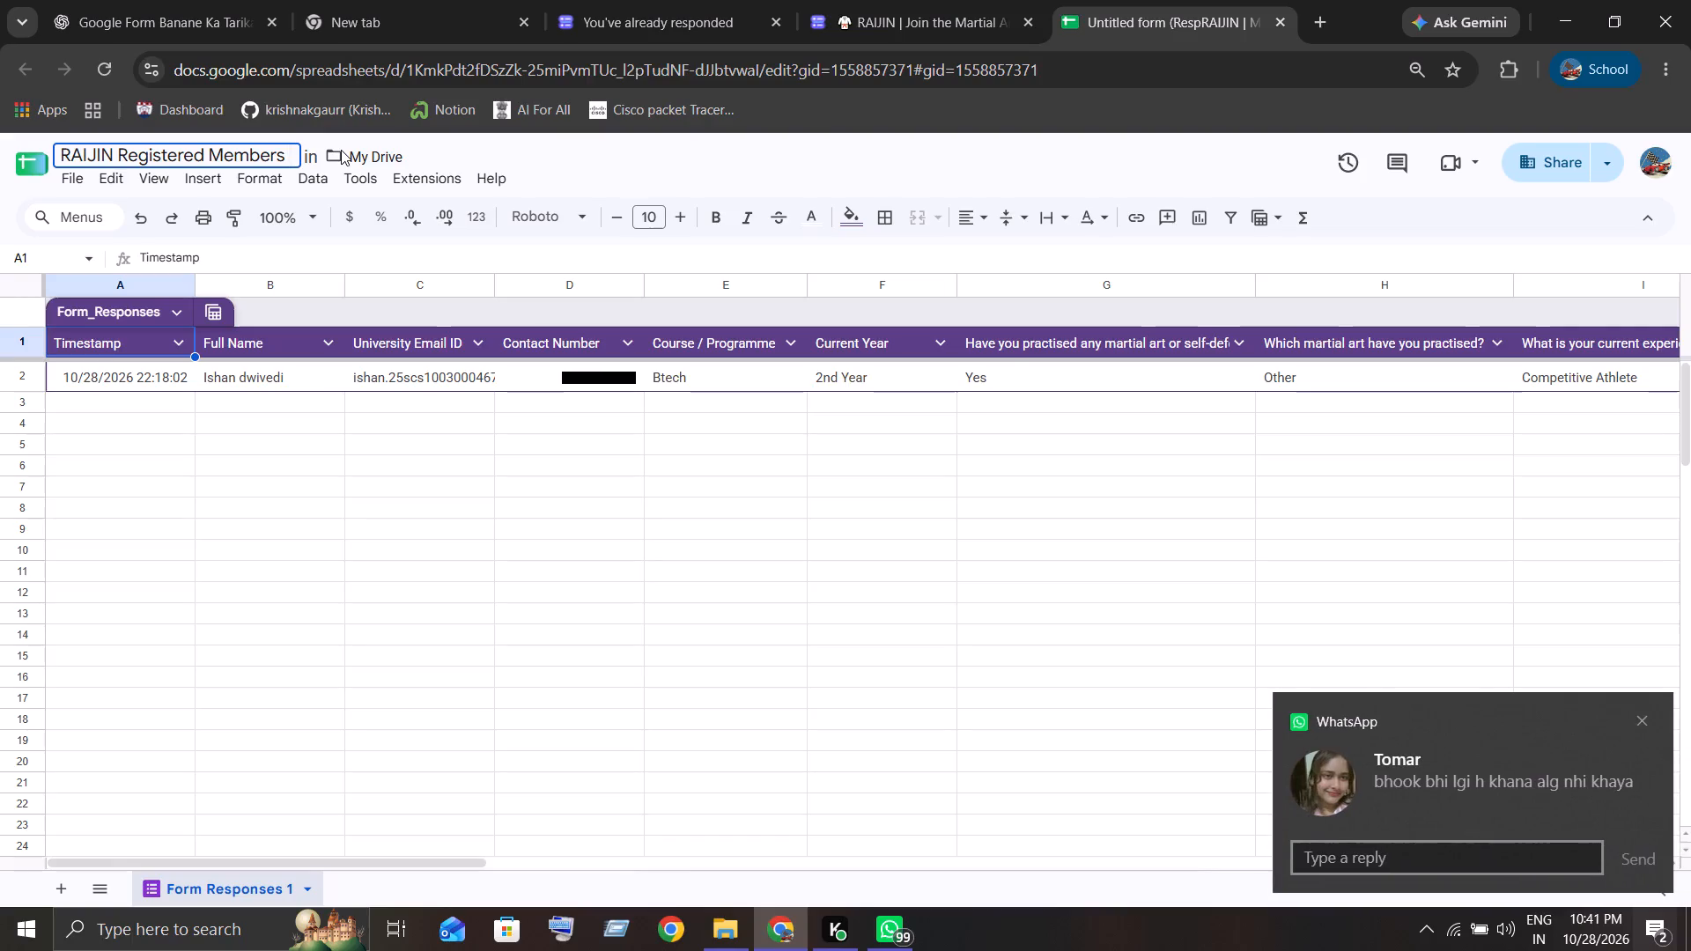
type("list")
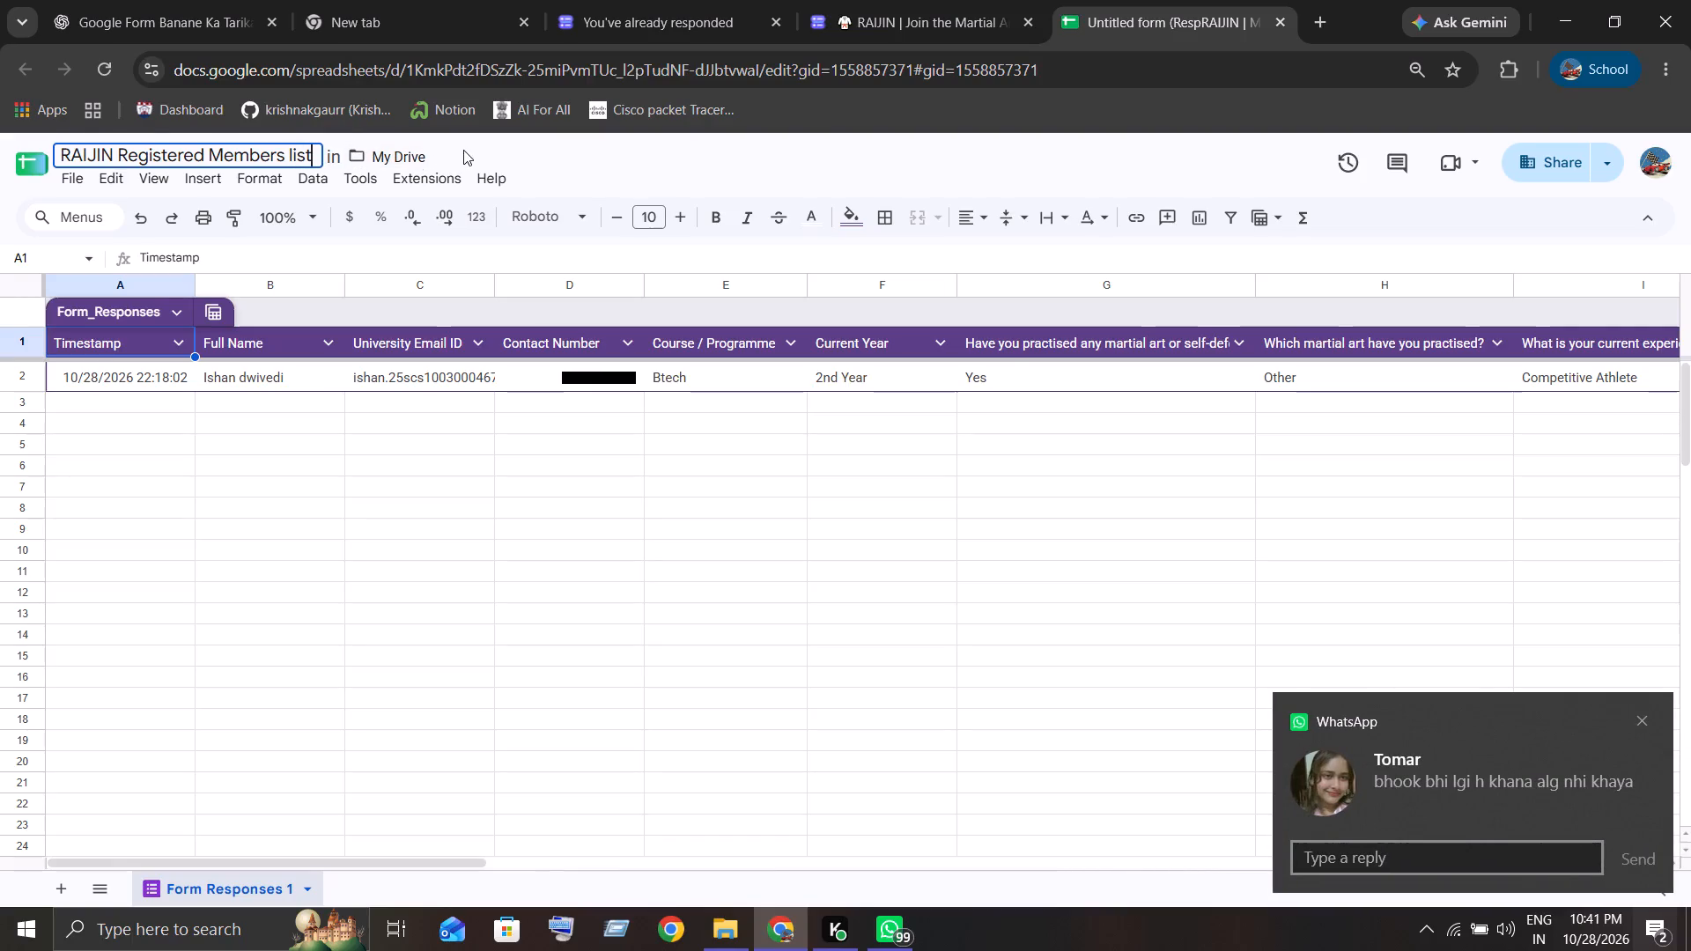
left_click(463, 150)
Look down the response sheet's rows and close the RAIJIN Registered Members list spreadsheet.
scroll(415, 207, "down", 2)
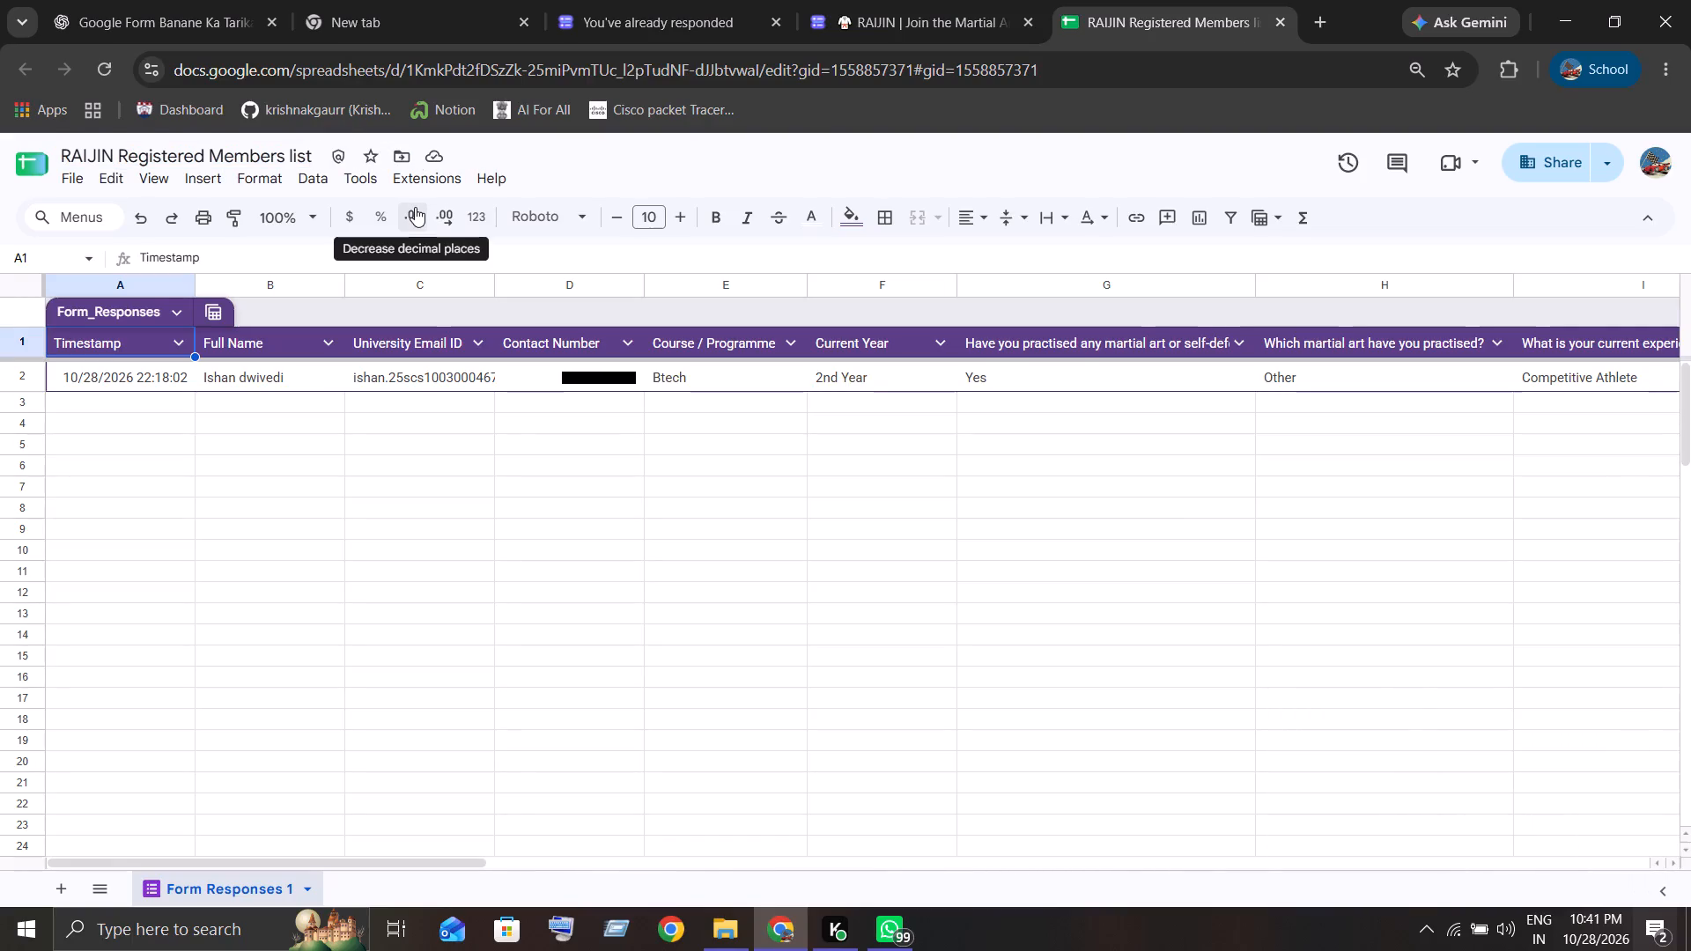
scroll(437, 333, "down", 3)
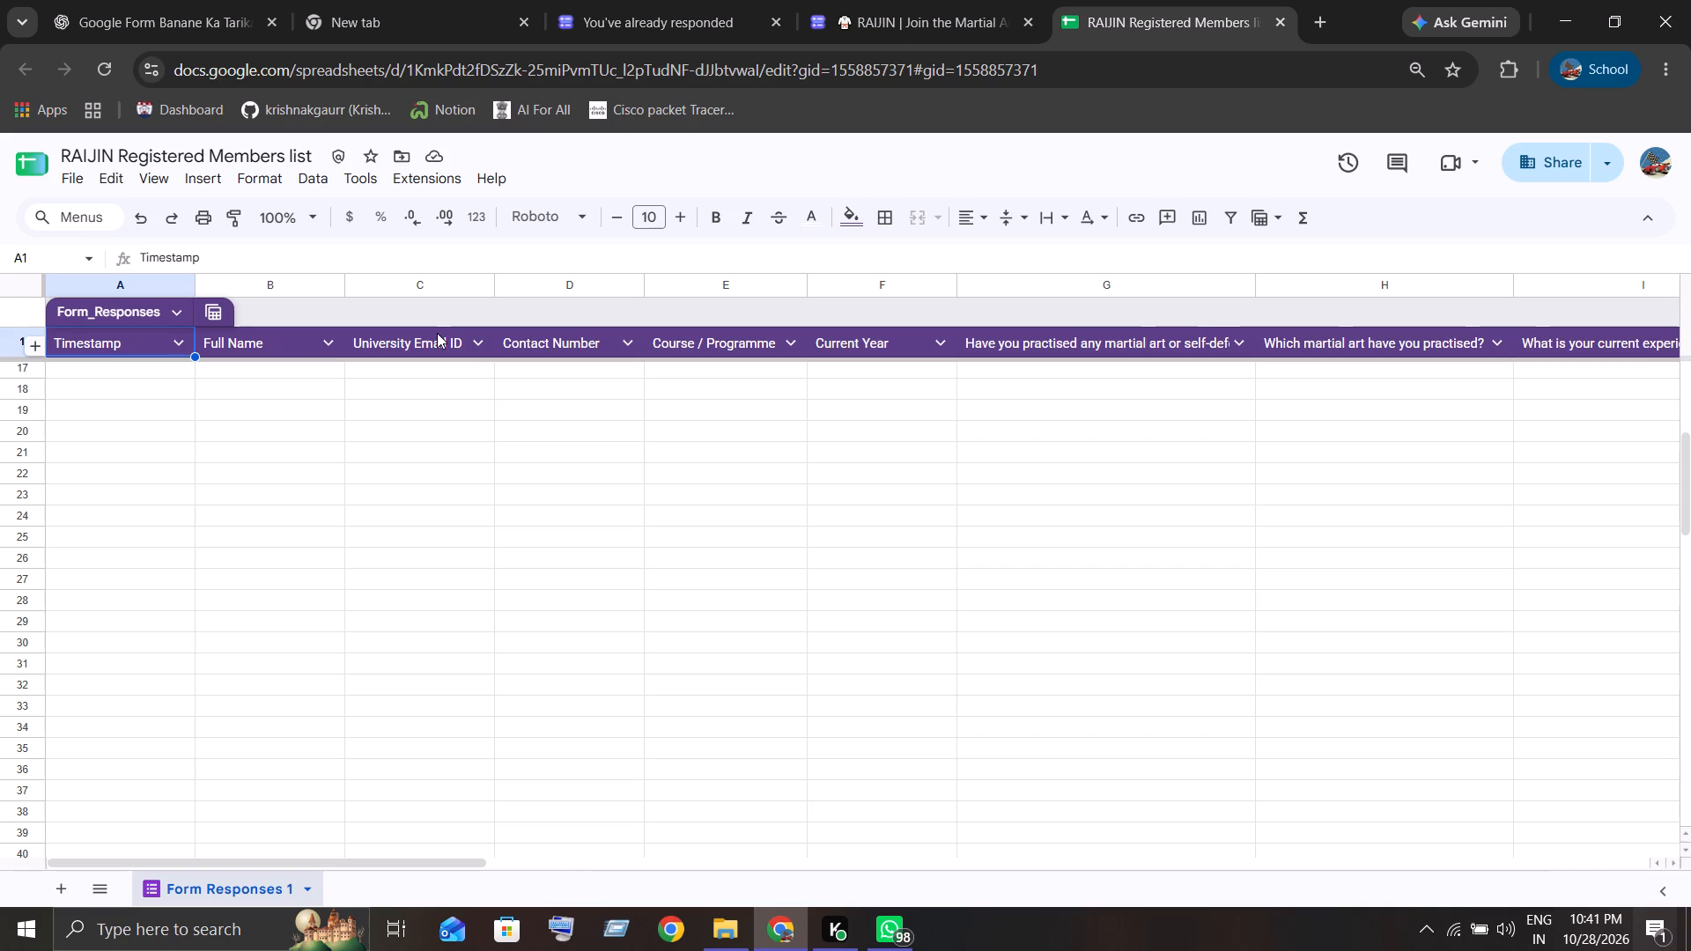
left_click(1285, 28)
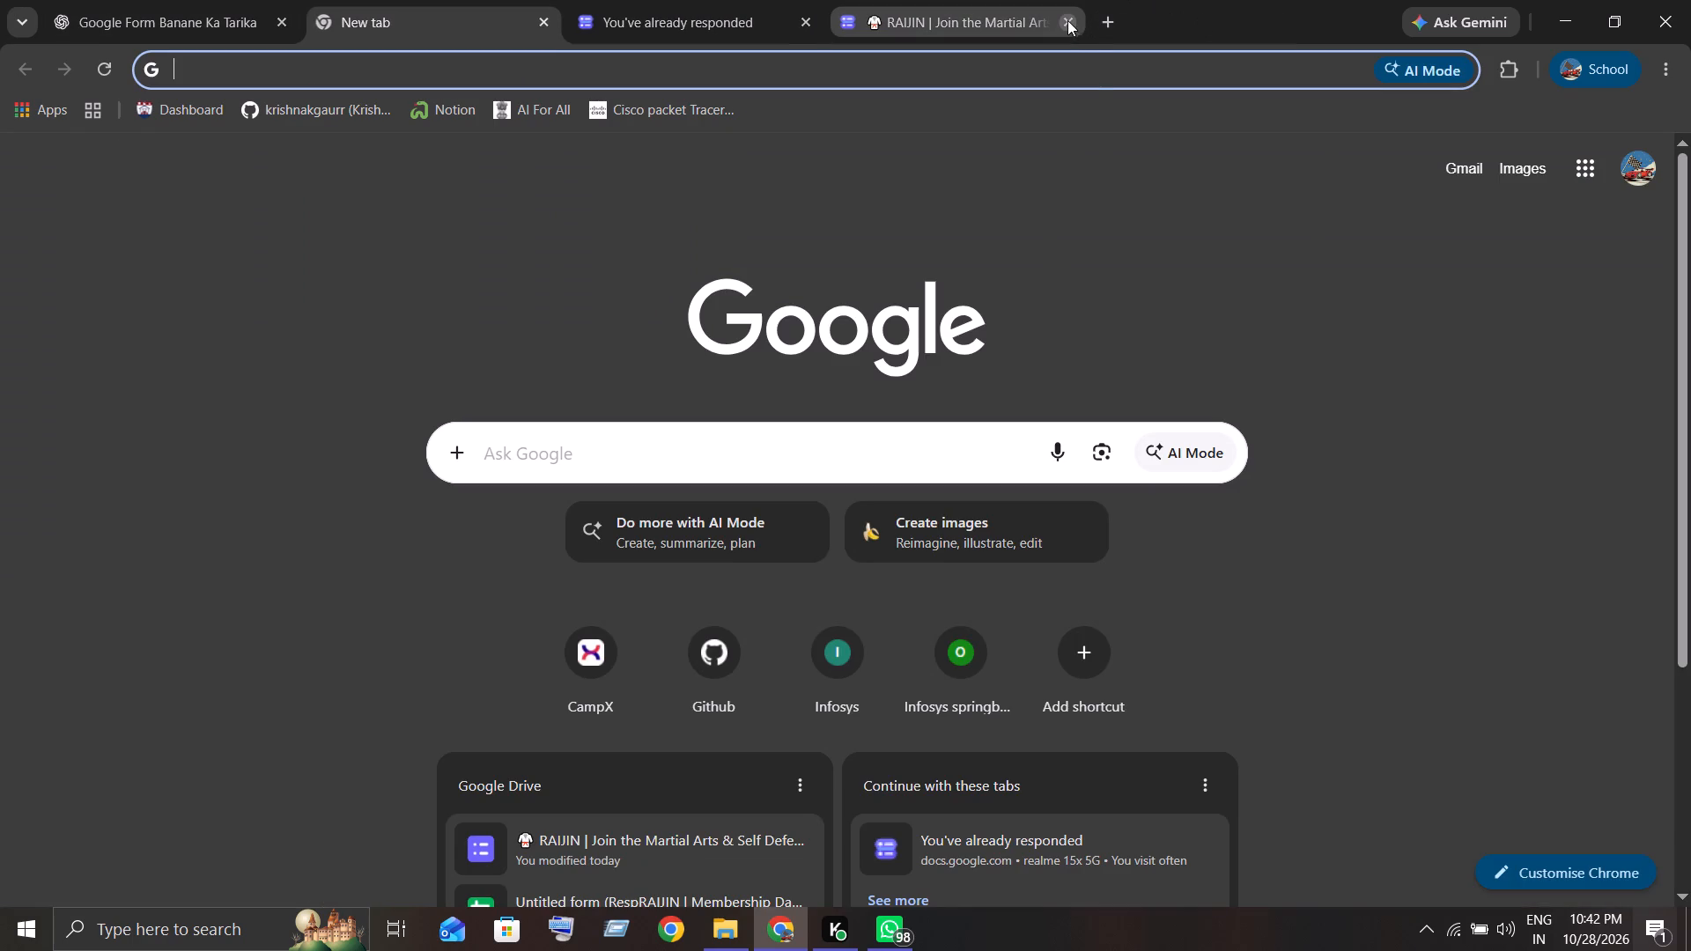
Return to the RAIJIN form editor and dismiss its open sharing dialog without adding anyone.
left_click(991, 0)
left_click(666, 0)
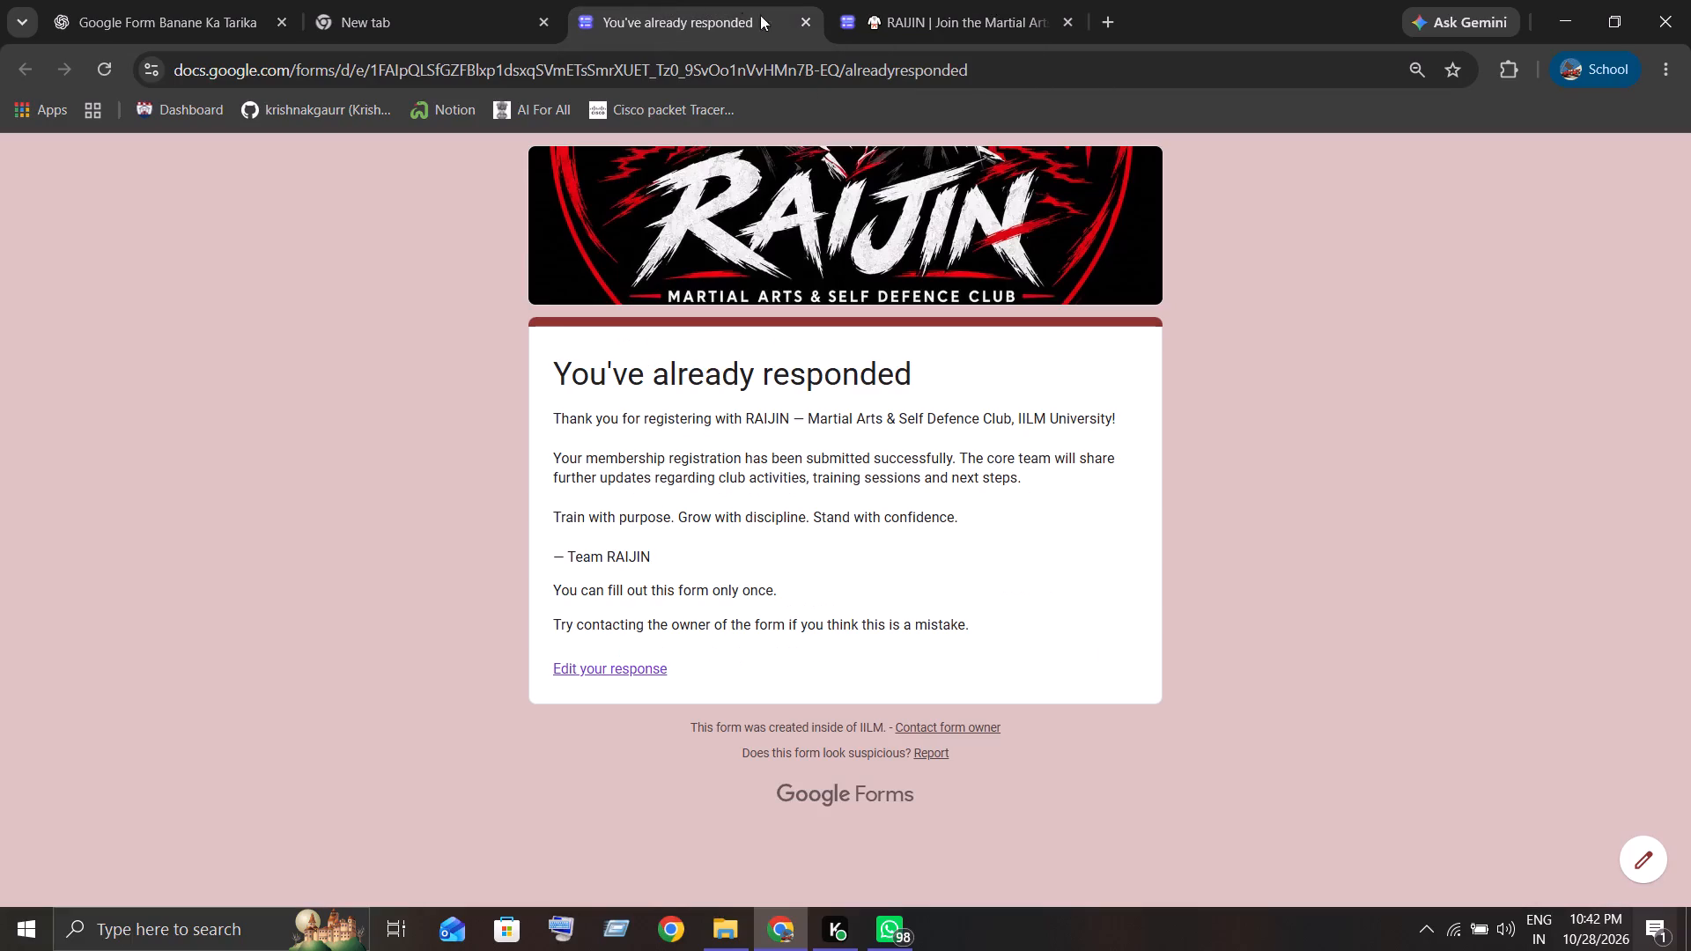
left_click(1015, 5)
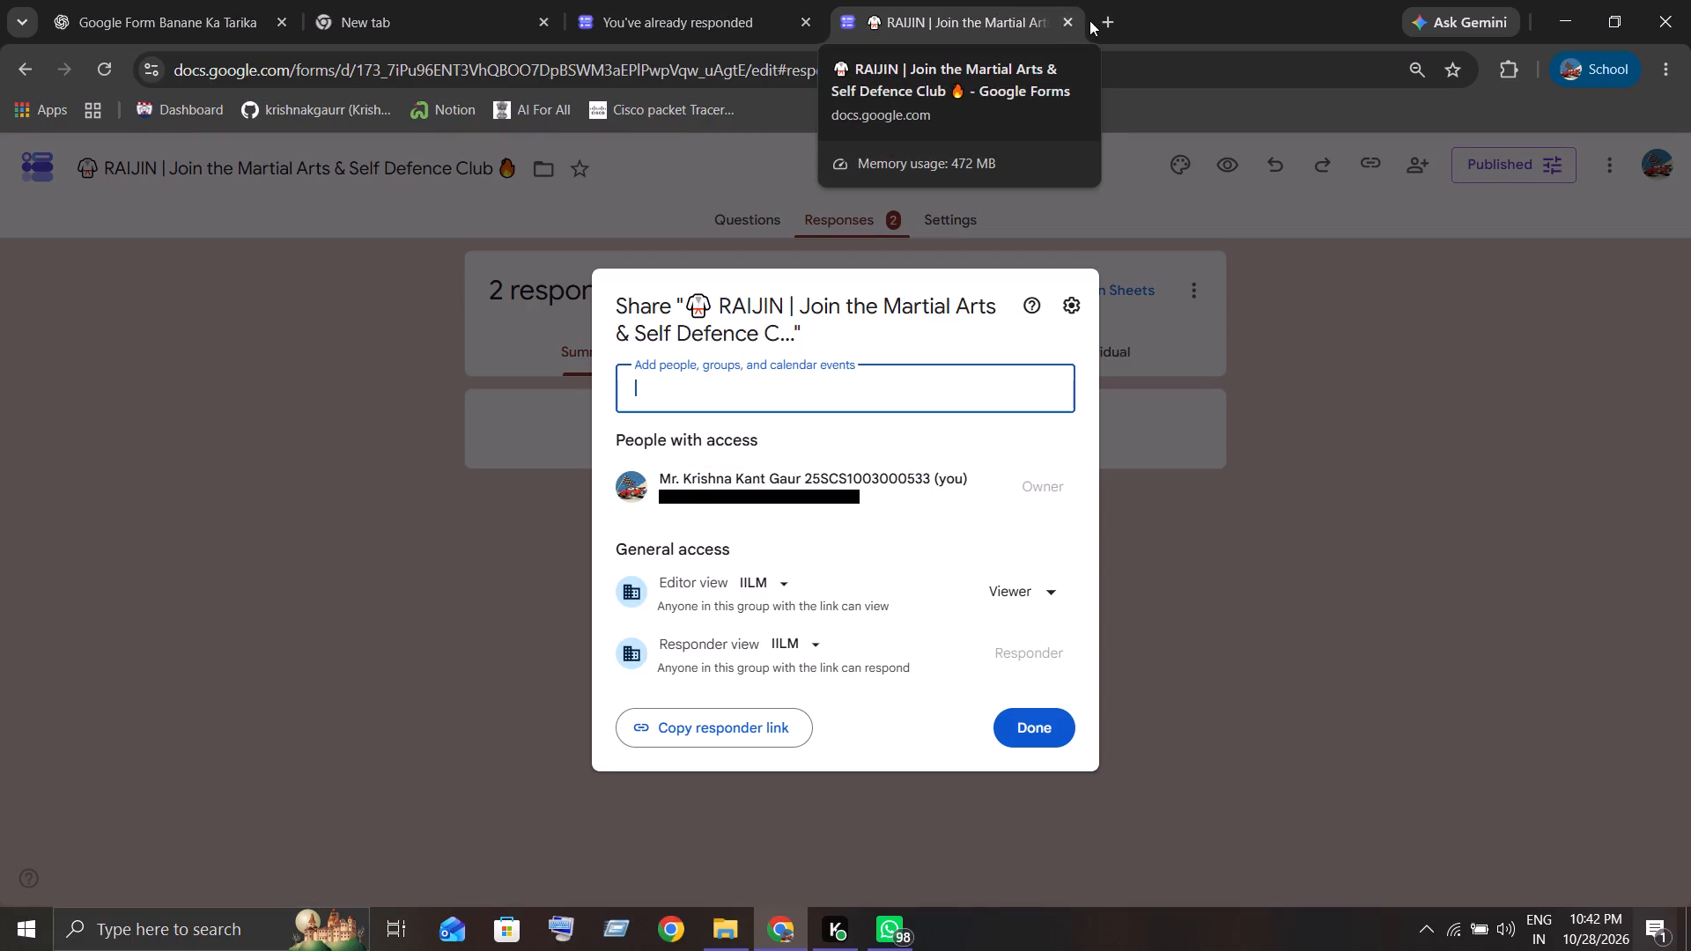
left_click(951, 20)
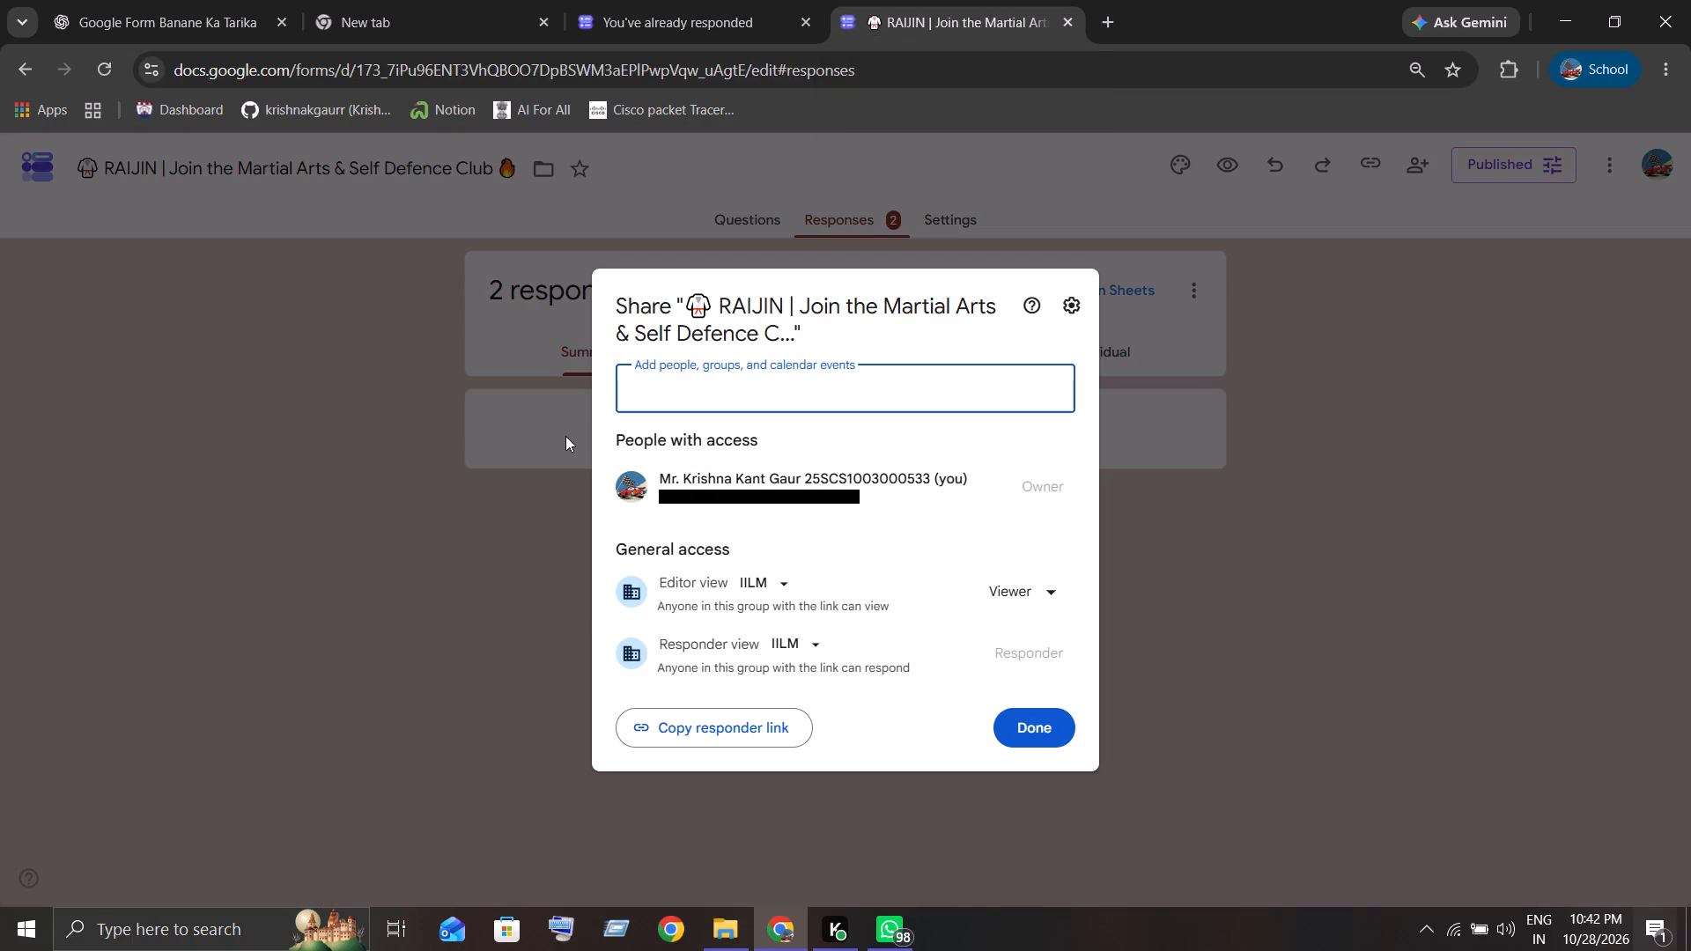
left_click(484, 605)
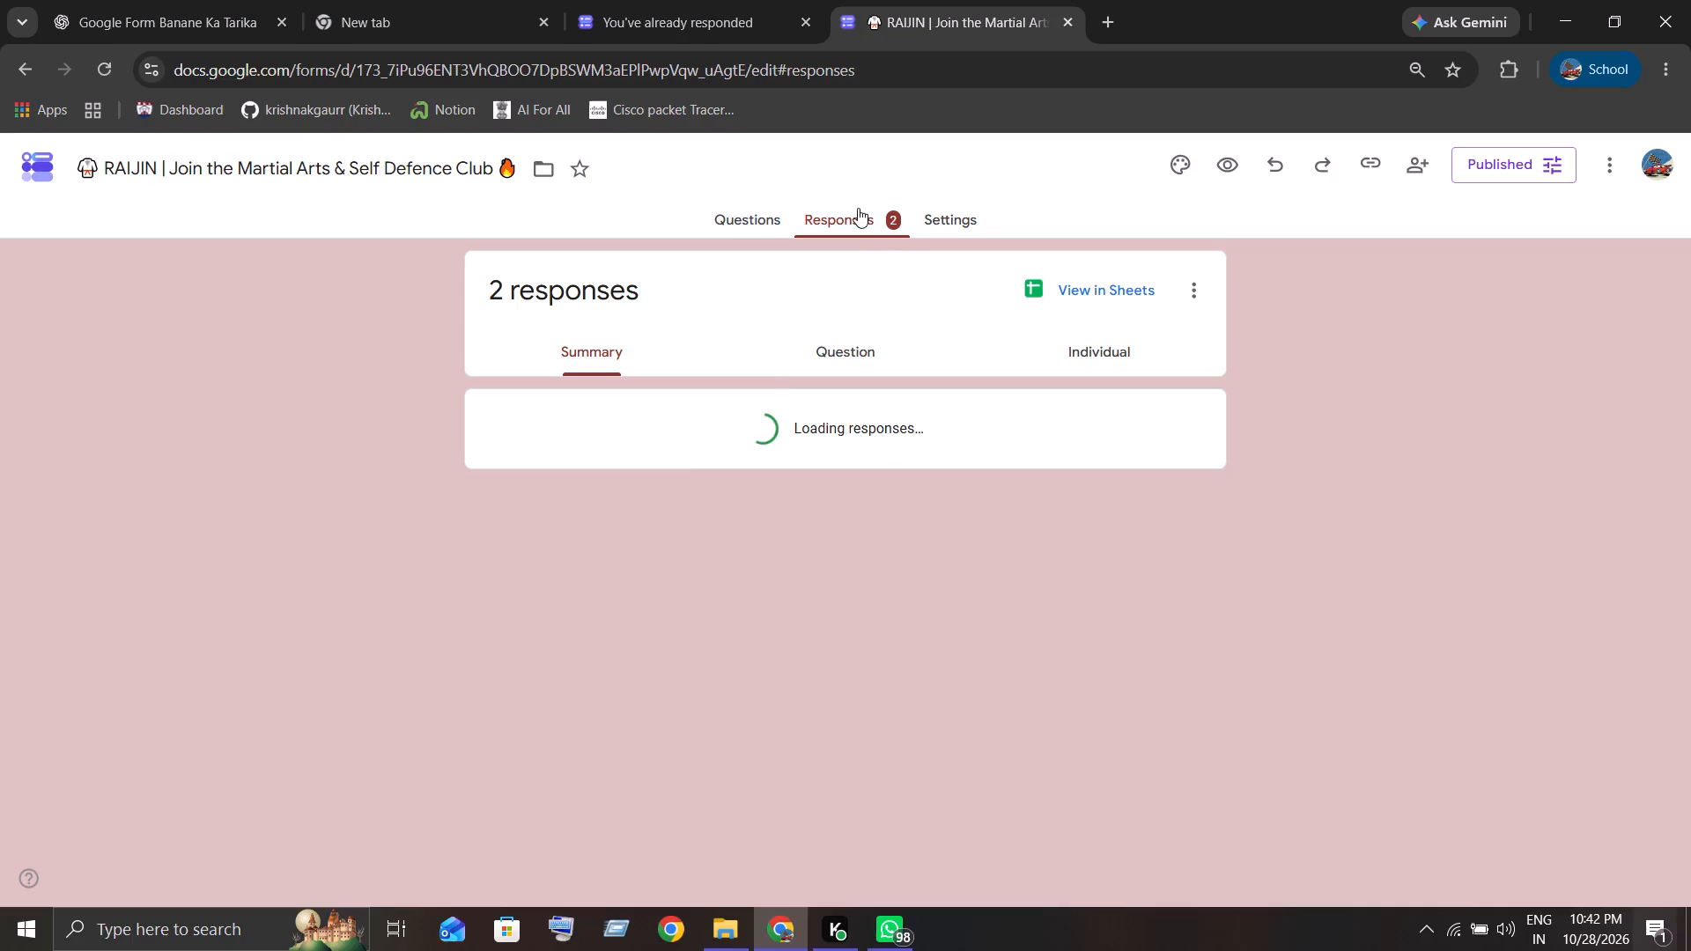
Turn off Allow response editing in the form's response settings.
left_click(928, 217)
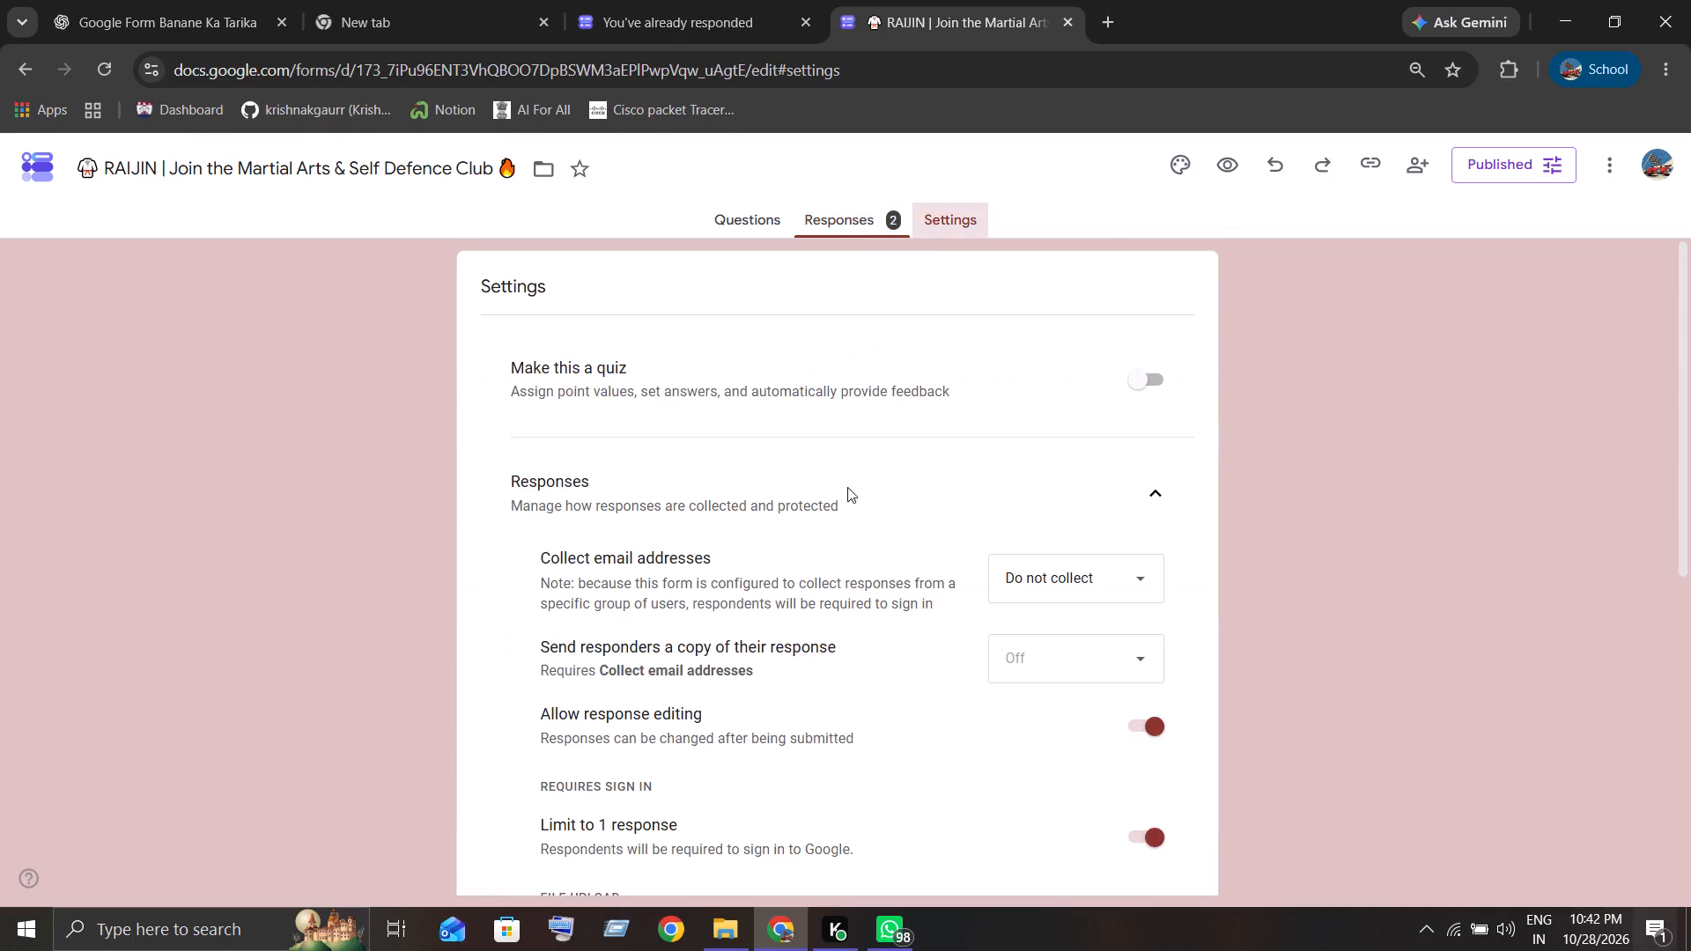
scroll(660, 699, "down", 4)
scroll(775, 135, "down", 1)
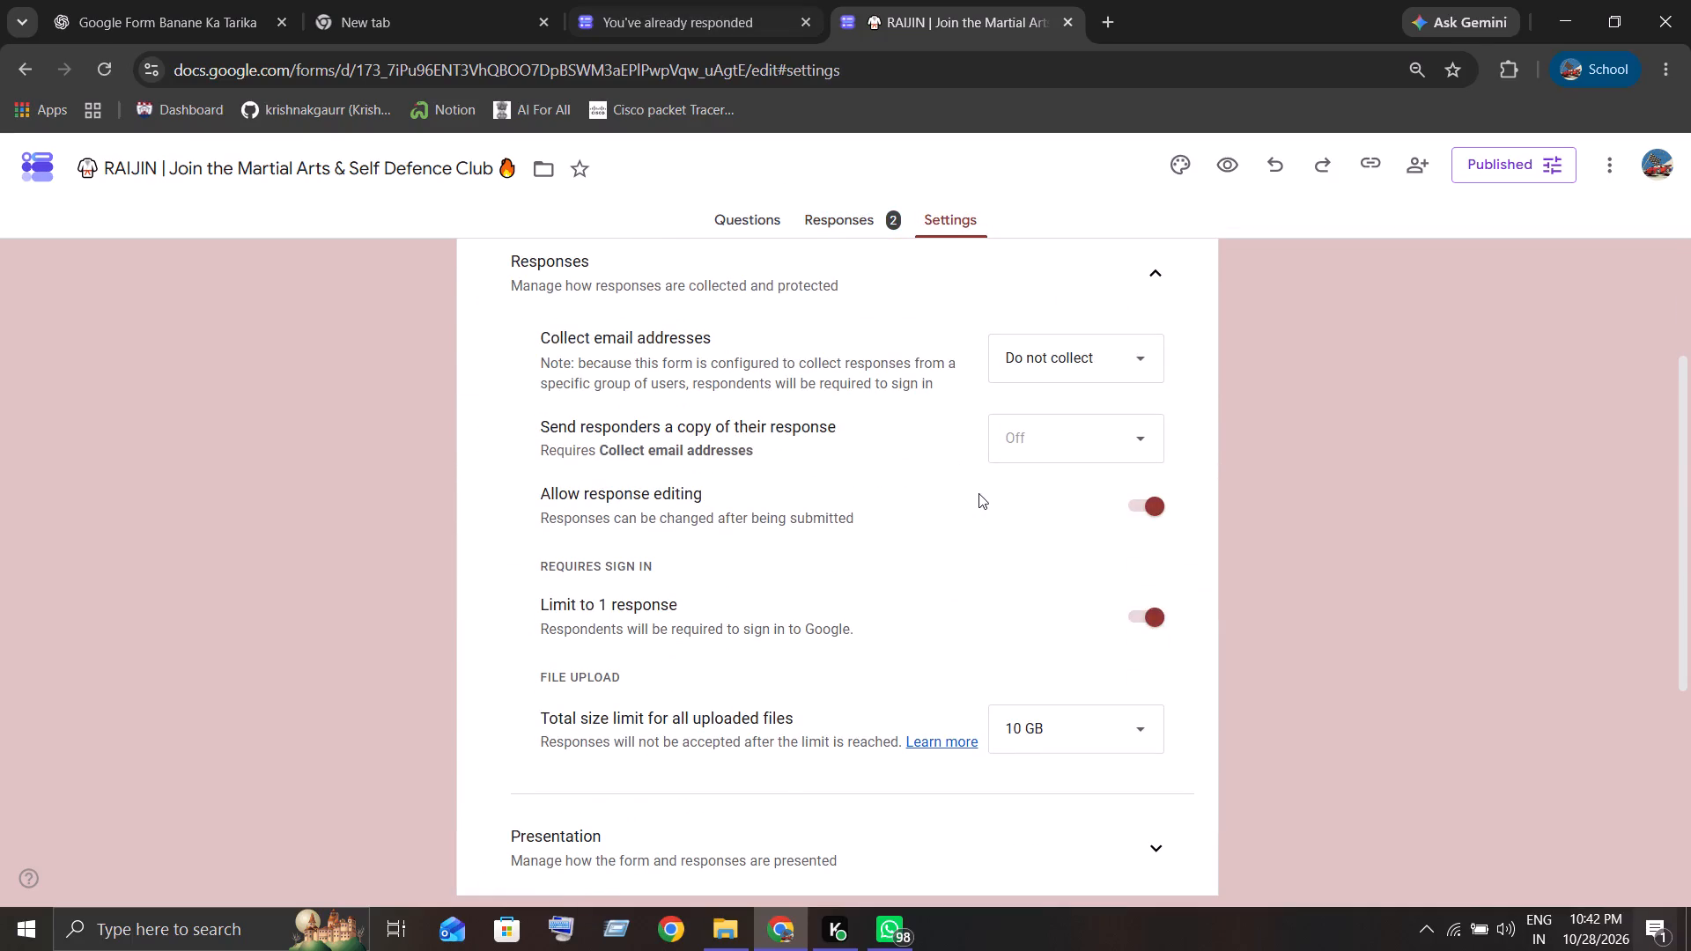
left_click(1142, 498)
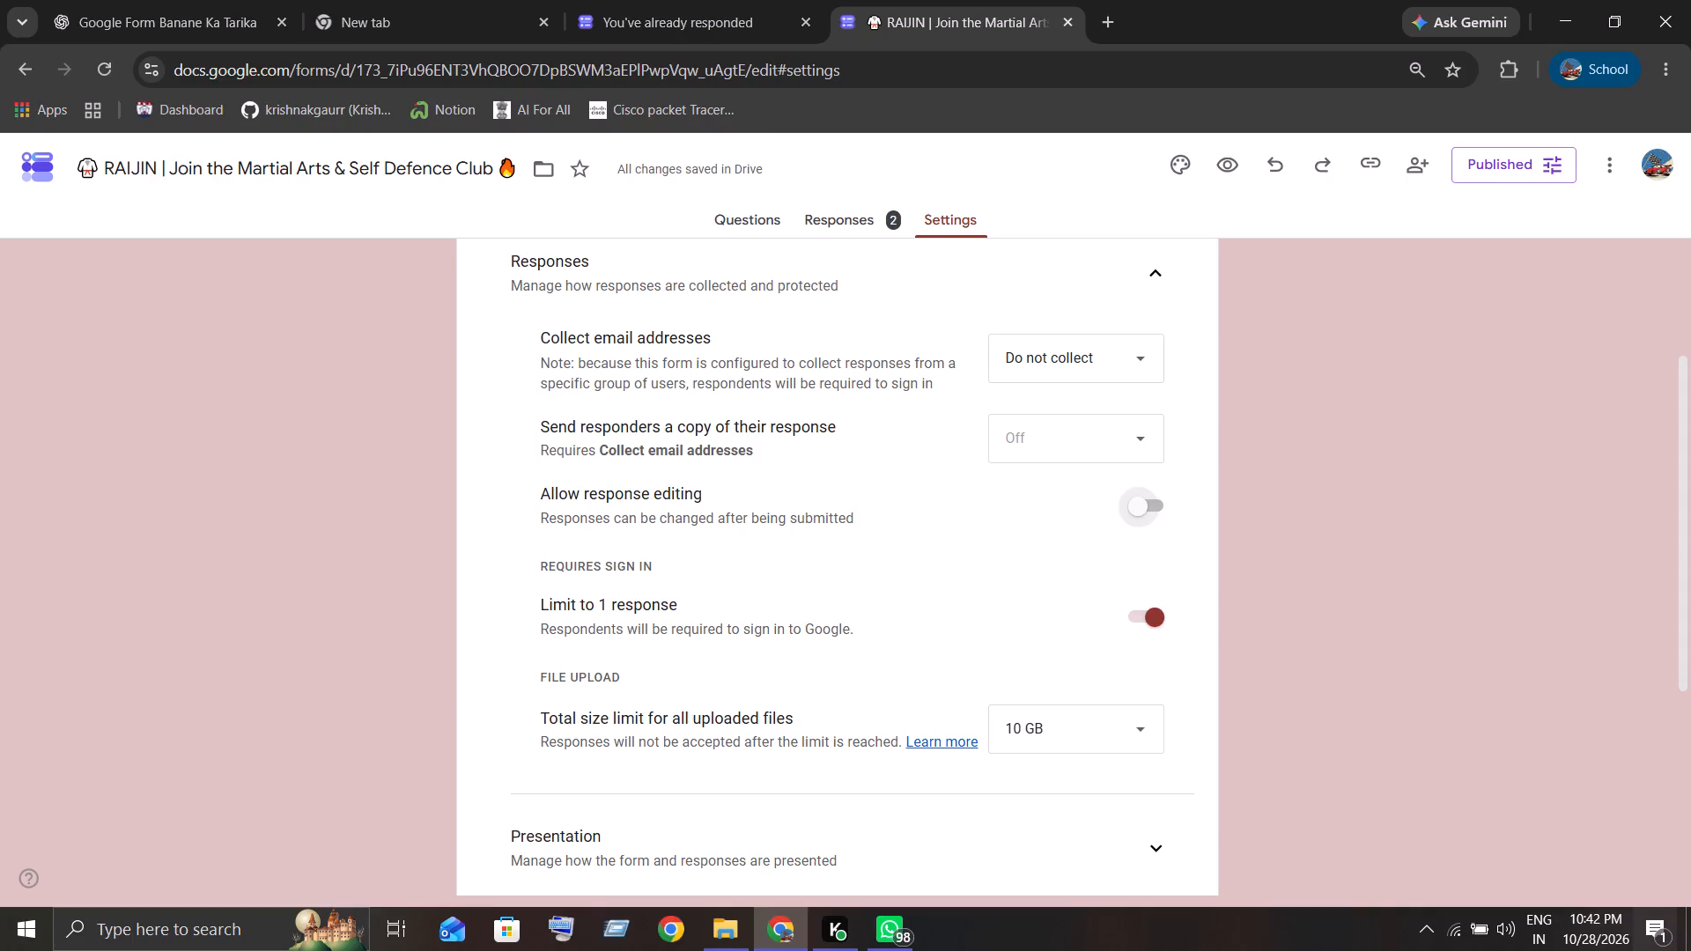
scroll(735, 337, "down", 9)
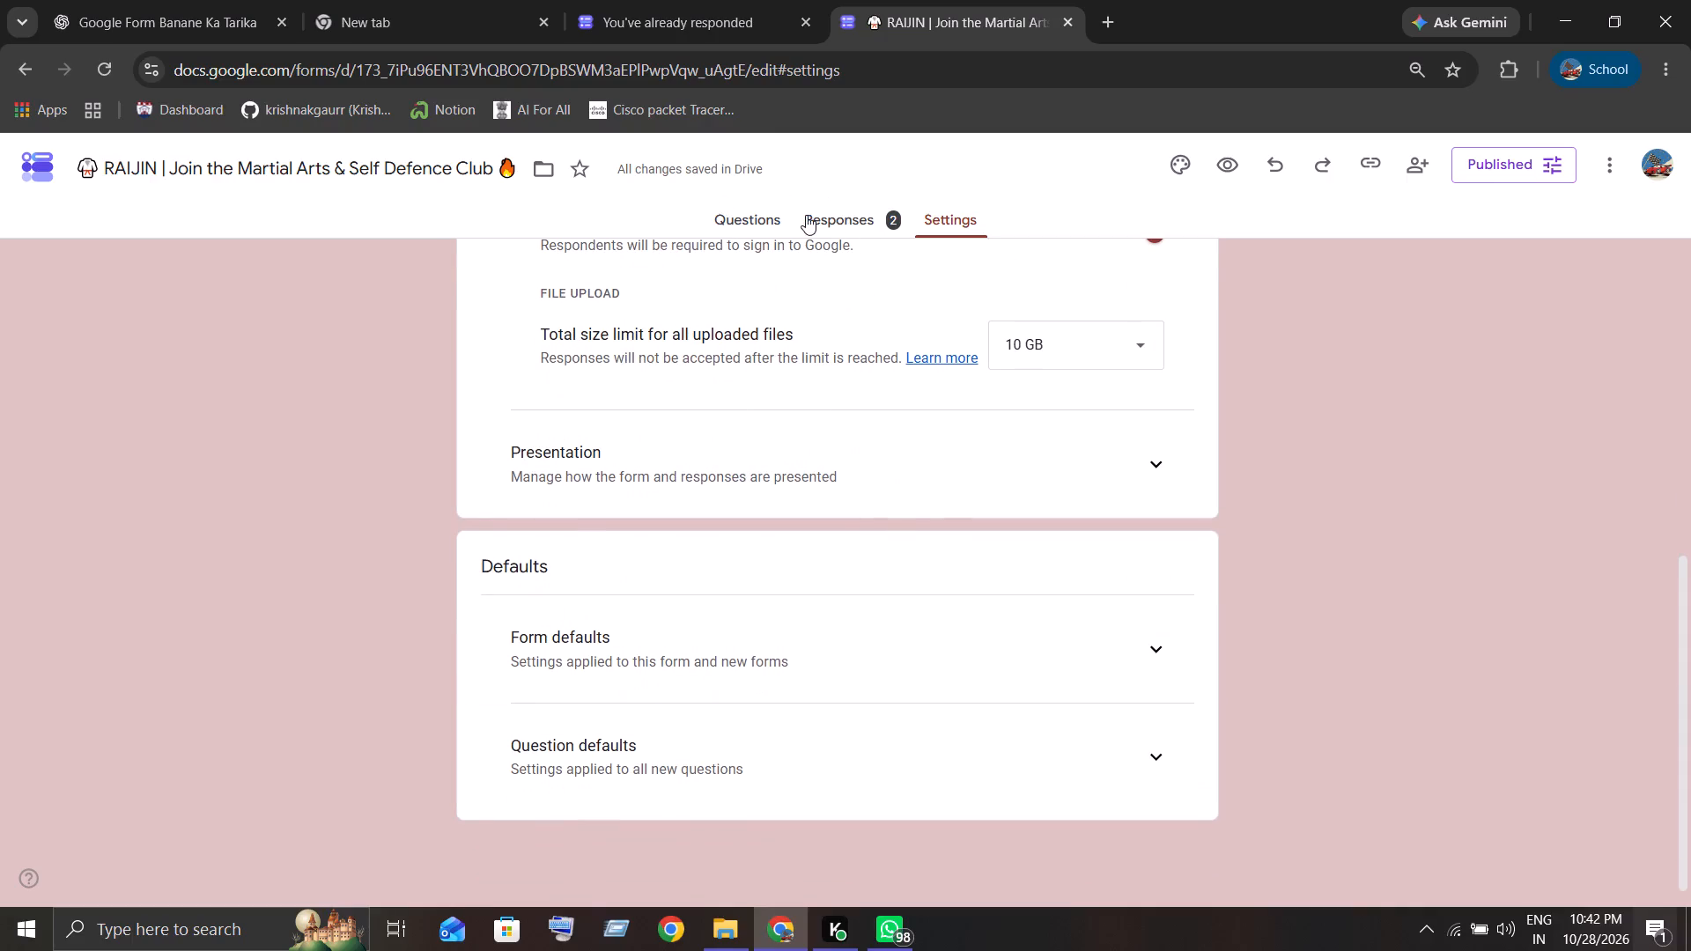
Delete all responses collected by the RAIJIN form and confirm the deletion.
left_click(835, 219)
left_click(760, 217)
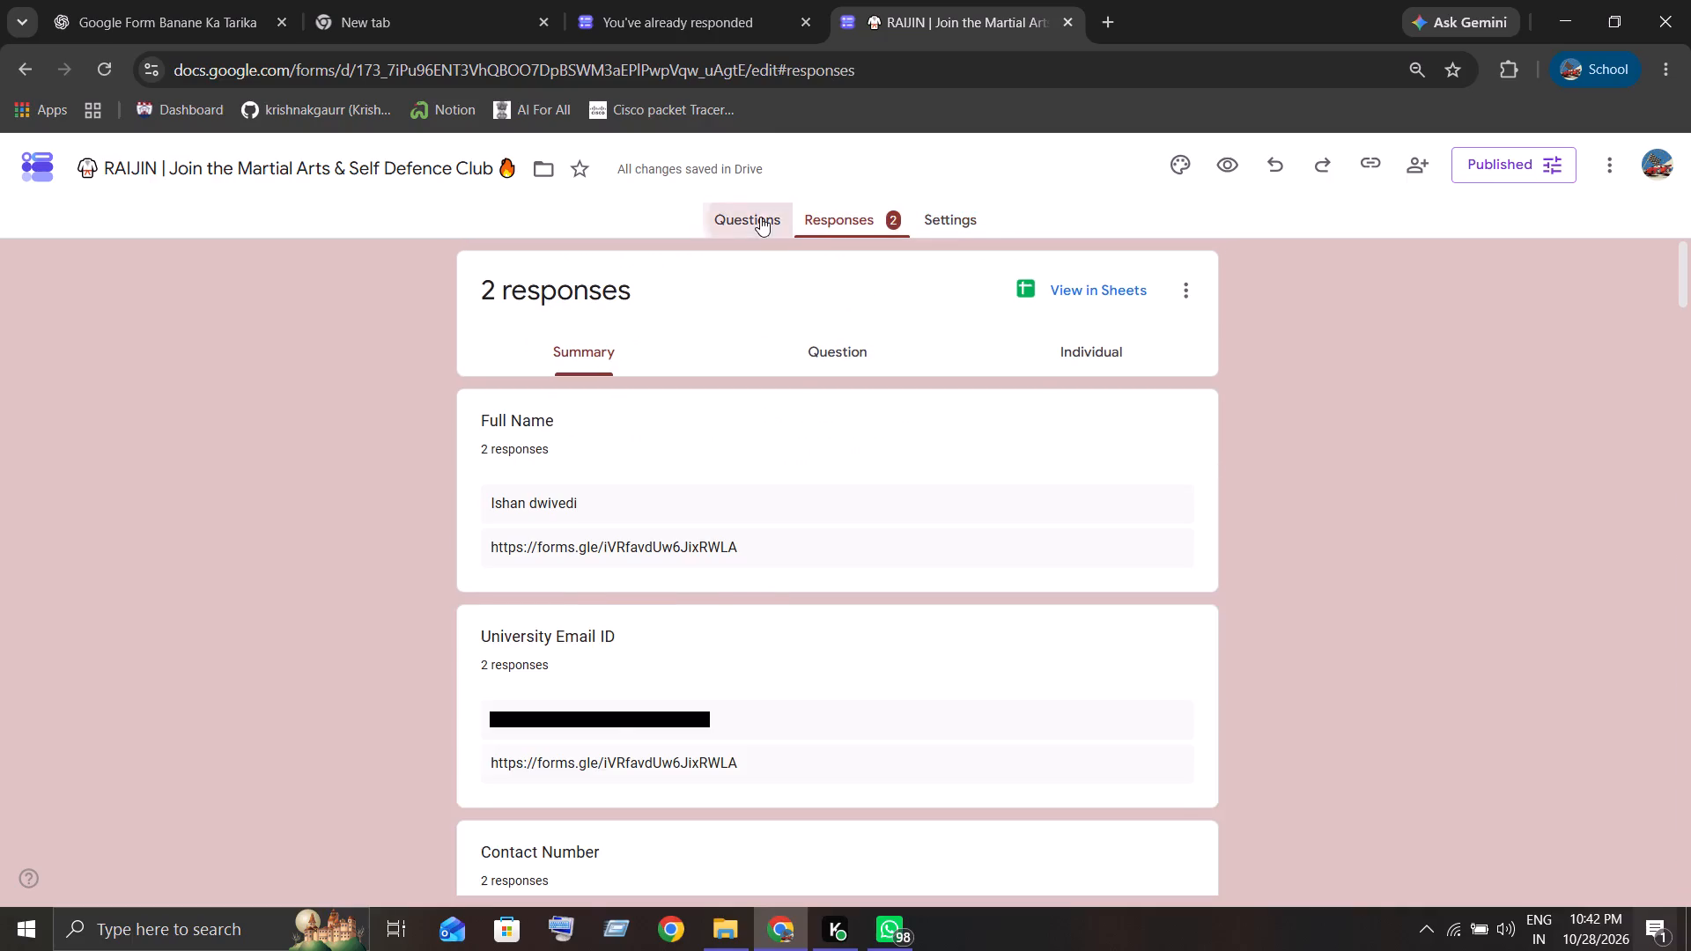
left_click(864, 217)
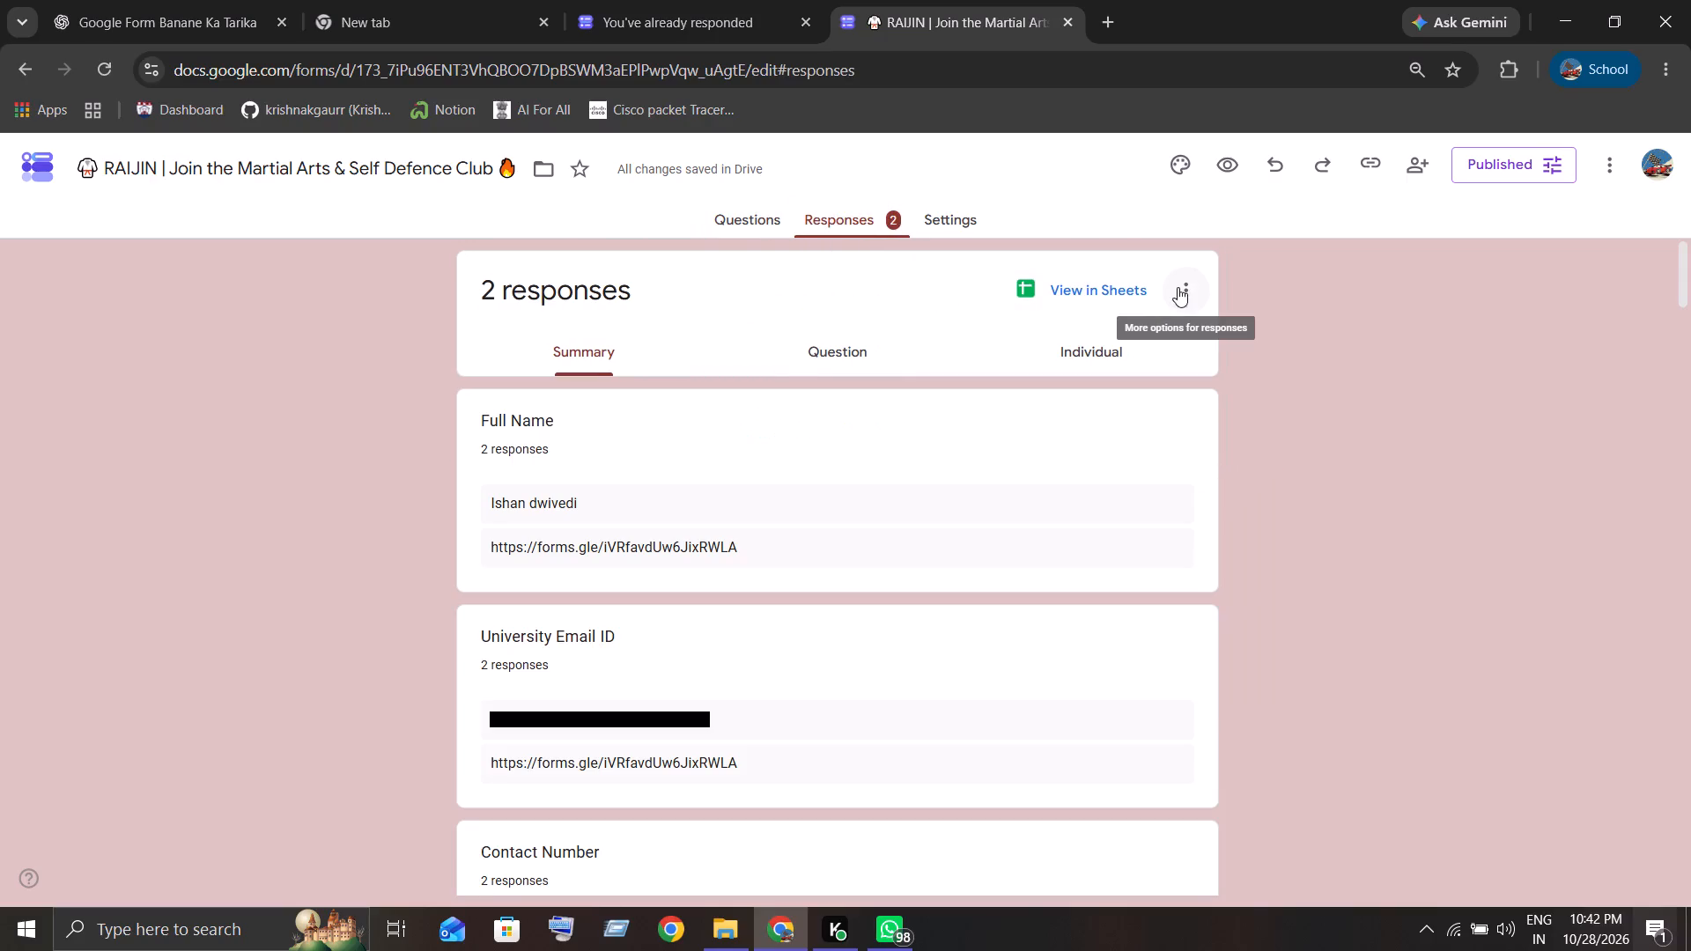
left_click(1198, 280)
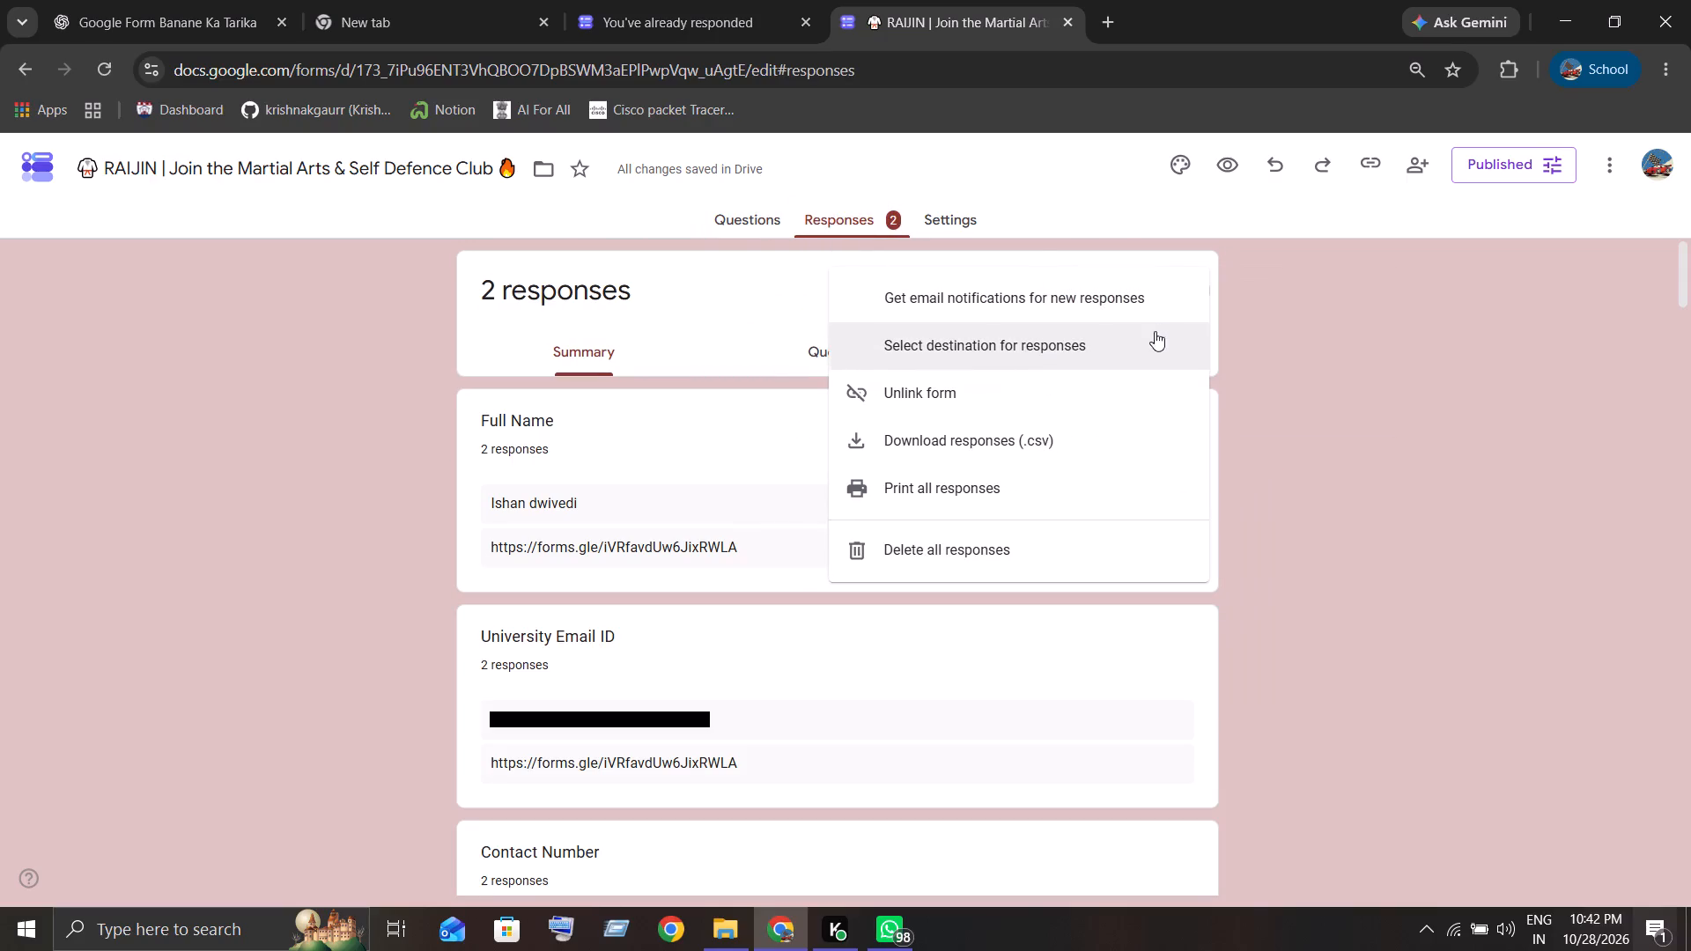
left_click(1000, 549)
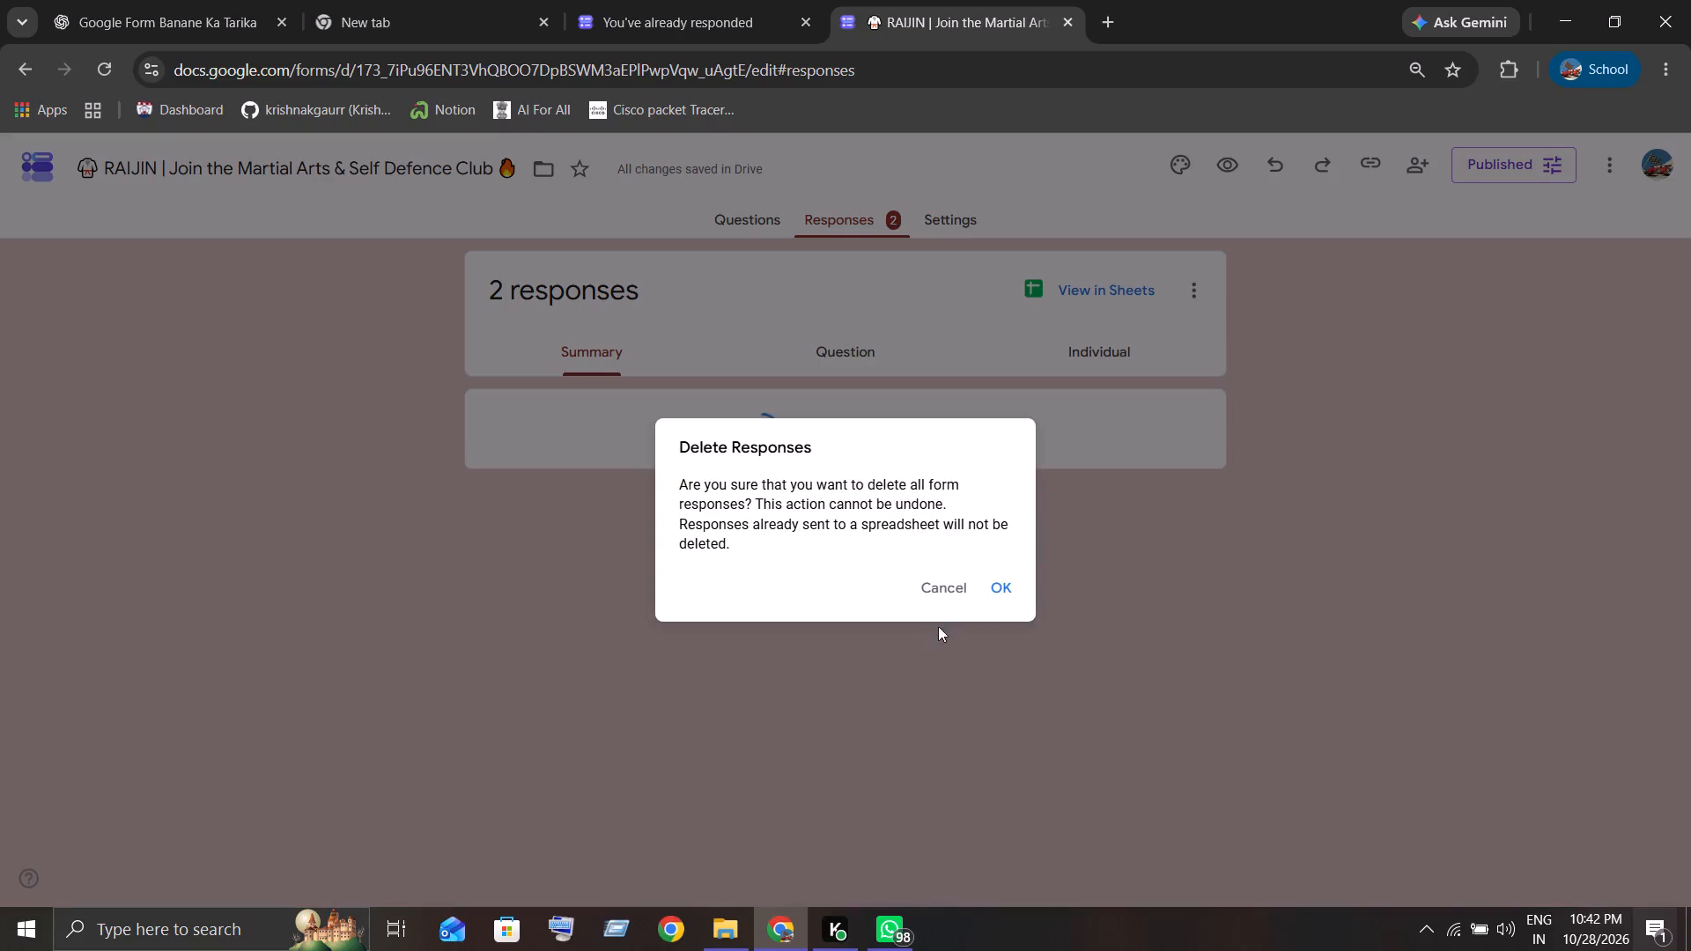
left_click(1008, 590)
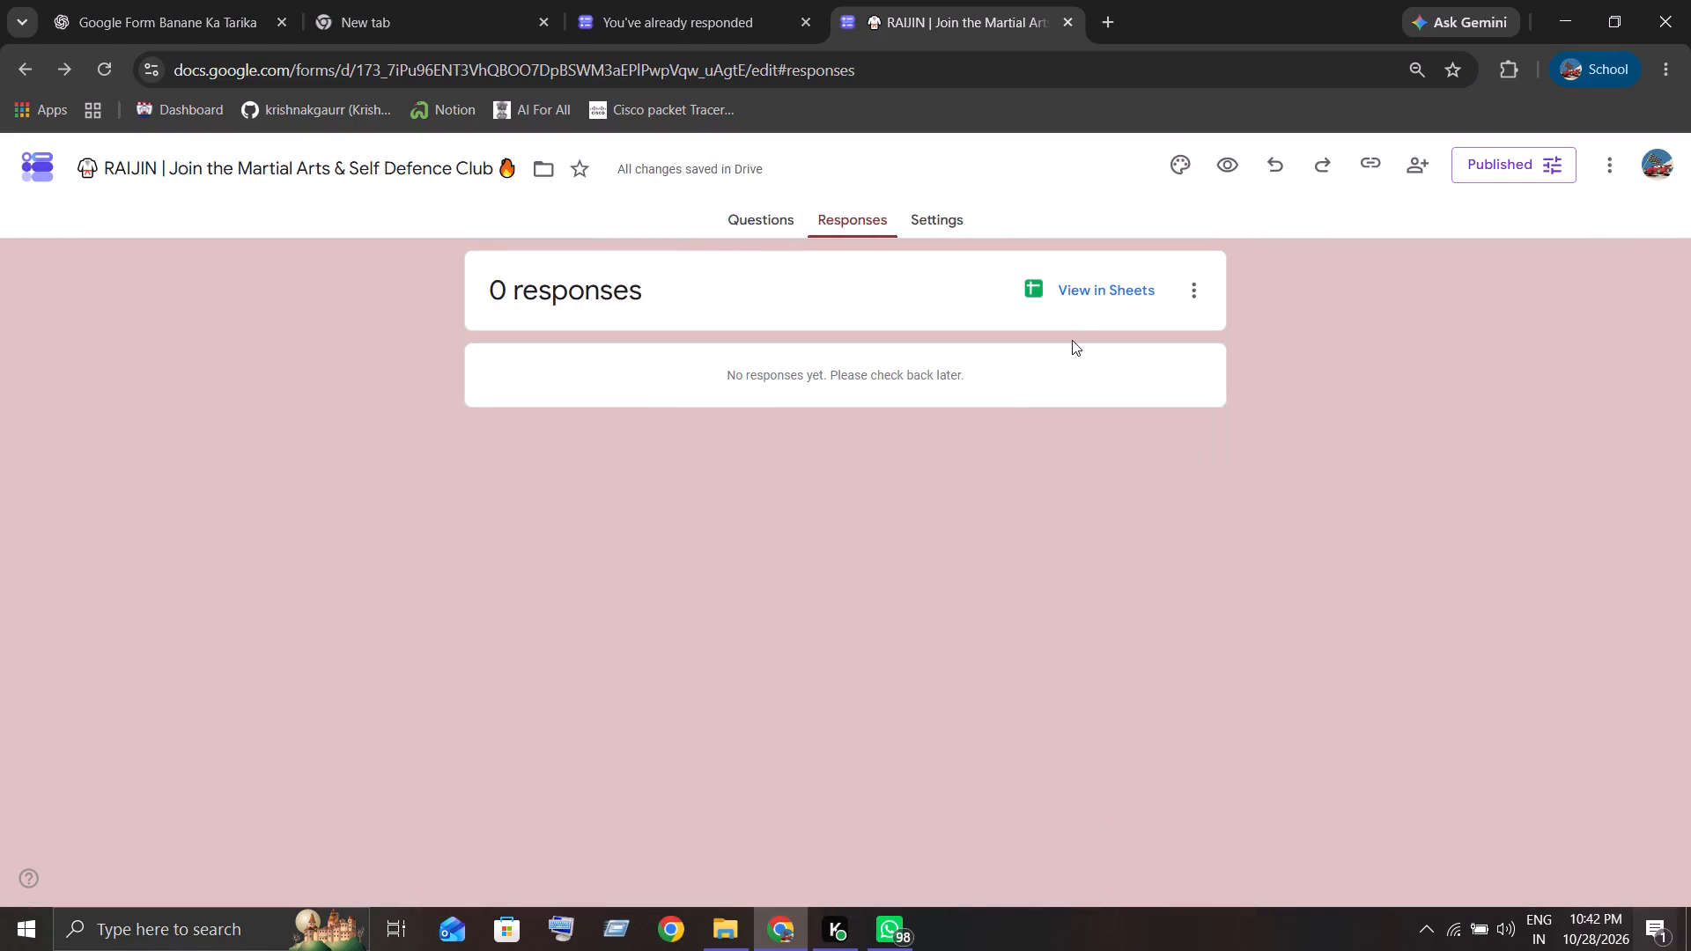
Check the linked RAIJIN Registered Members list spreadsheet for remaining response rows, and close it.
left_click(1102, 298)
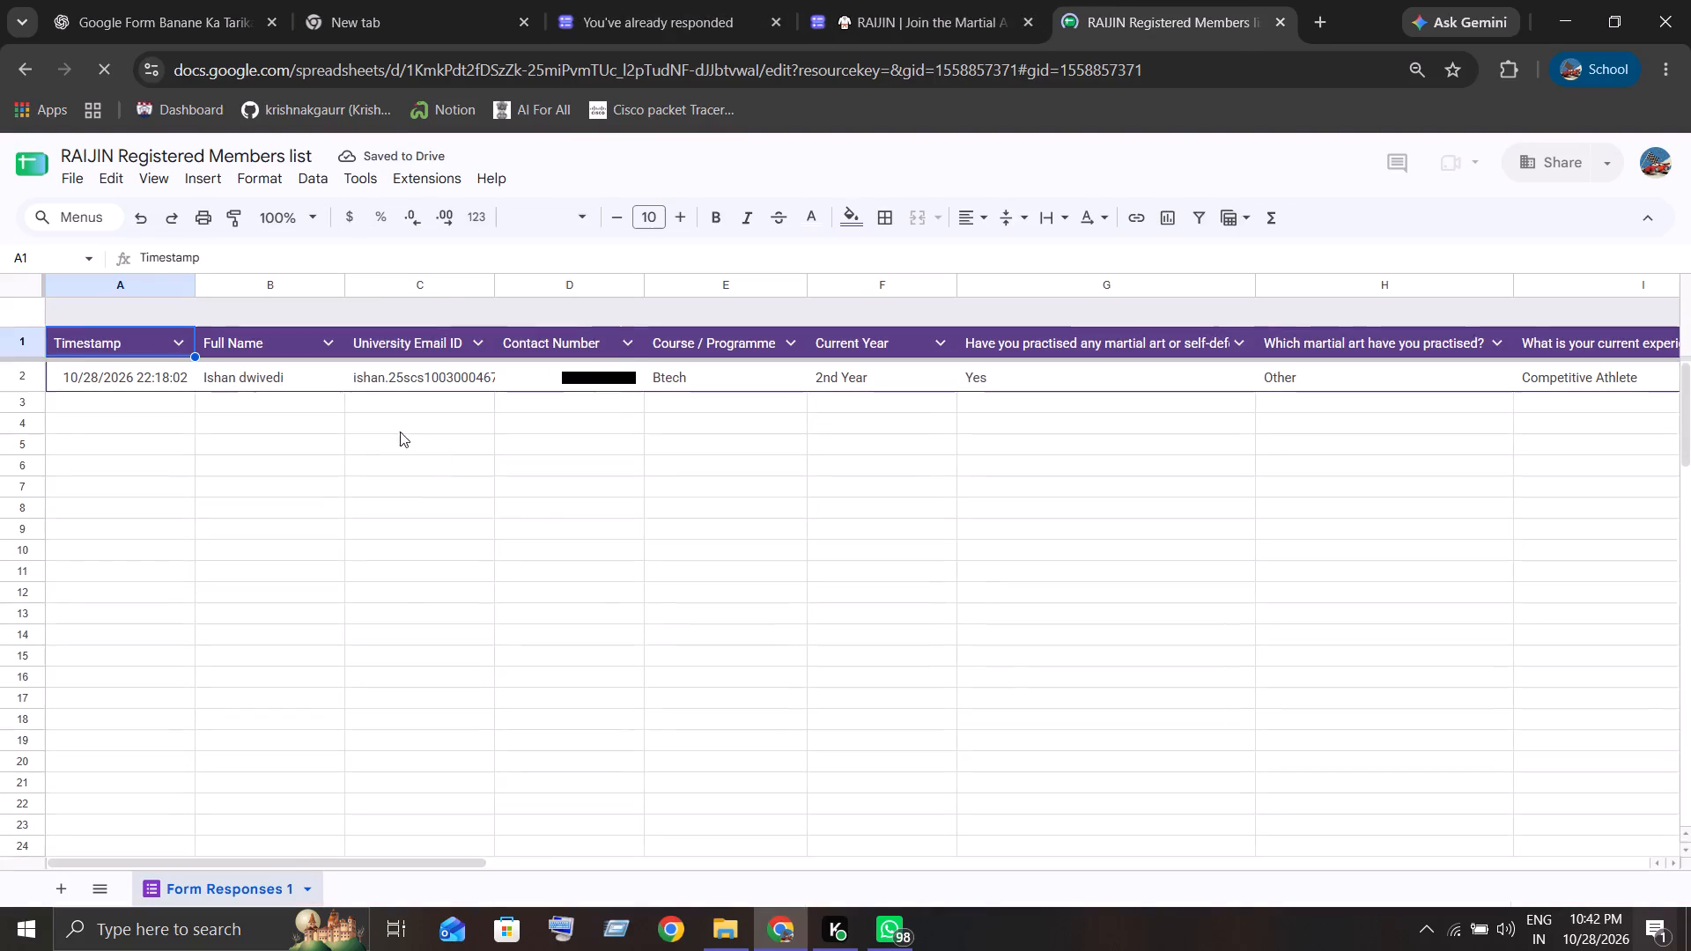
left_click(577, 364)
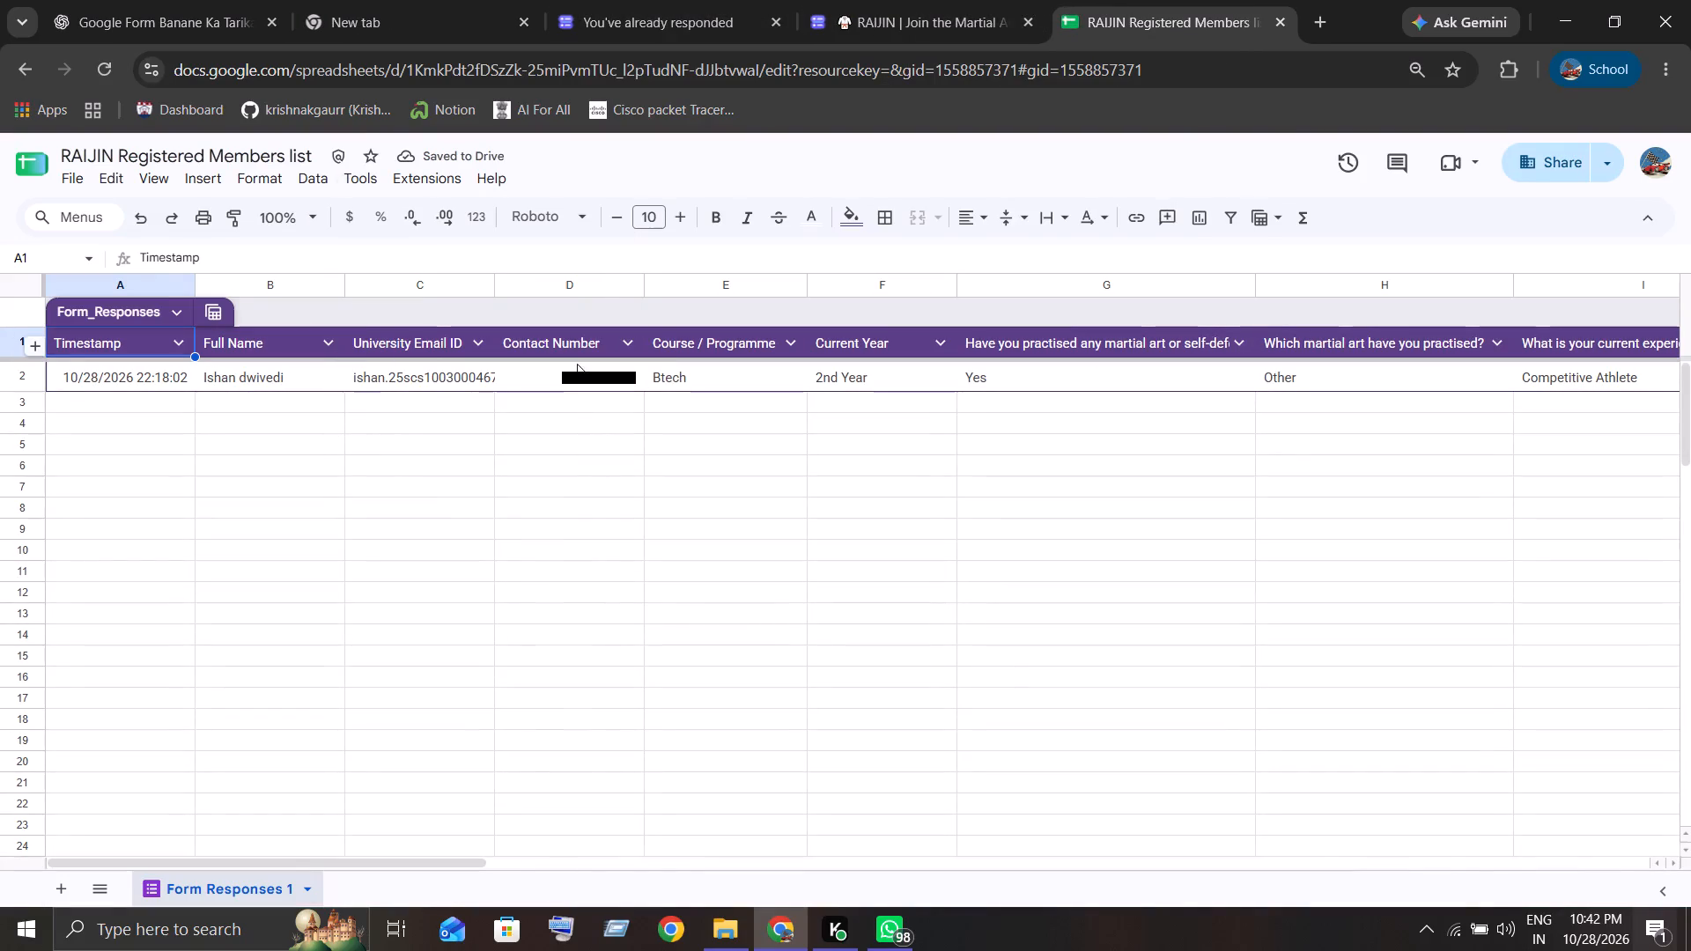
left_click_drag(1176, 0, 1250, 17)
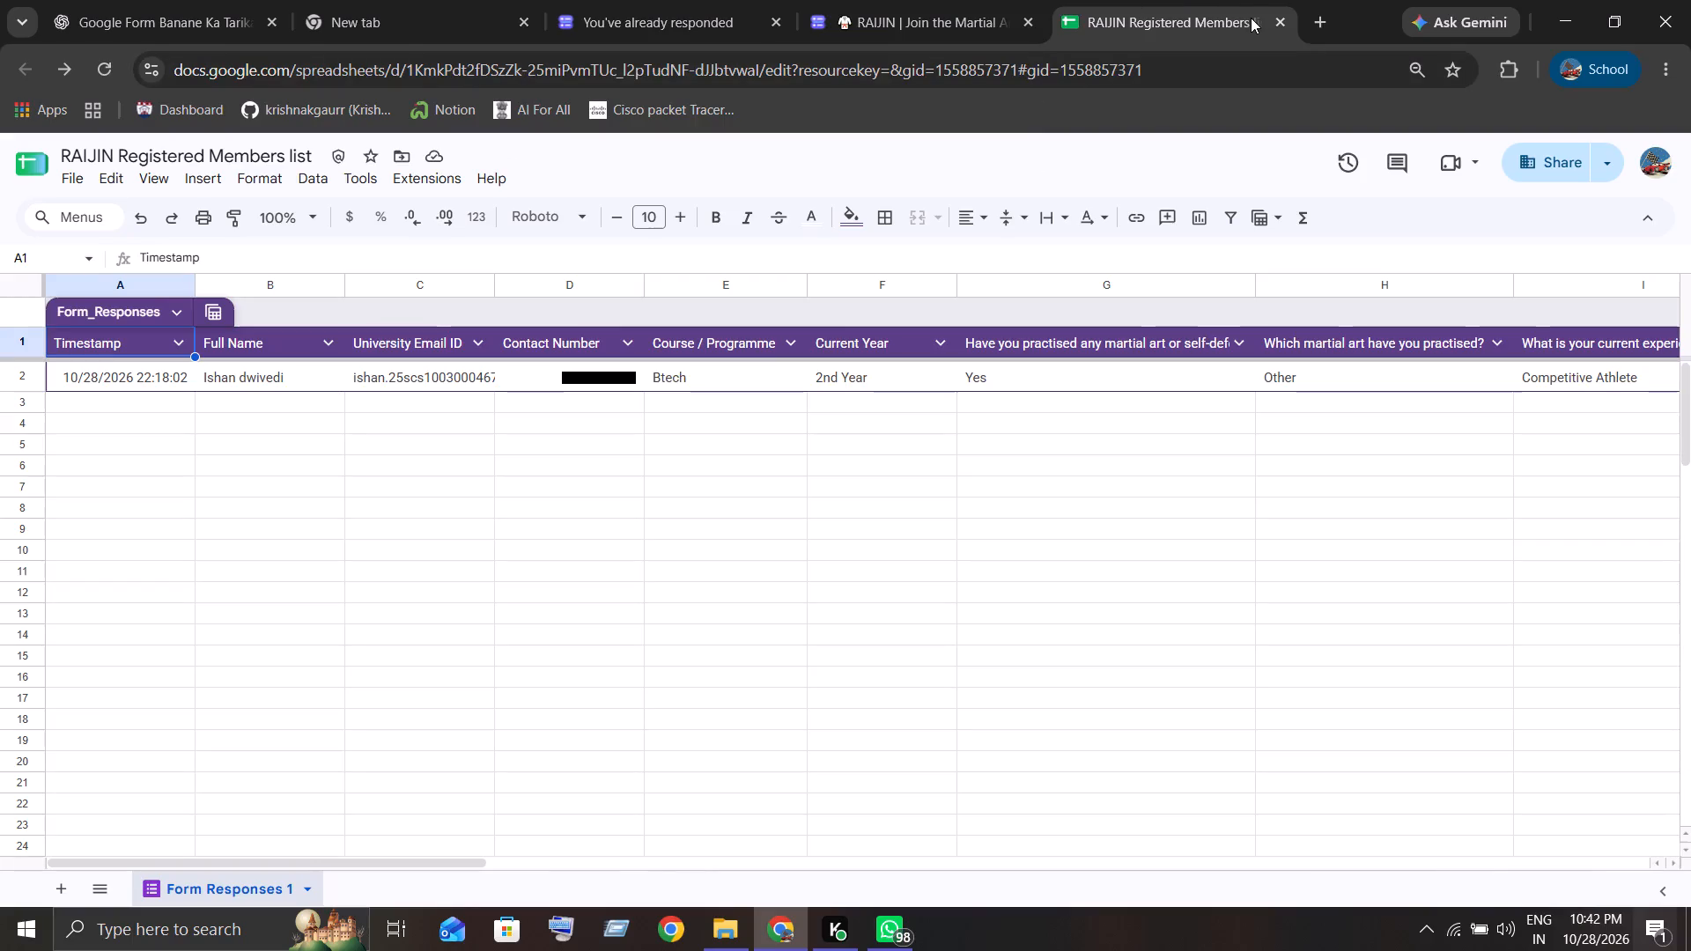
left_click(1274, 19)
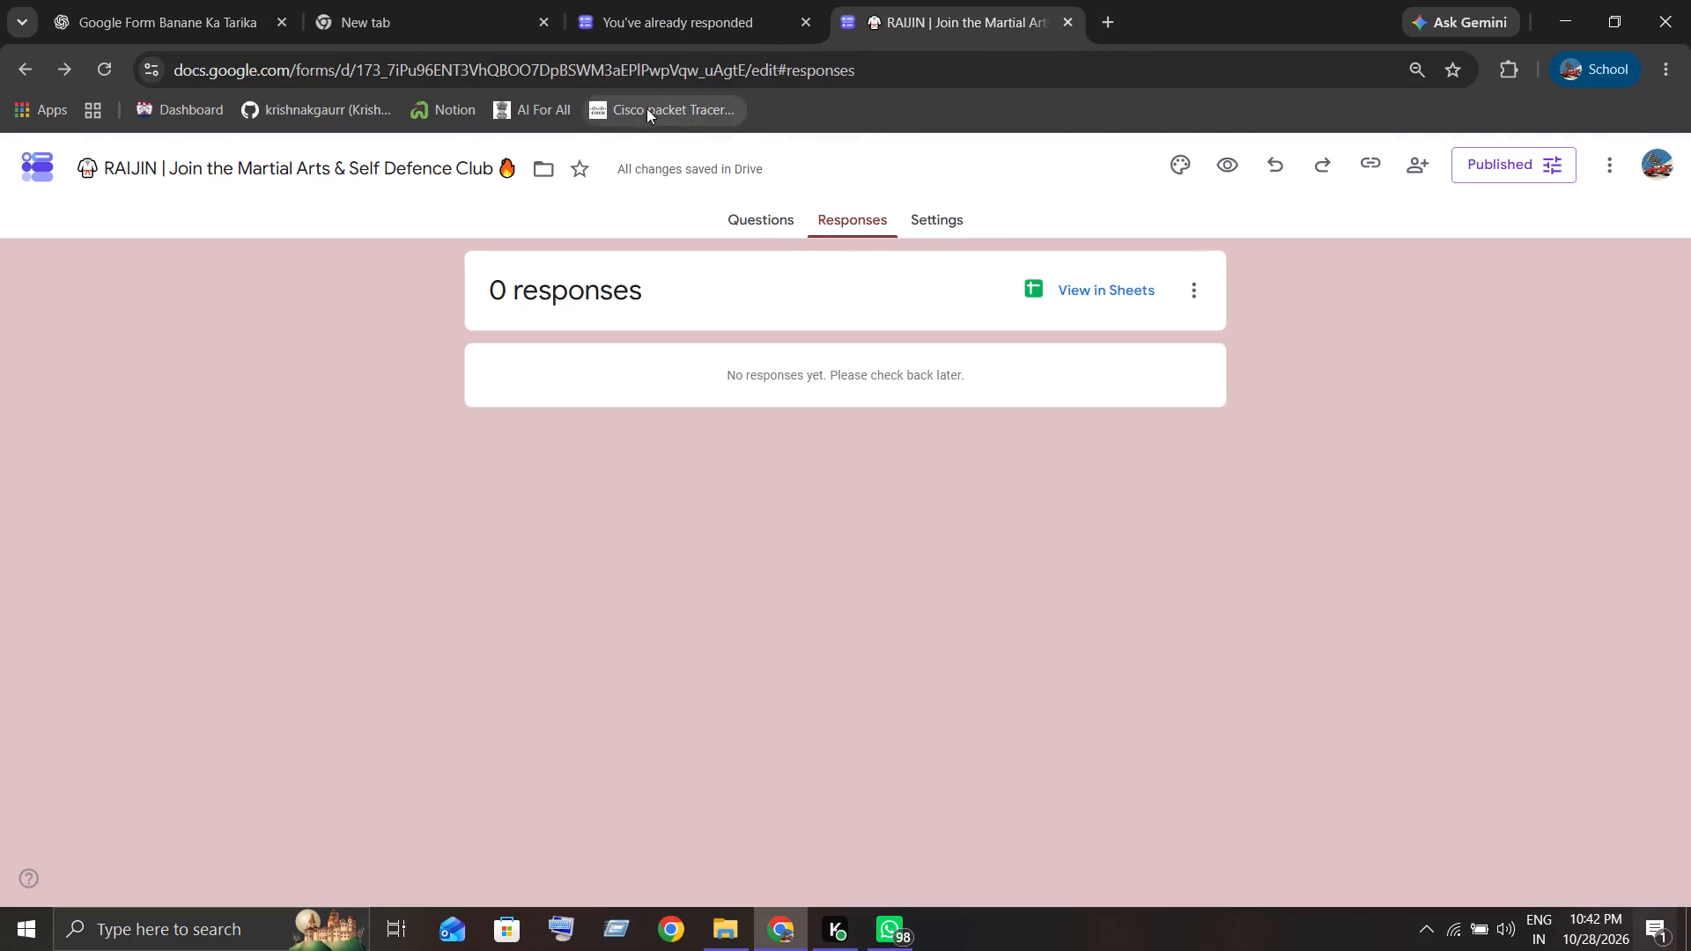
Review the RAIJIN form's questions across all four sections, from the introduction to the final Declaration.
left_click(755, 210)
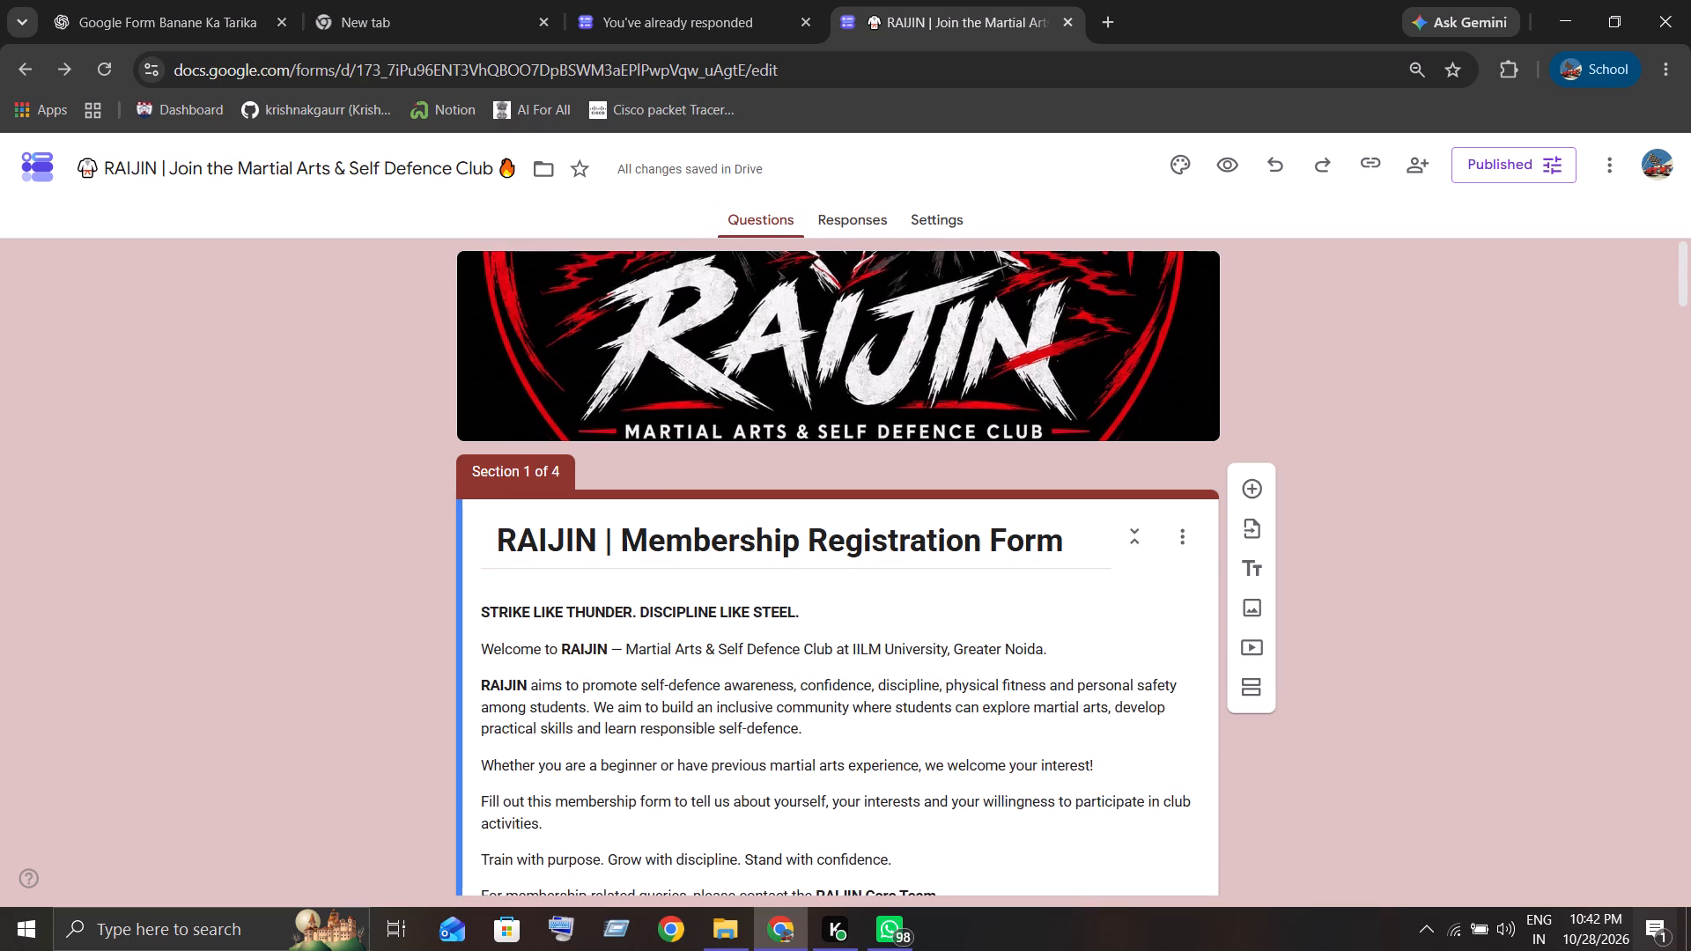
scroll(592, 634, "down", 9)
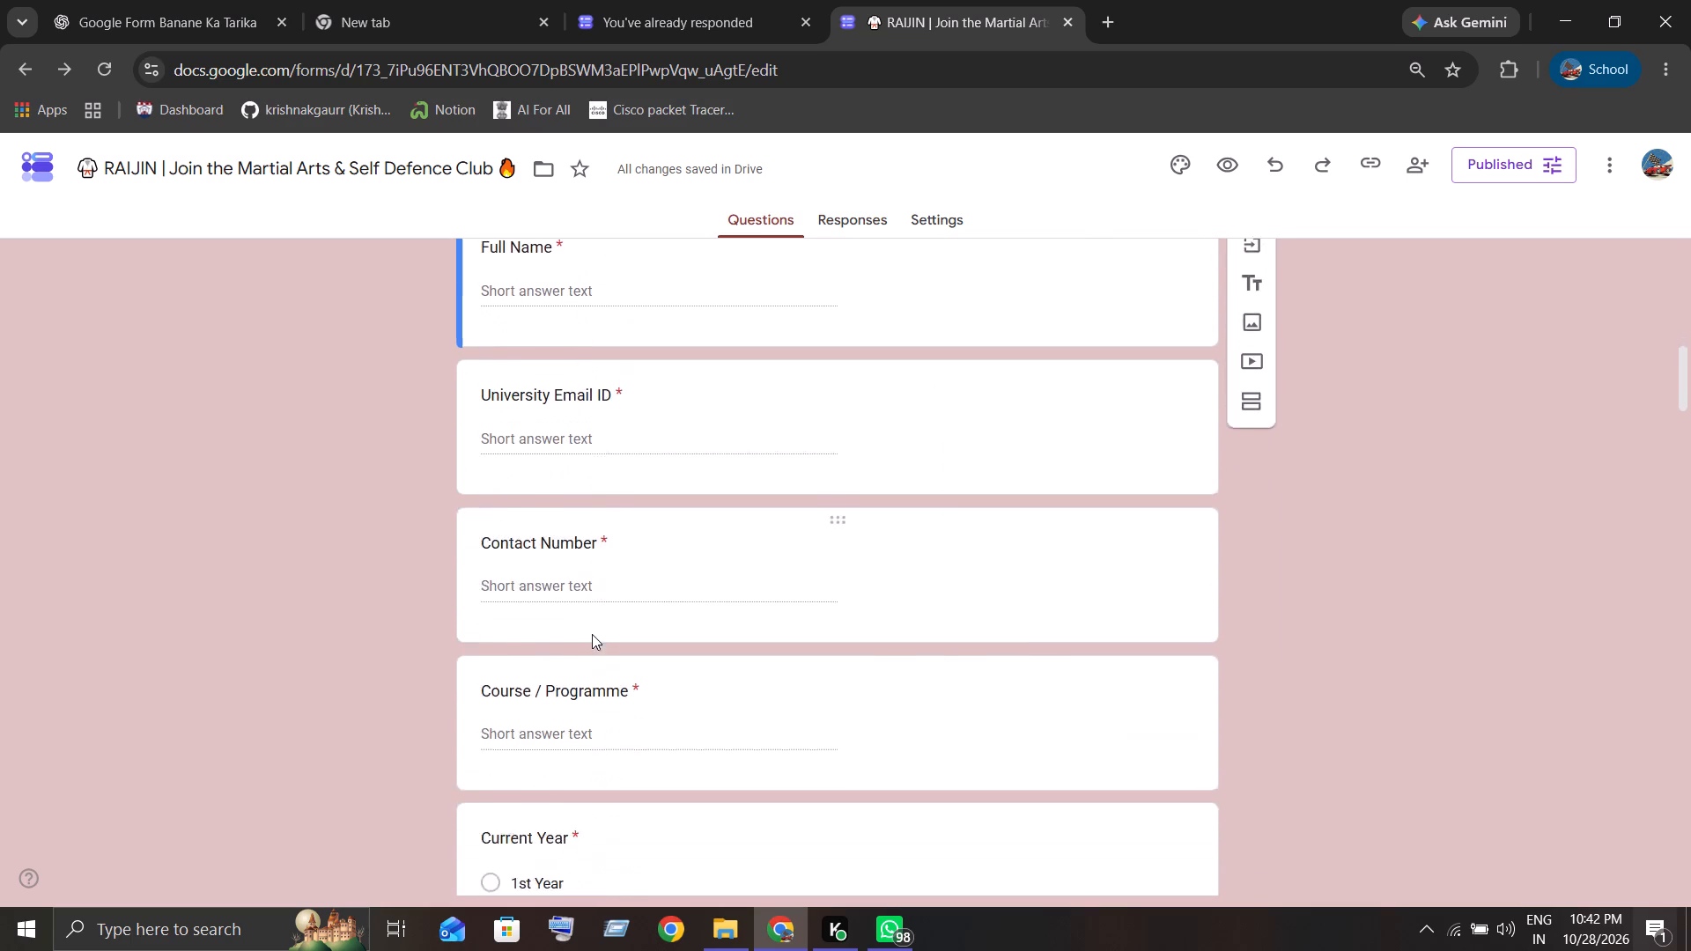
scroll(592, 634, "up", 1)
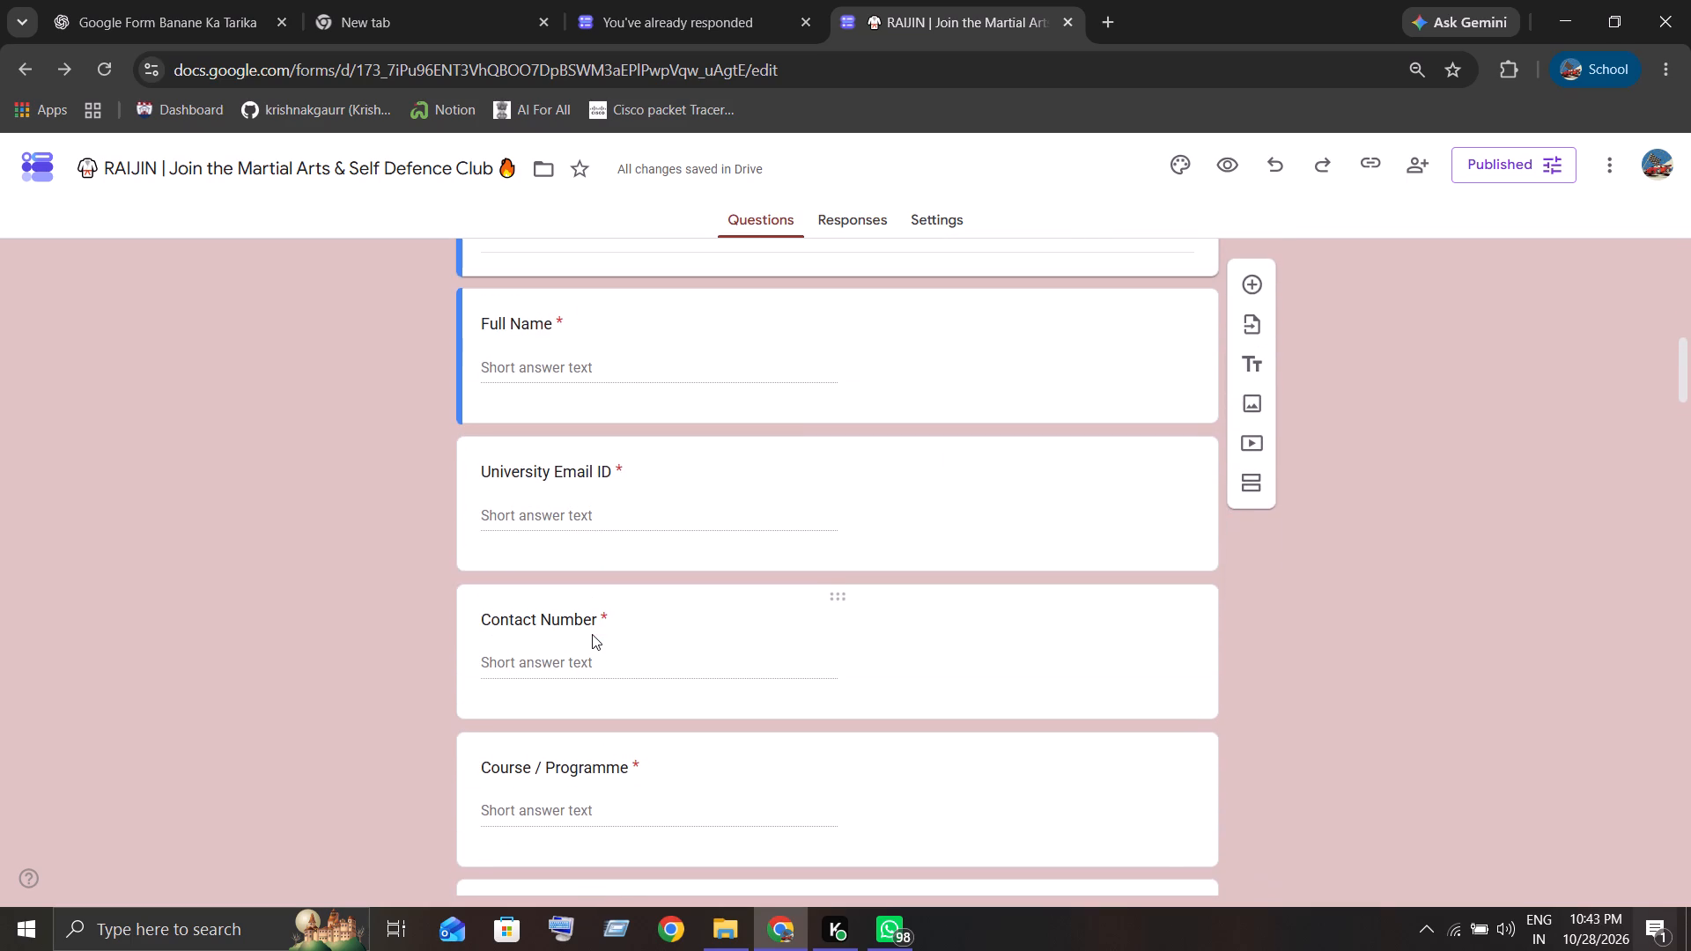
scroll(592, 634, "down", 19)
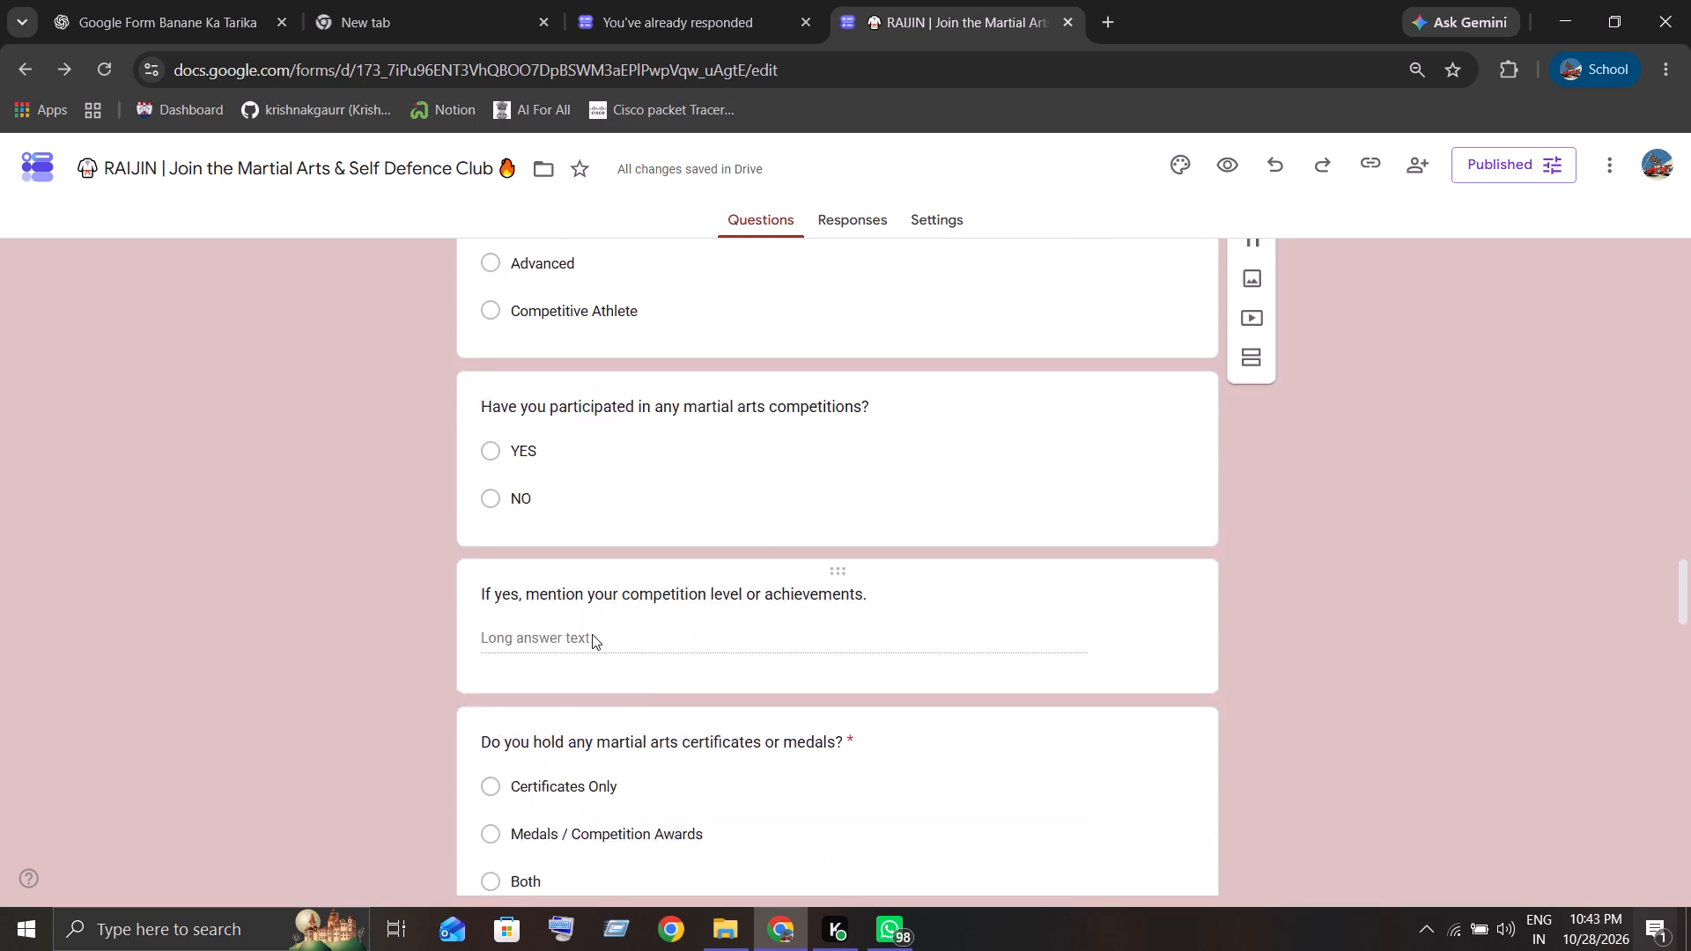
scroll(592, 634, "down", 10)
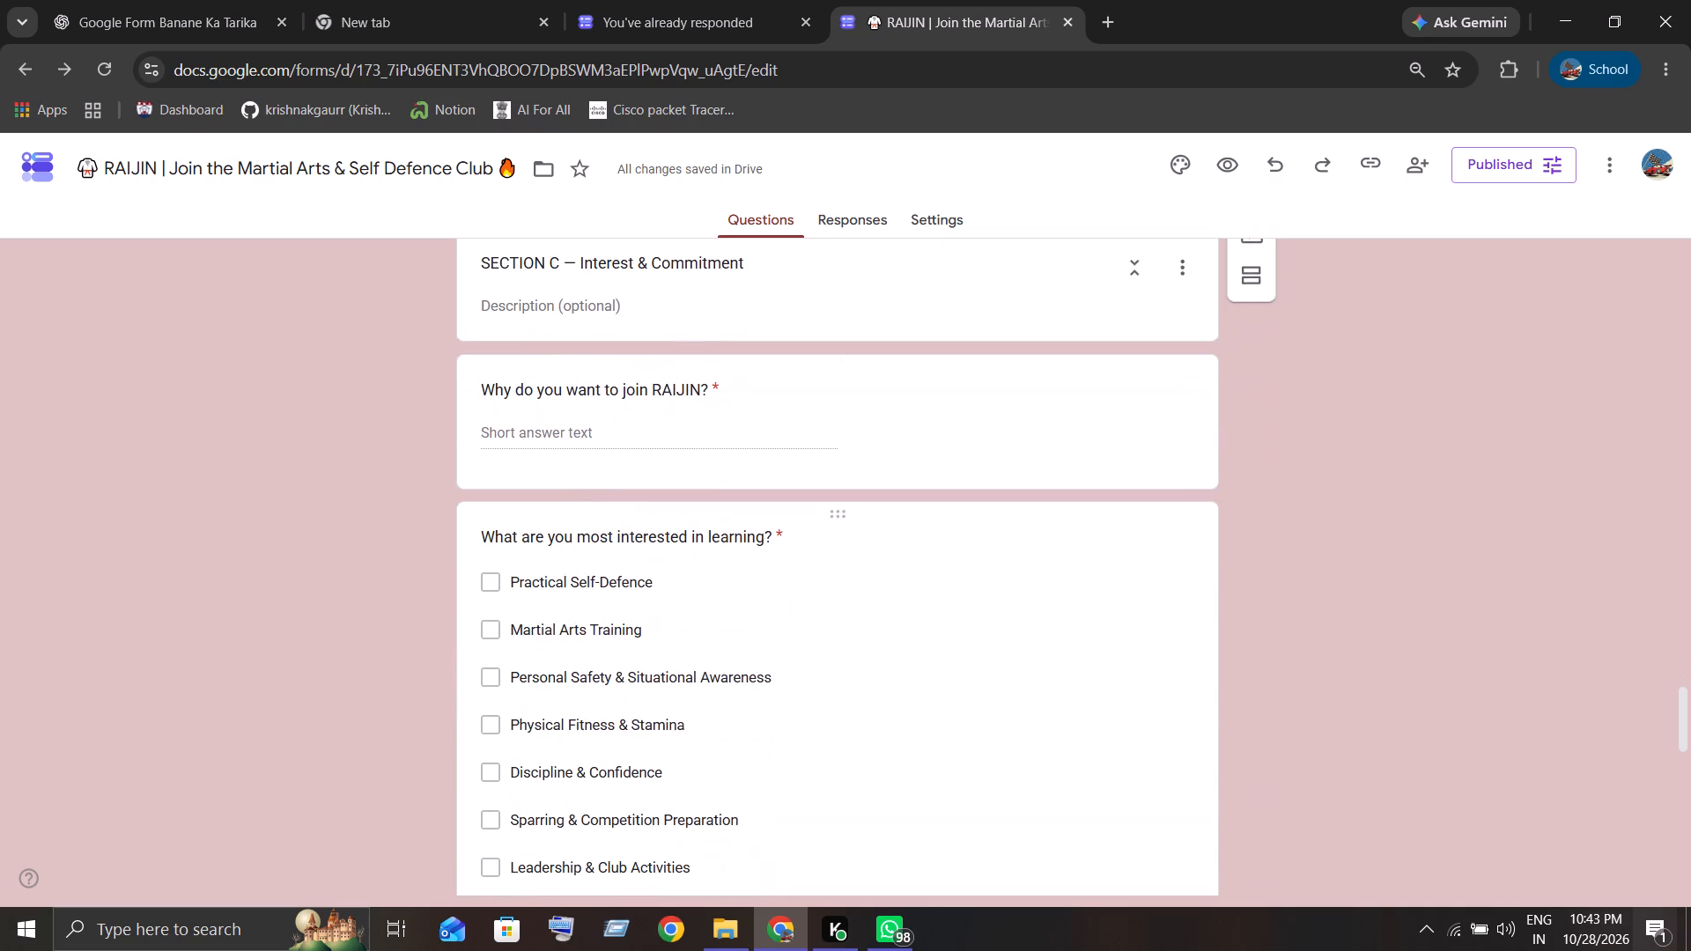
scroll(565, 578, "up", 2)
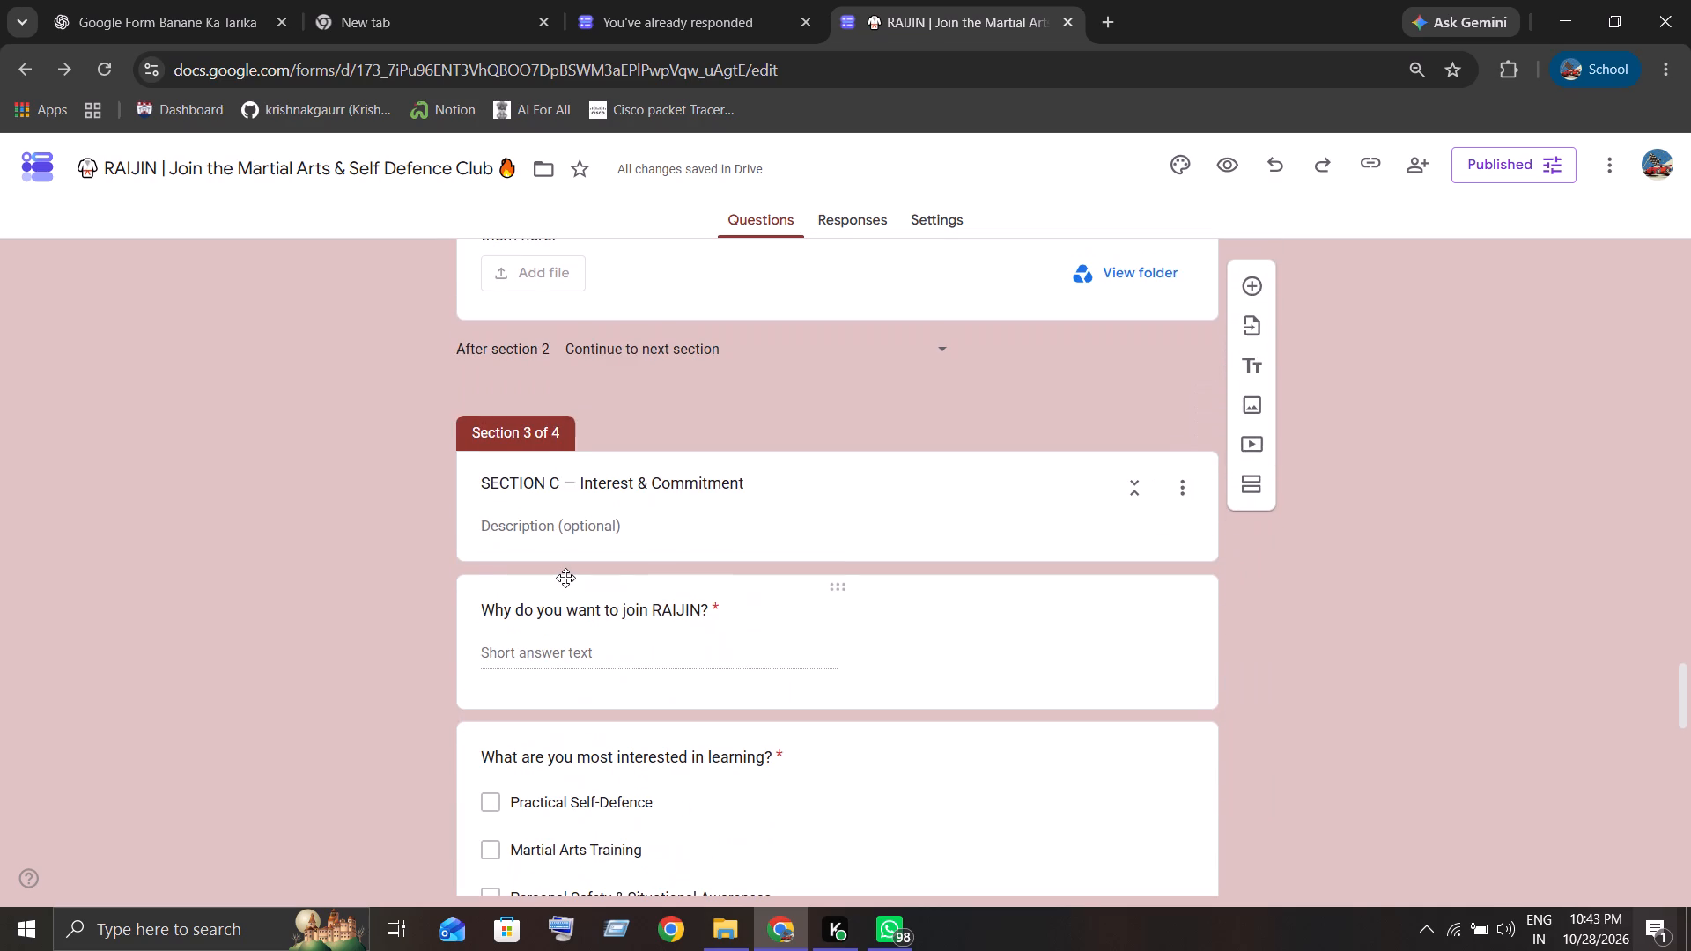
left_click(536, 534)
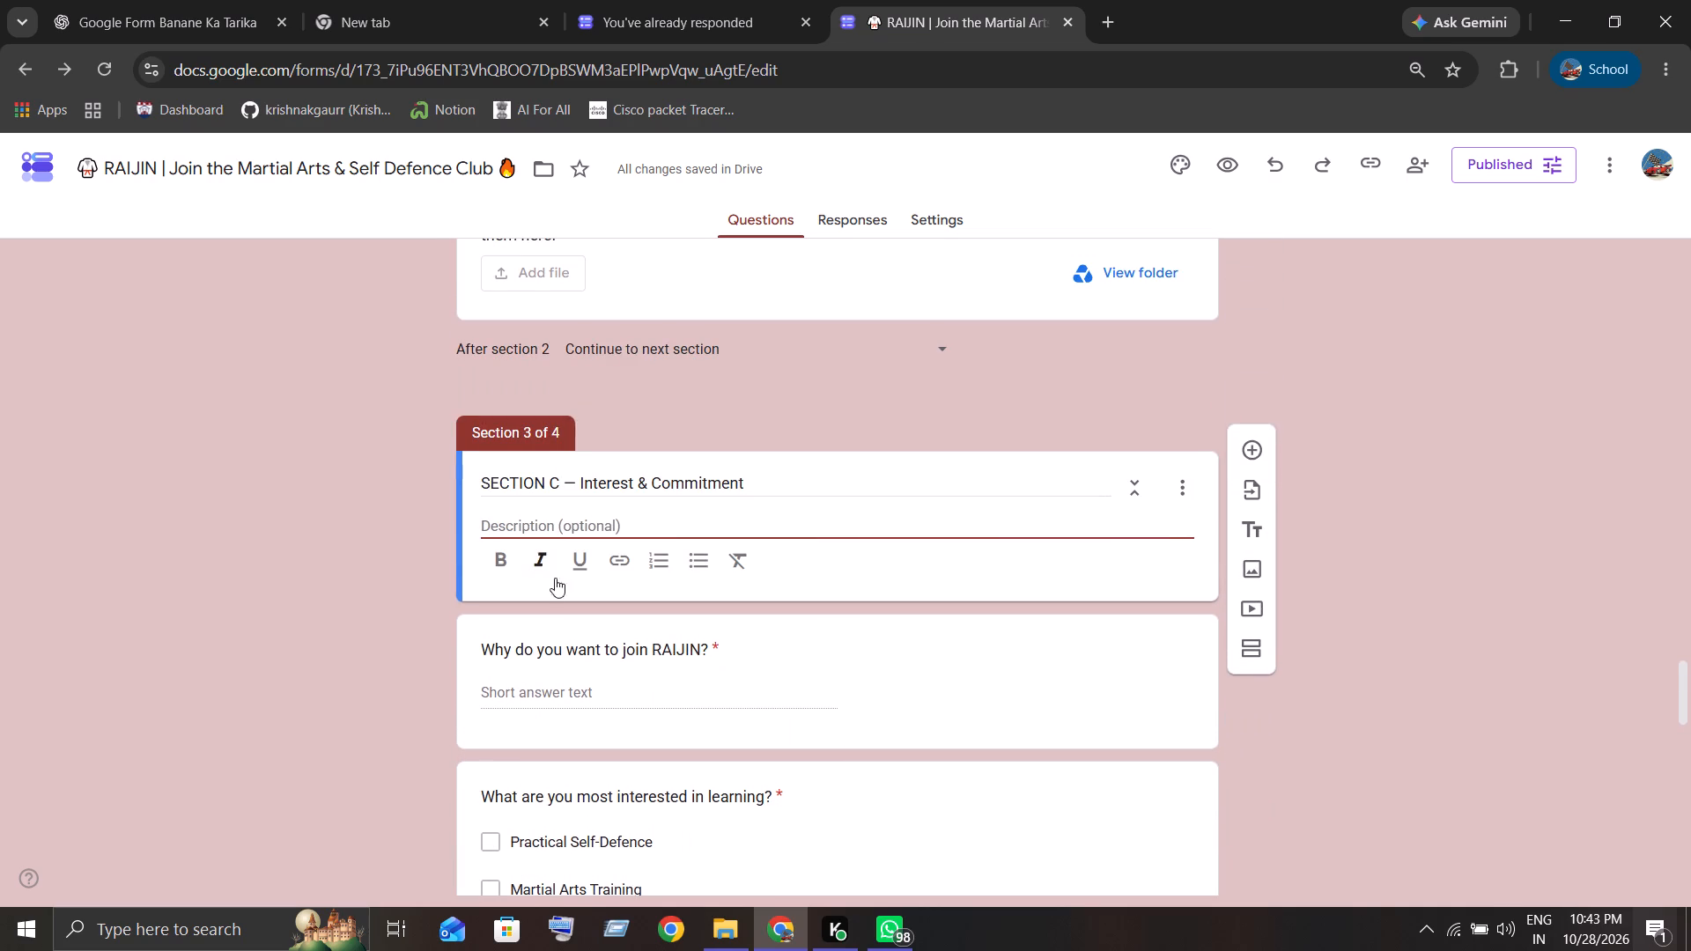
left_click(408, 657)
scroll(412, 654, "down", 1)
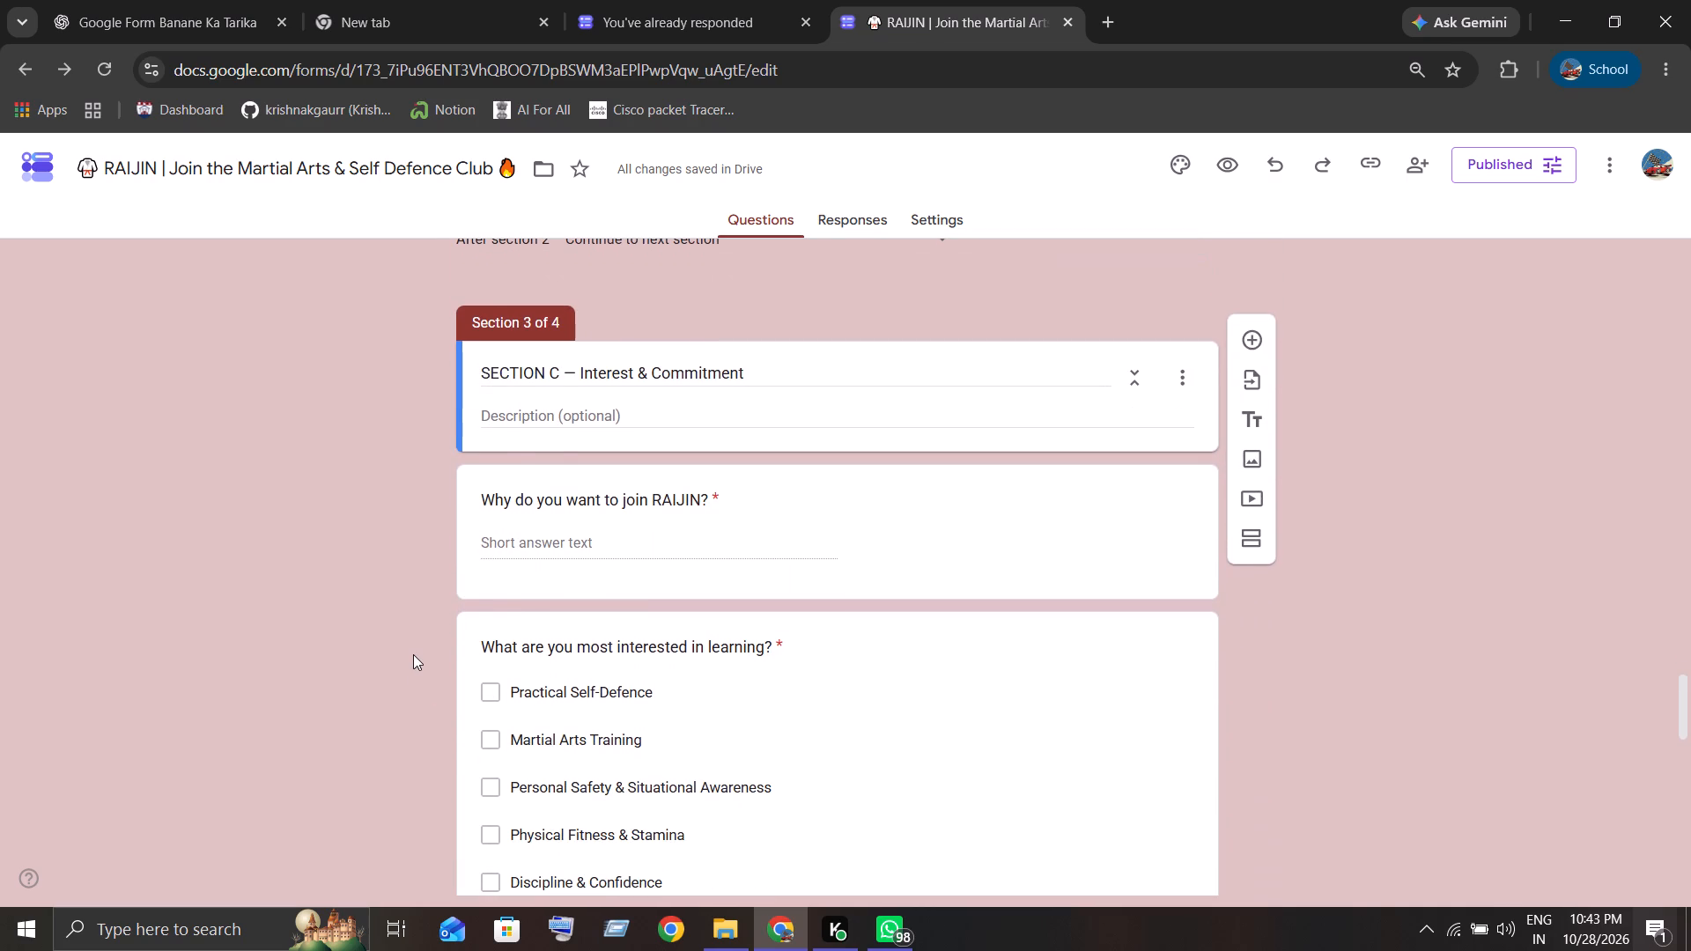
scroll(415, 654, "down", 3)
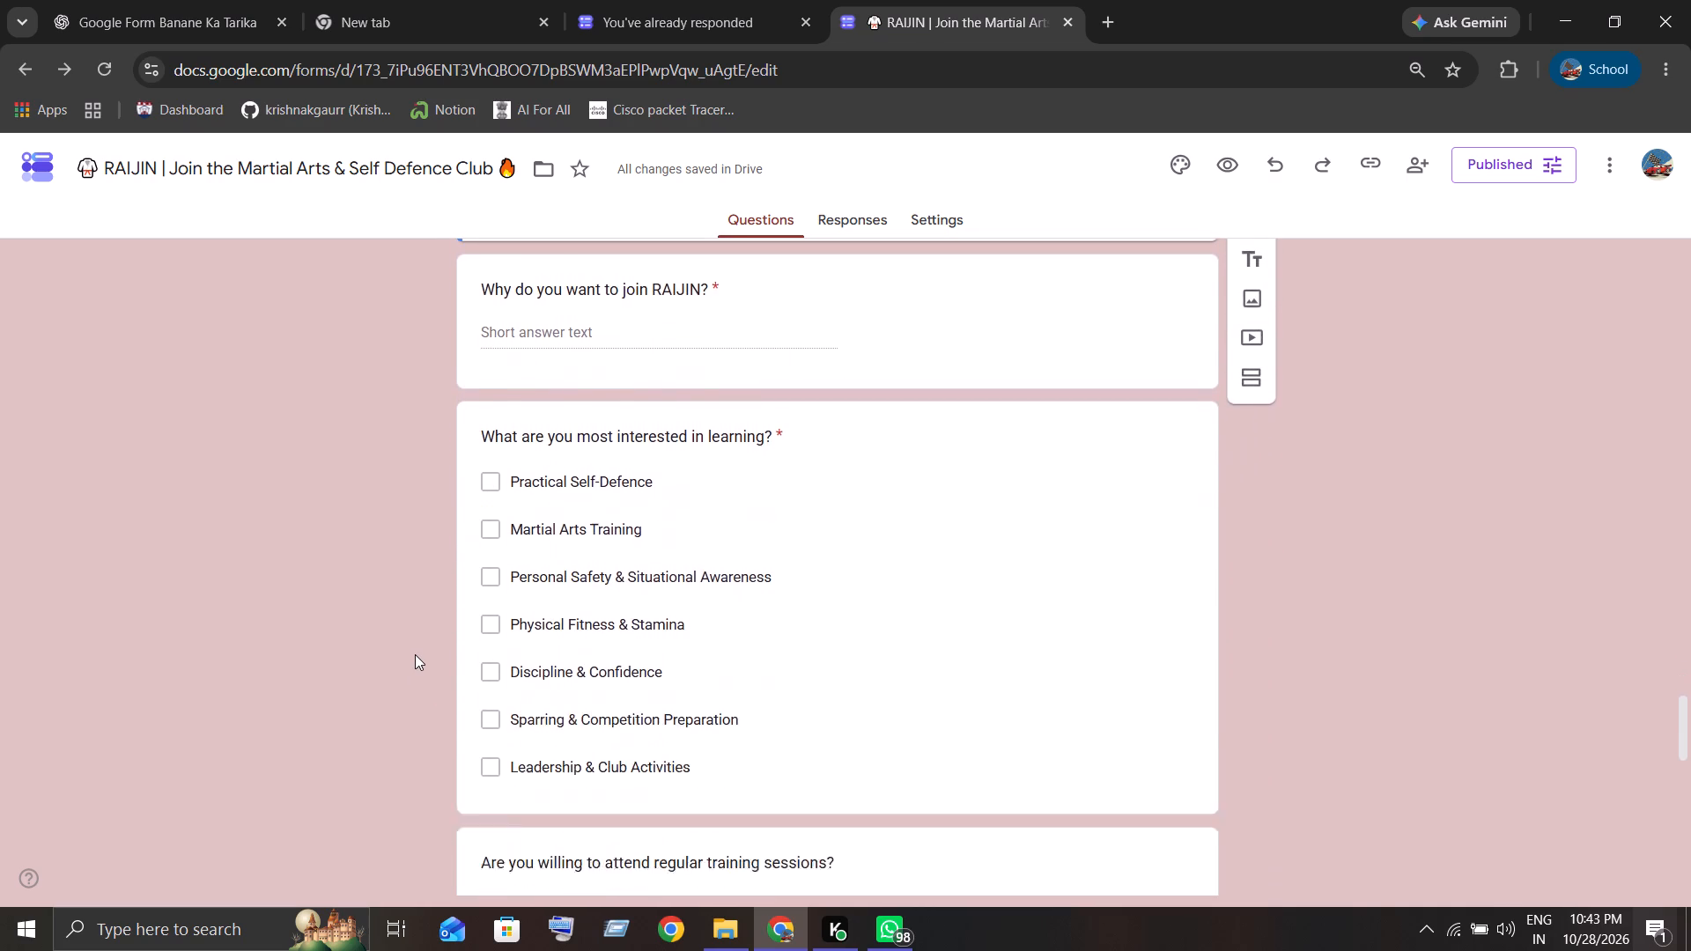
scroll(415, 654, "down", 7)
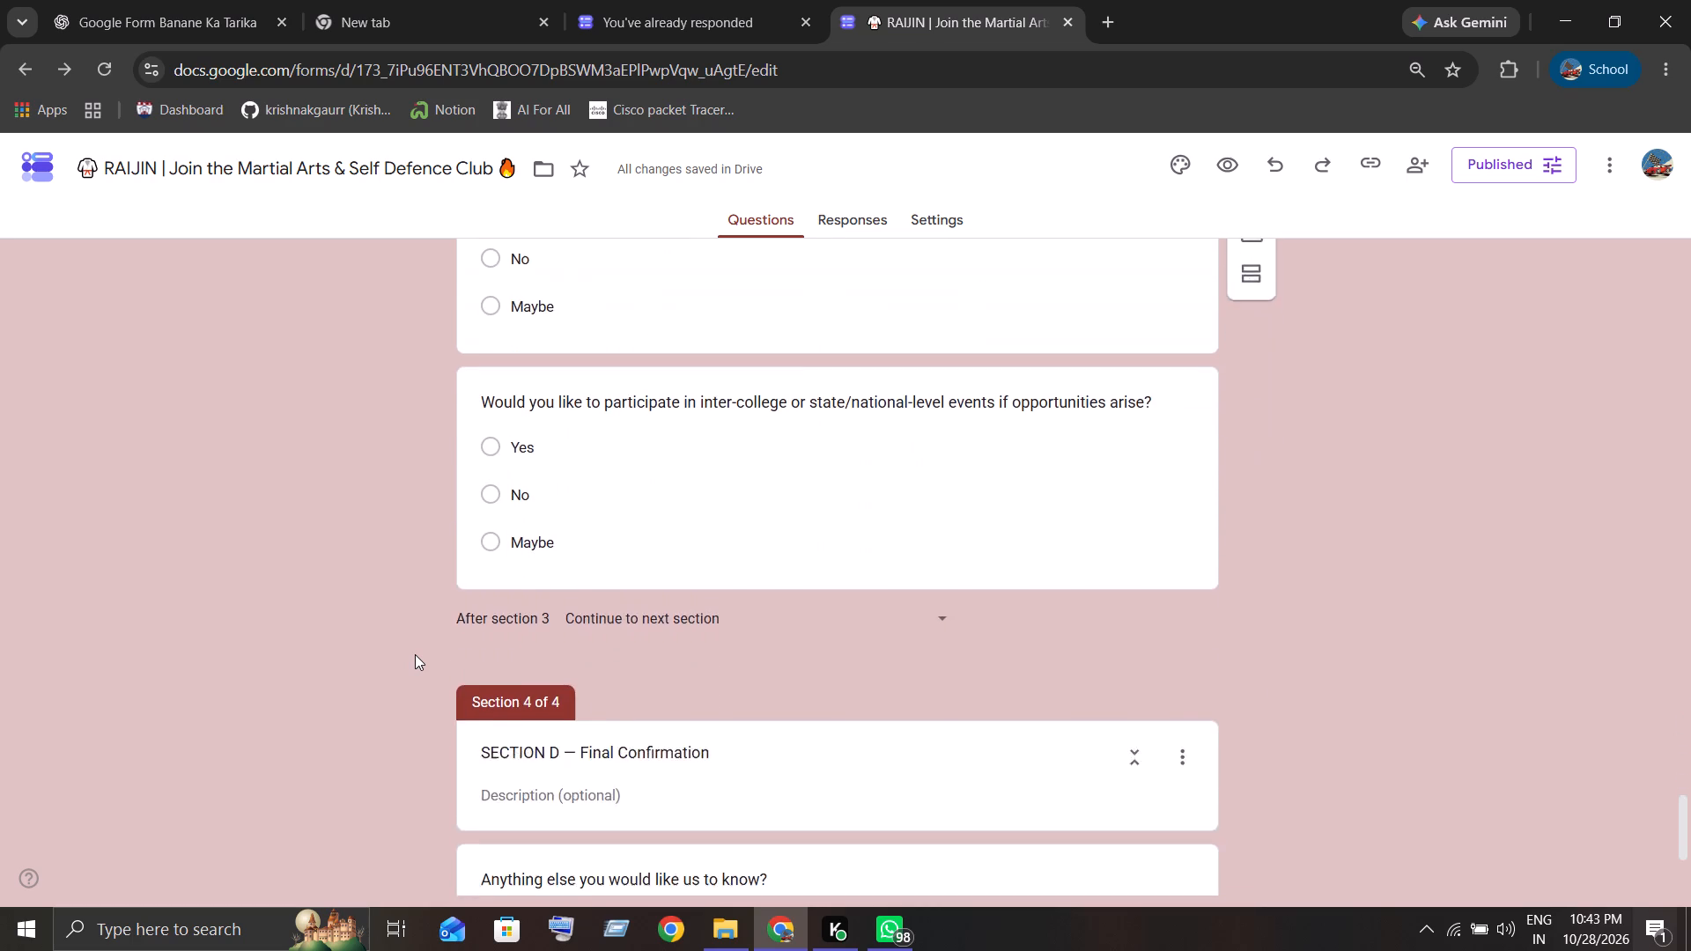
scroll(415, 654, "down", 4)
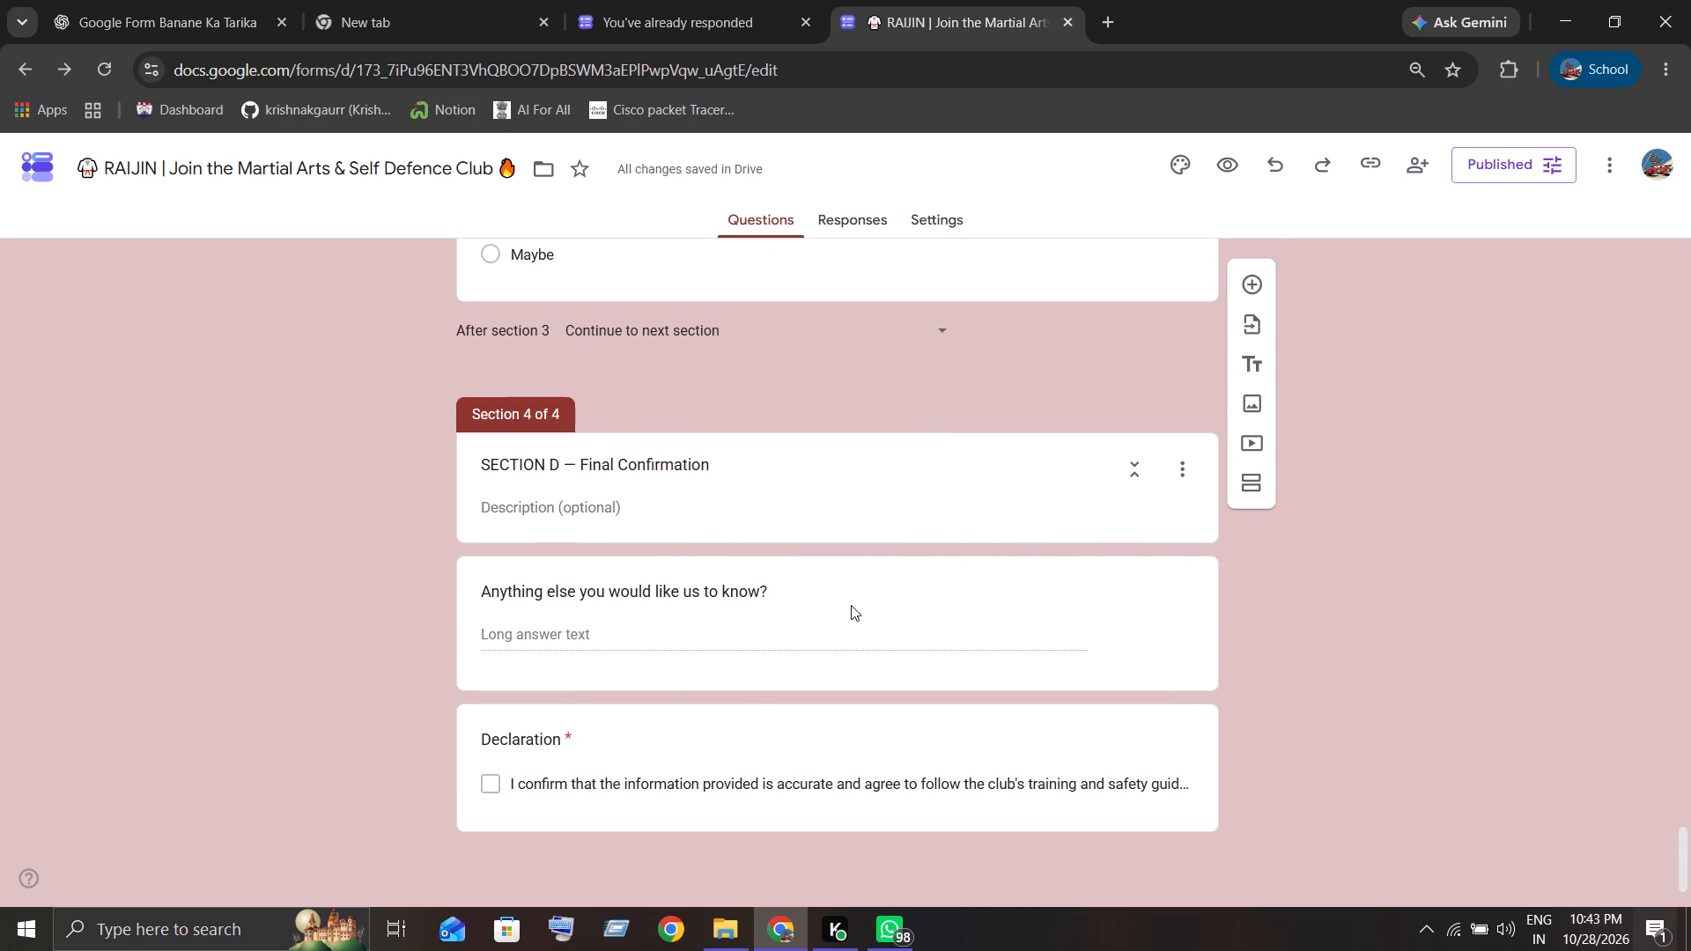
Inspect the Declaration question's confirmation option without changing its text, and close the form editor.
left_click(1185, 785)
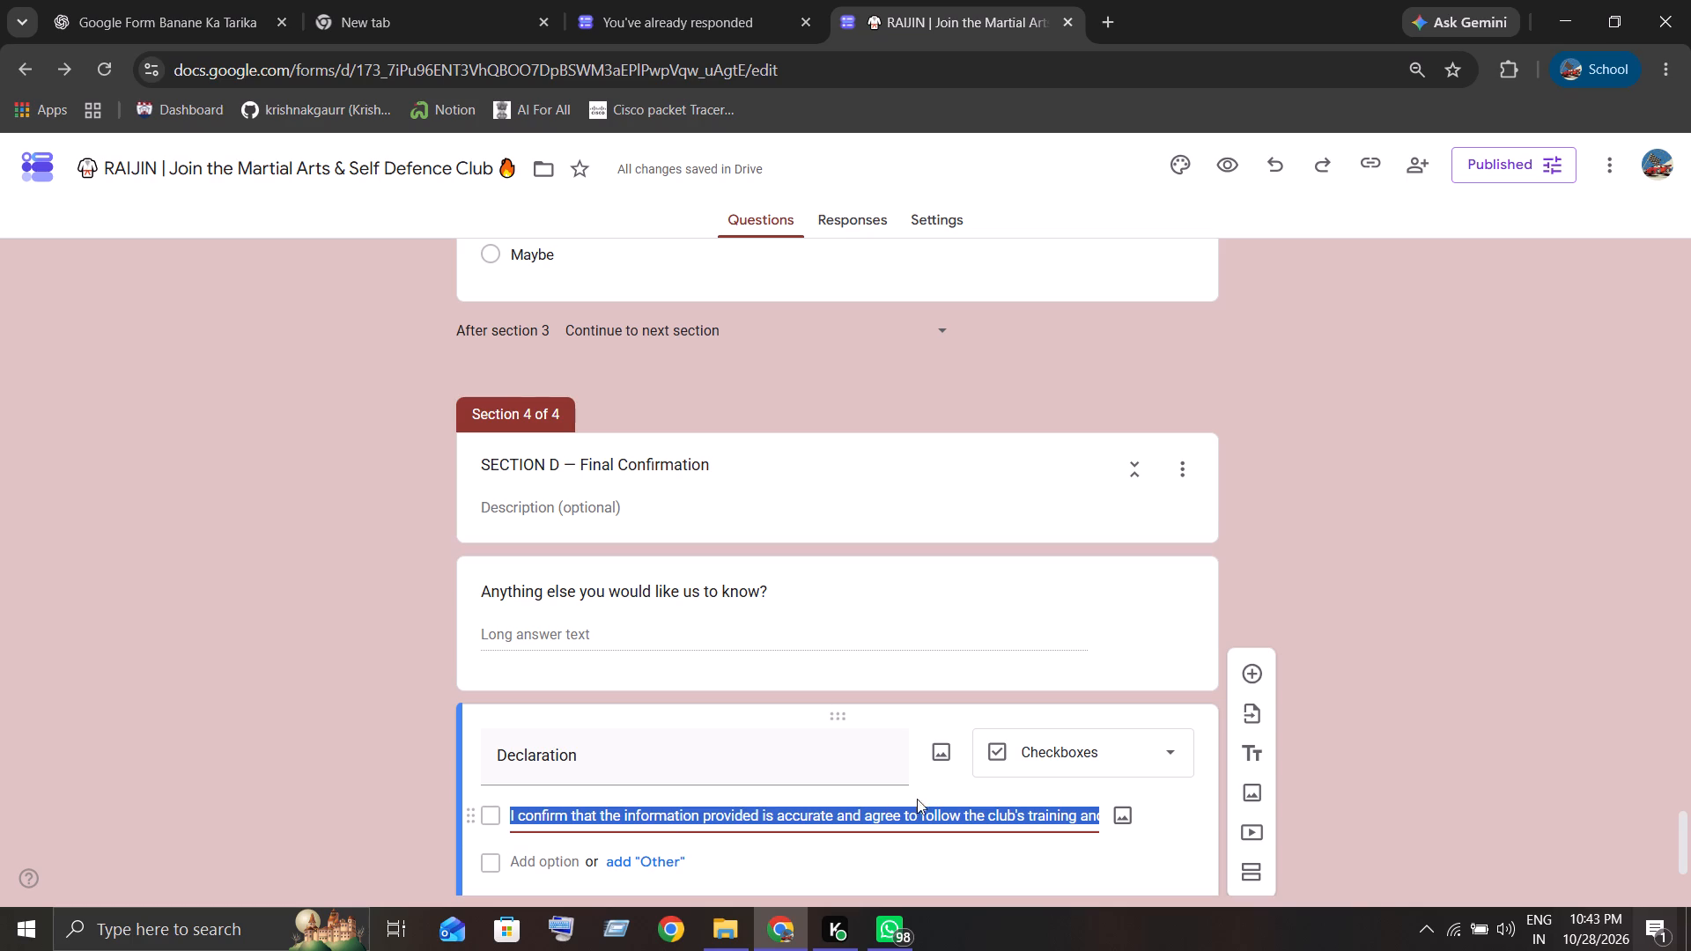
left_click(1324, 751)
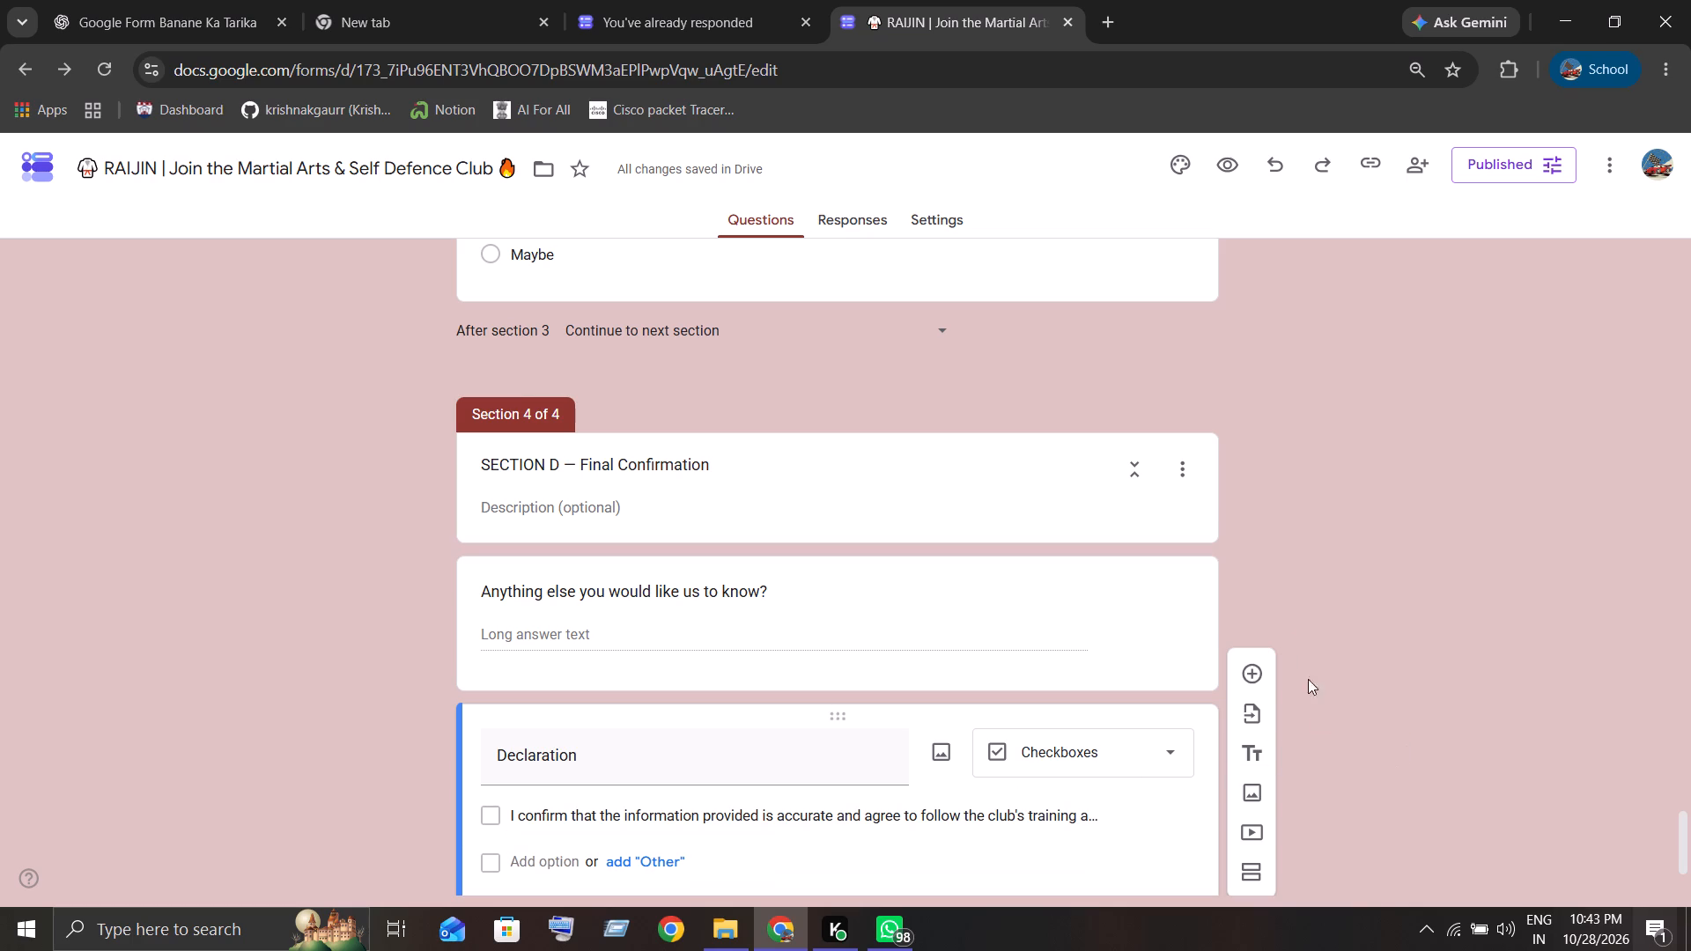
left_click(1065, 16)
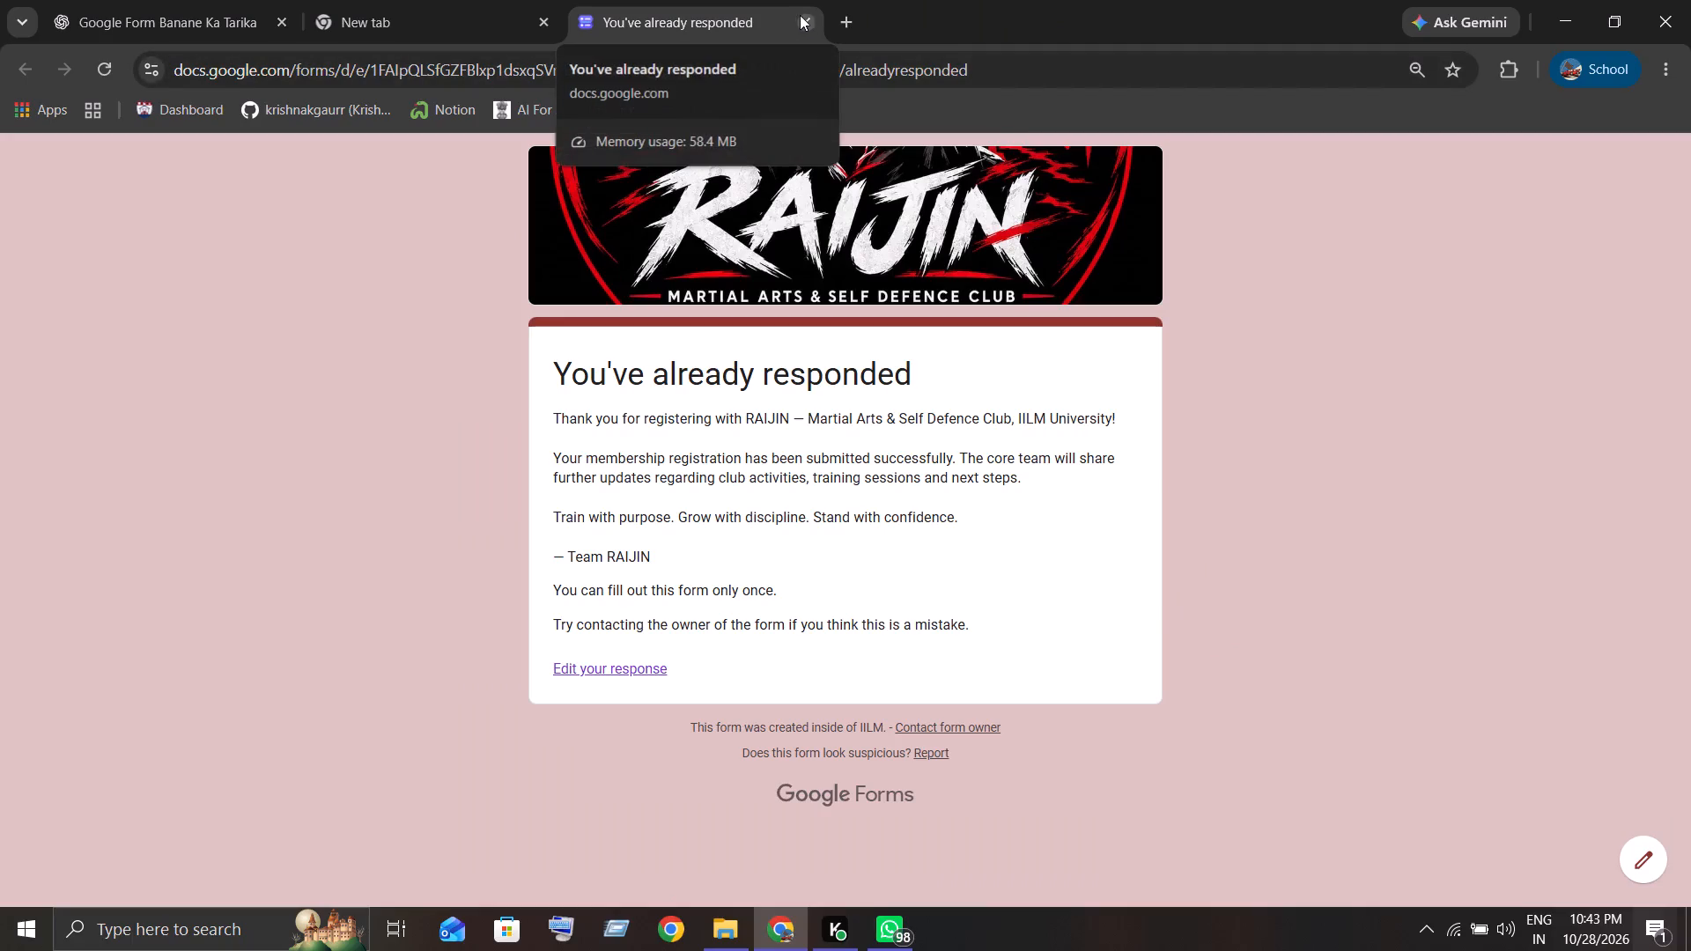
Reload the already-responded page to recheck access to the public membership form, look over its first questions, and close it.
left_click(90, 63)
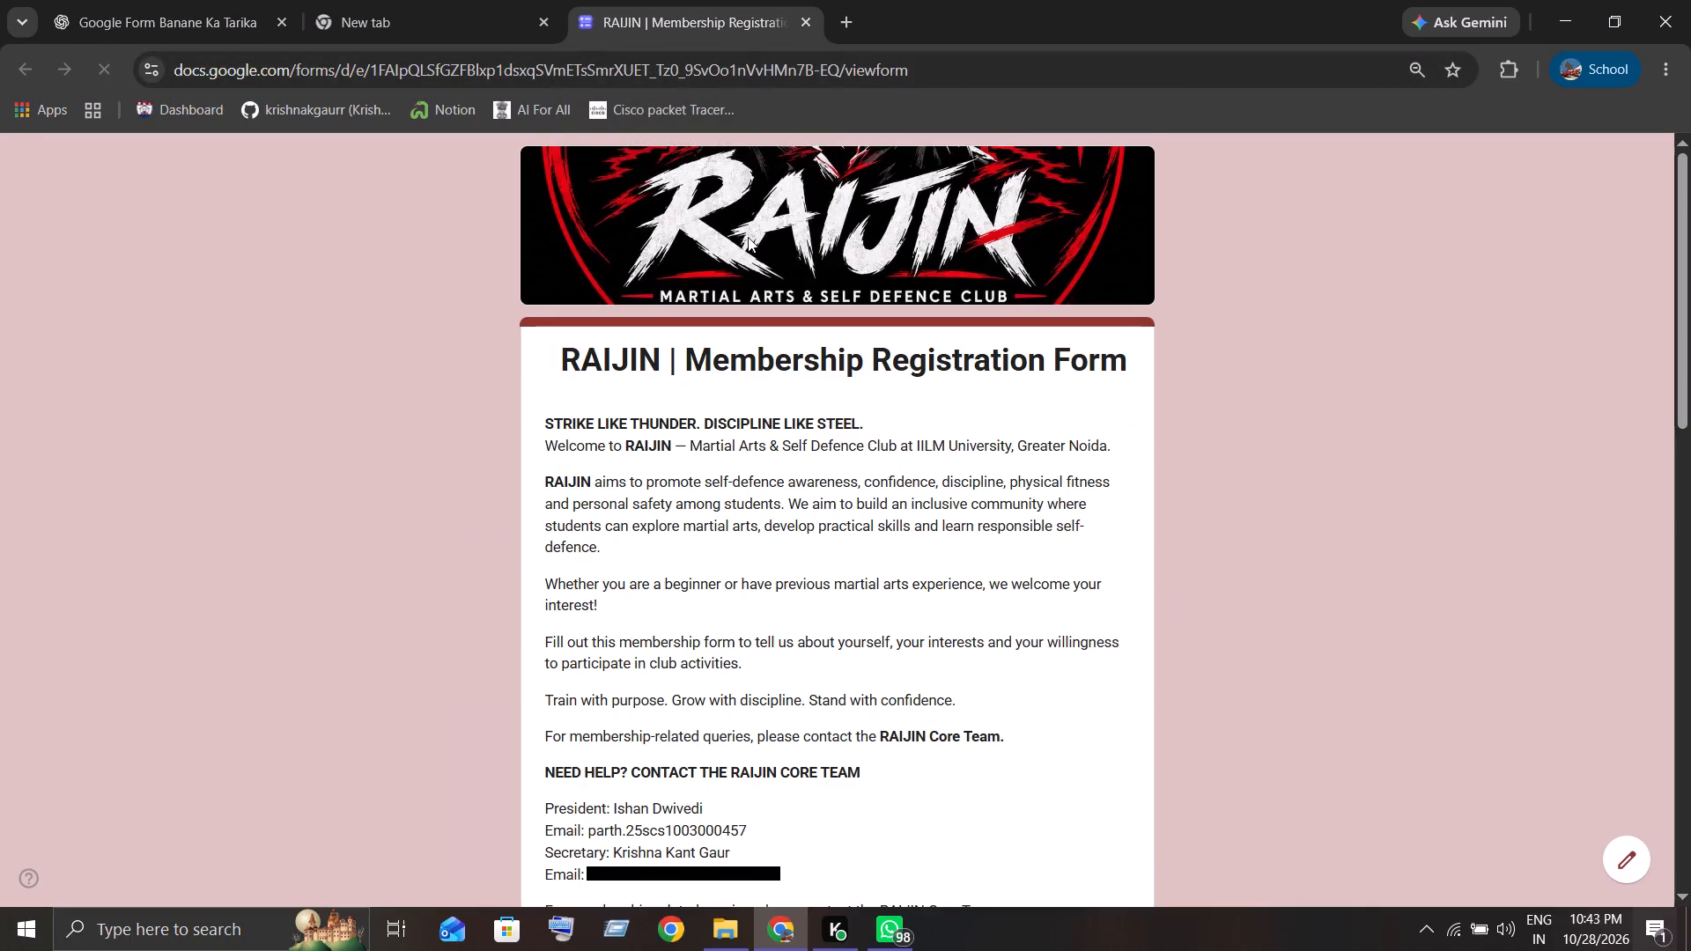
scroll(735, 306, "down", 8)
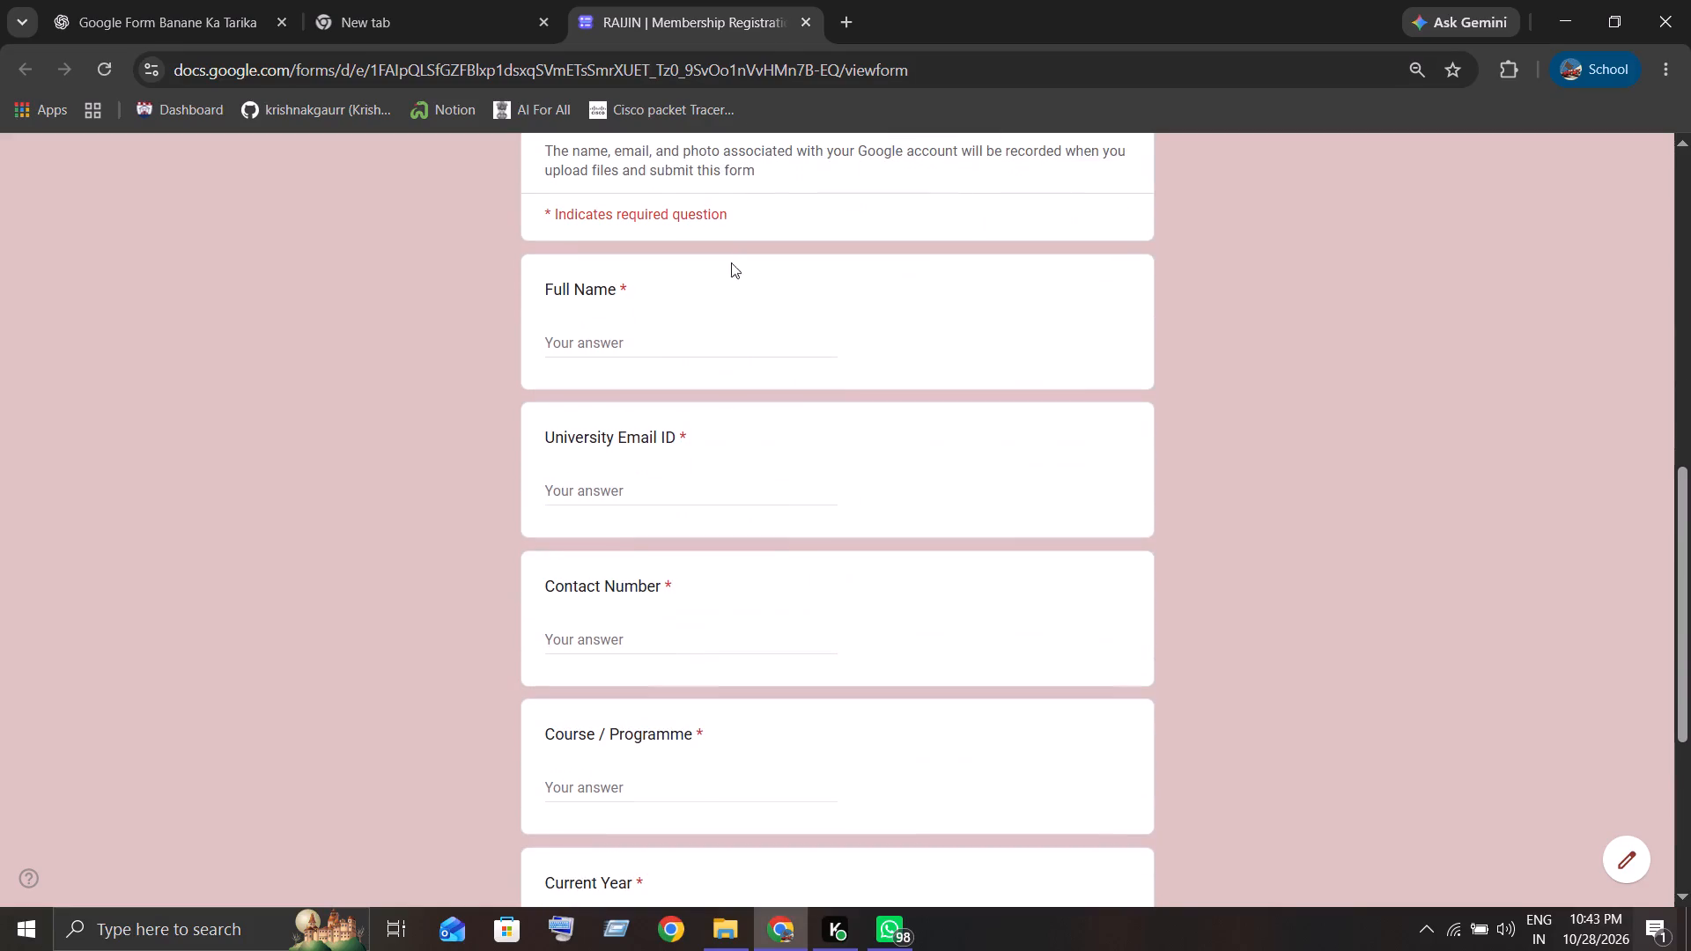
left_click(808, 14)
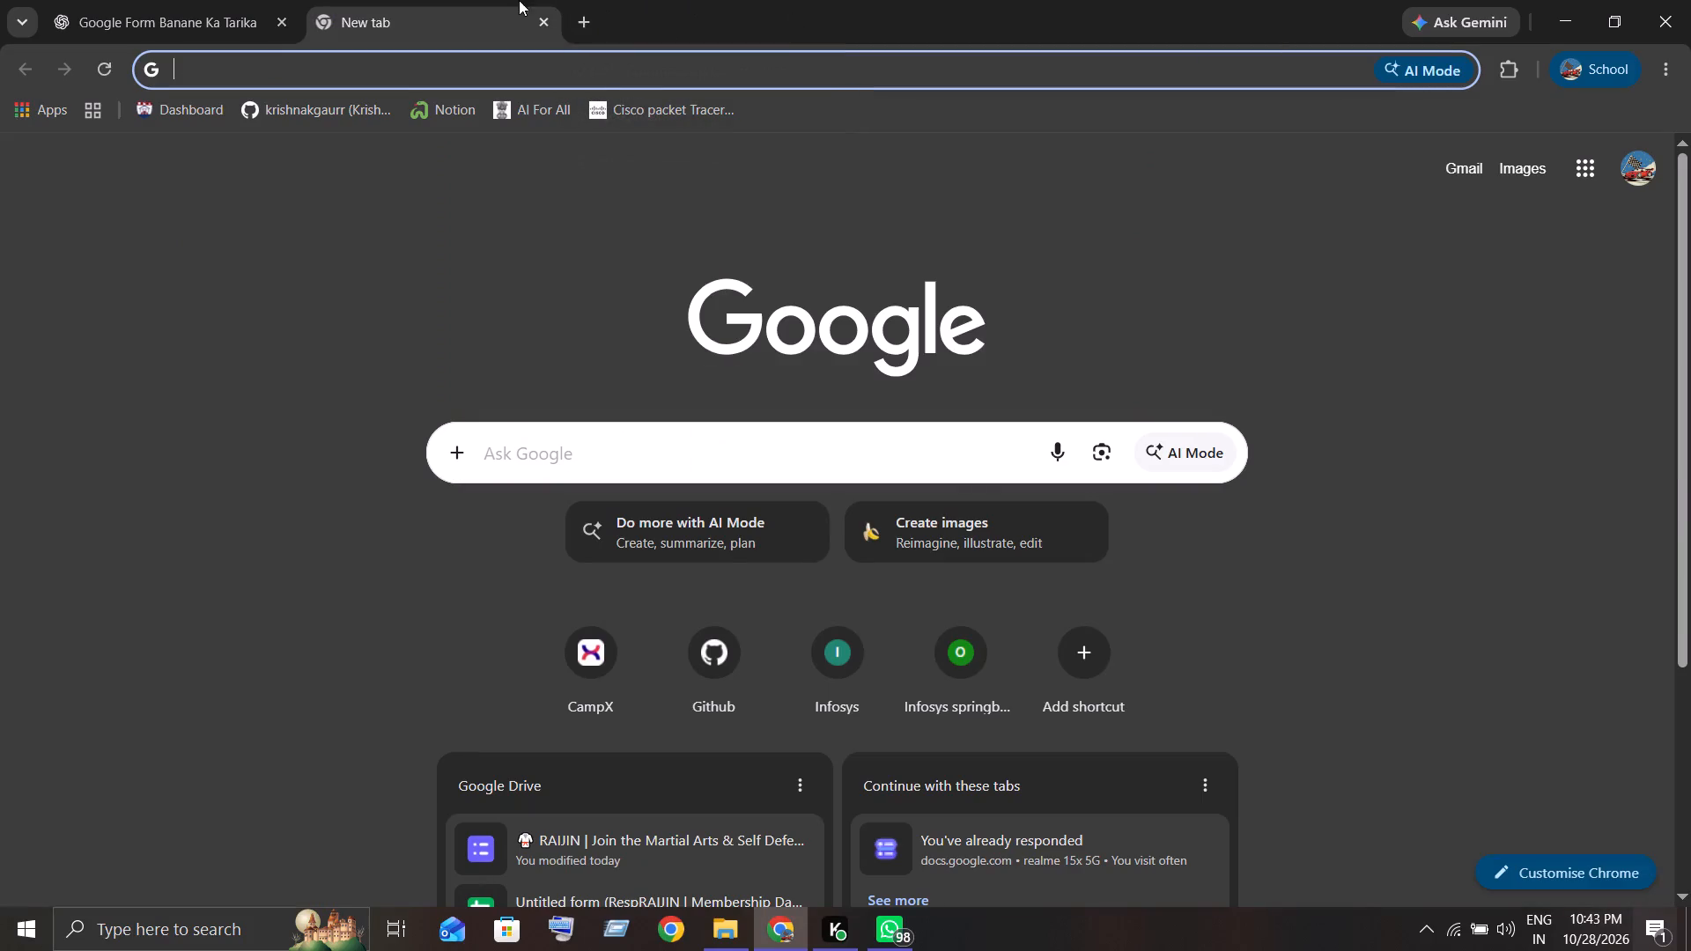
Close the leftover blank tab and the ChatGPT conversation about the Google Form, keeping a fresh blank tab open.
left_click(535, 23)
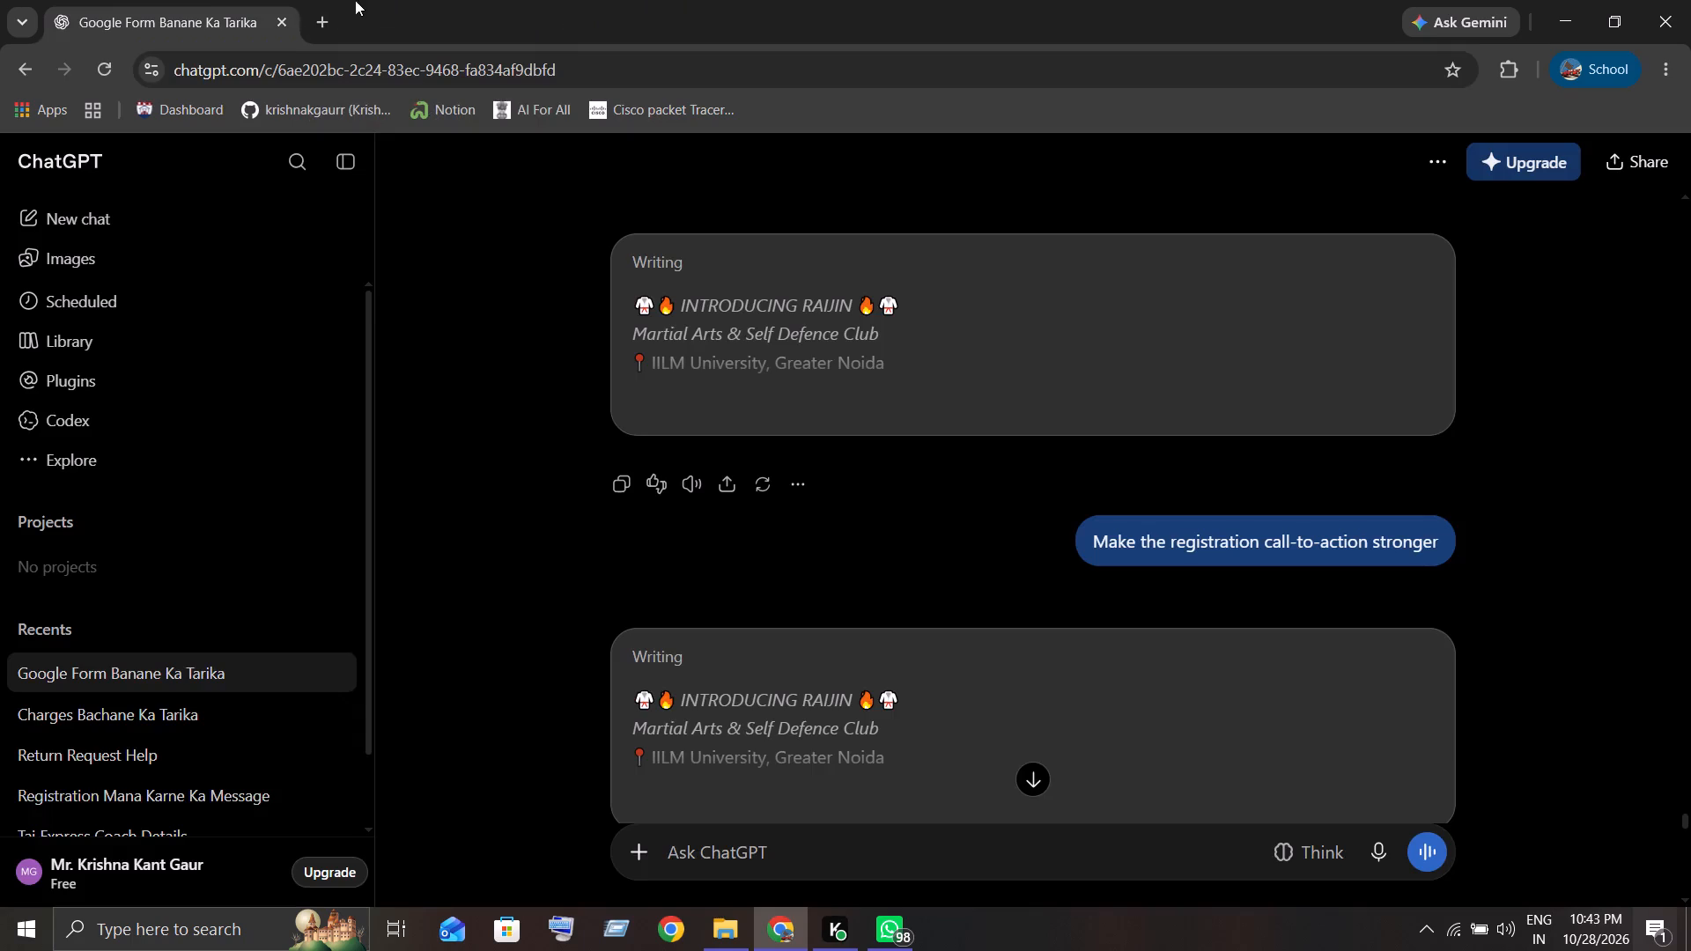
scroll(767, 441, "down", 4)
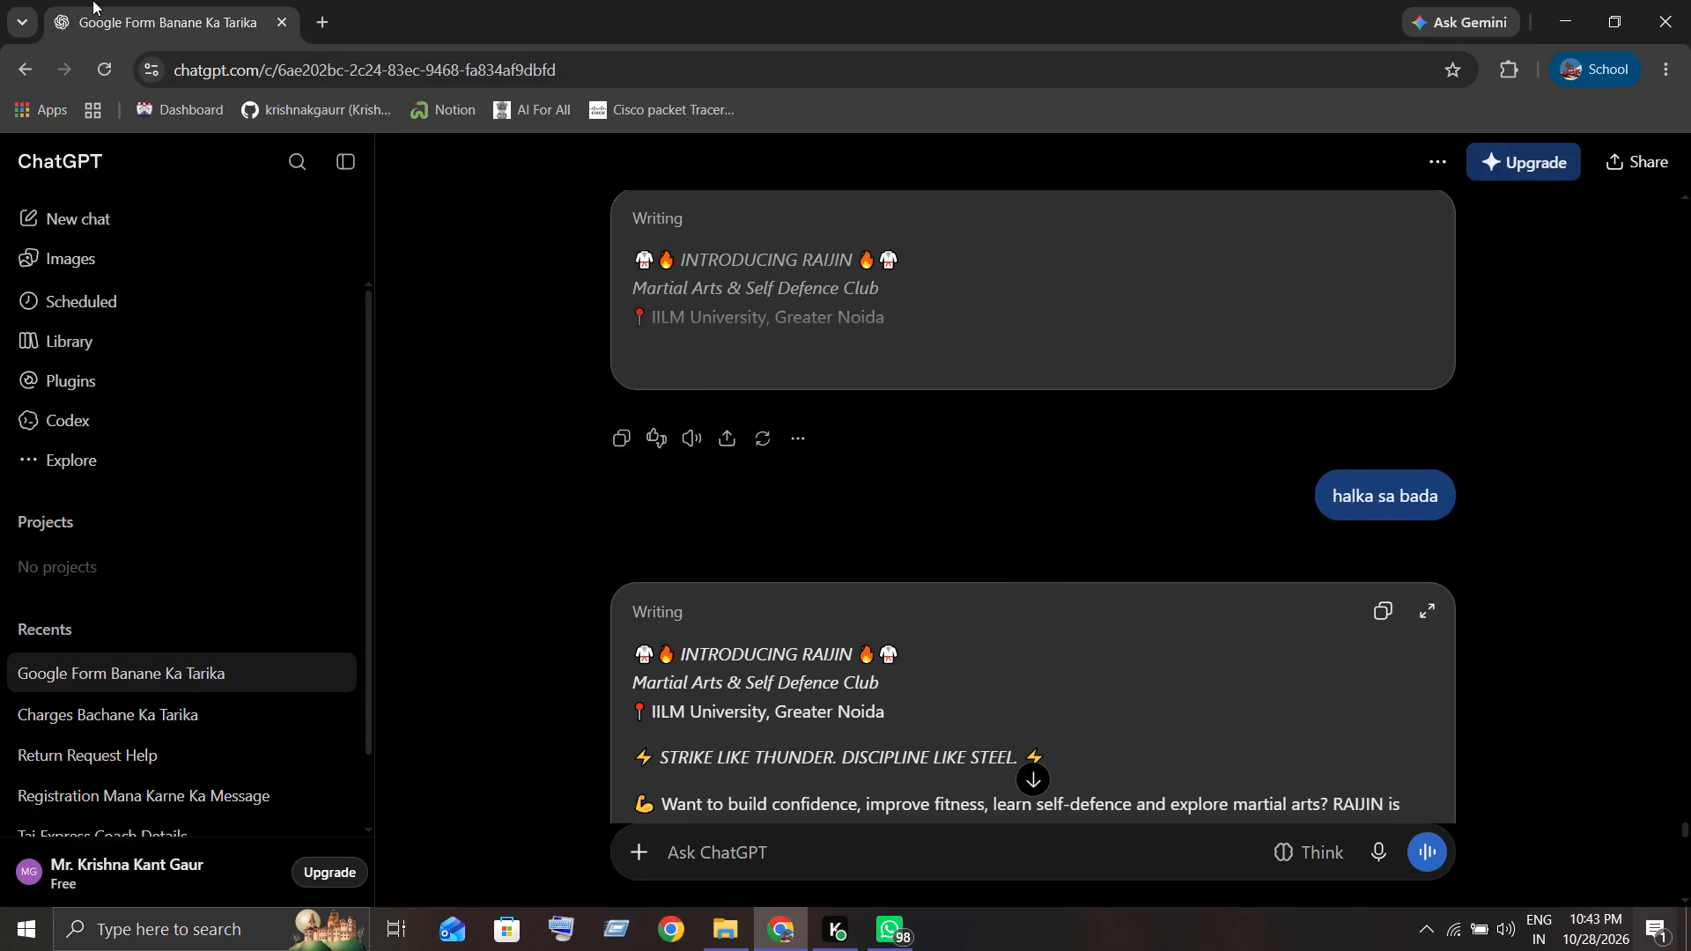
left_click(323, 27)
left_click(284, 18)
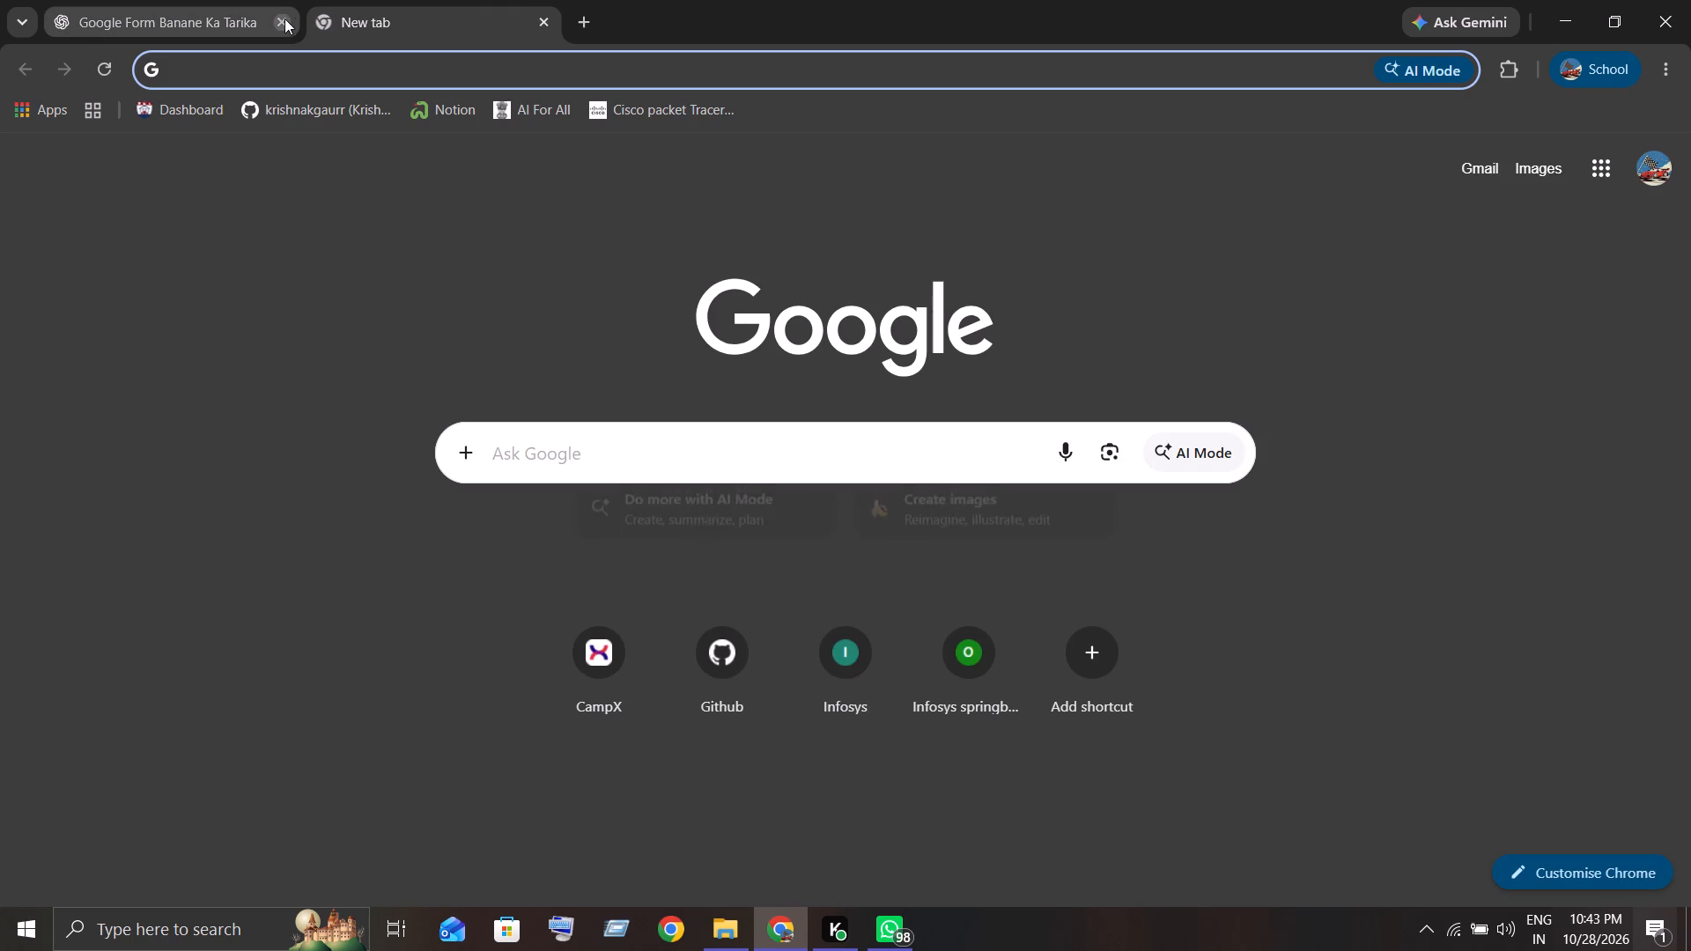